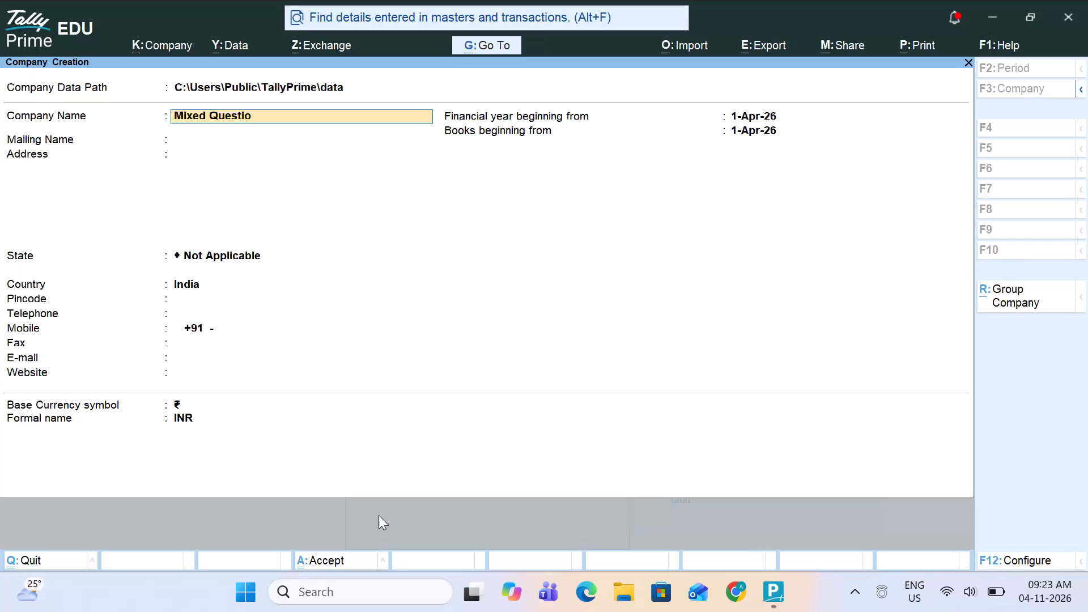
# Complete the company name as "Mixed Question with GST" in the company creation form.
pyautogui.press('n')
pyautogui.press('space')
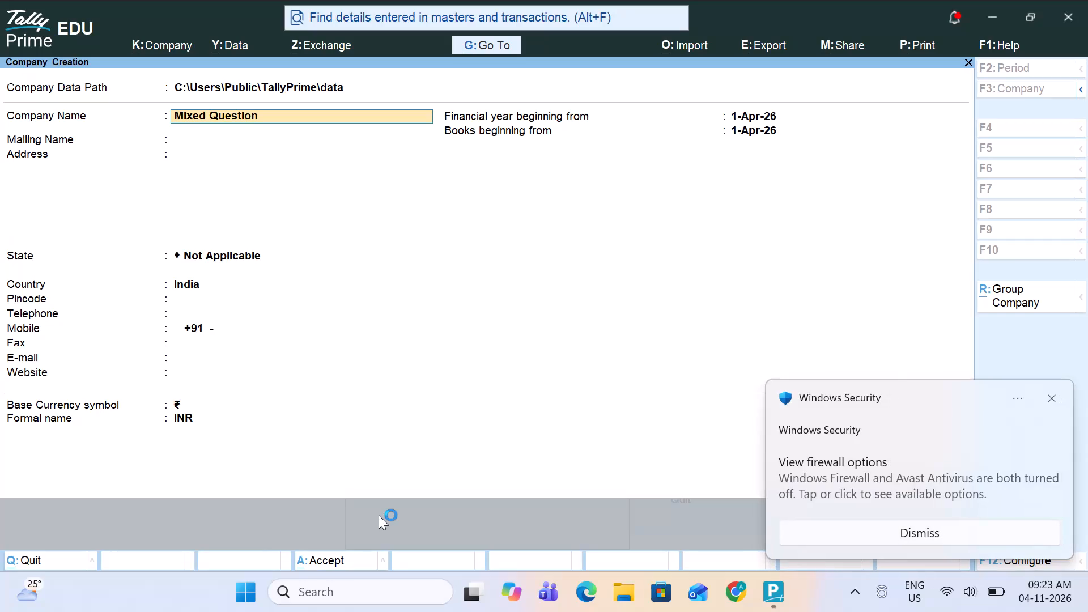
pyautogui.press('w')
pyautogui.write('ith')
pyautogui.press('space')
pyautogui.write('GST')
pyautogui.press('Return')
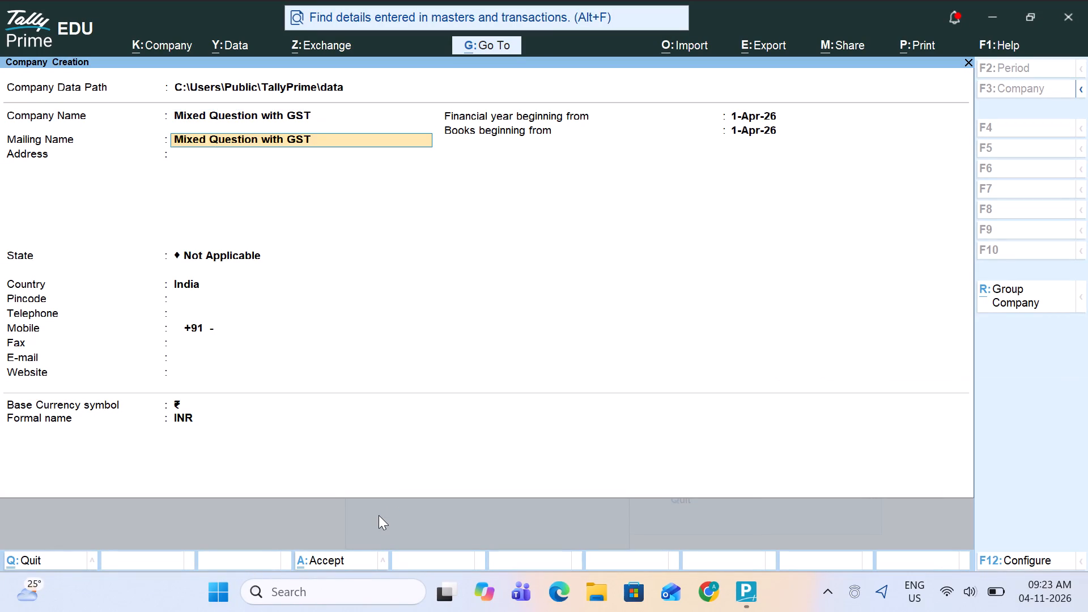
# Keep the mailing name, leave the address blank, and set the state to West Bengal and the pincode to 713301.
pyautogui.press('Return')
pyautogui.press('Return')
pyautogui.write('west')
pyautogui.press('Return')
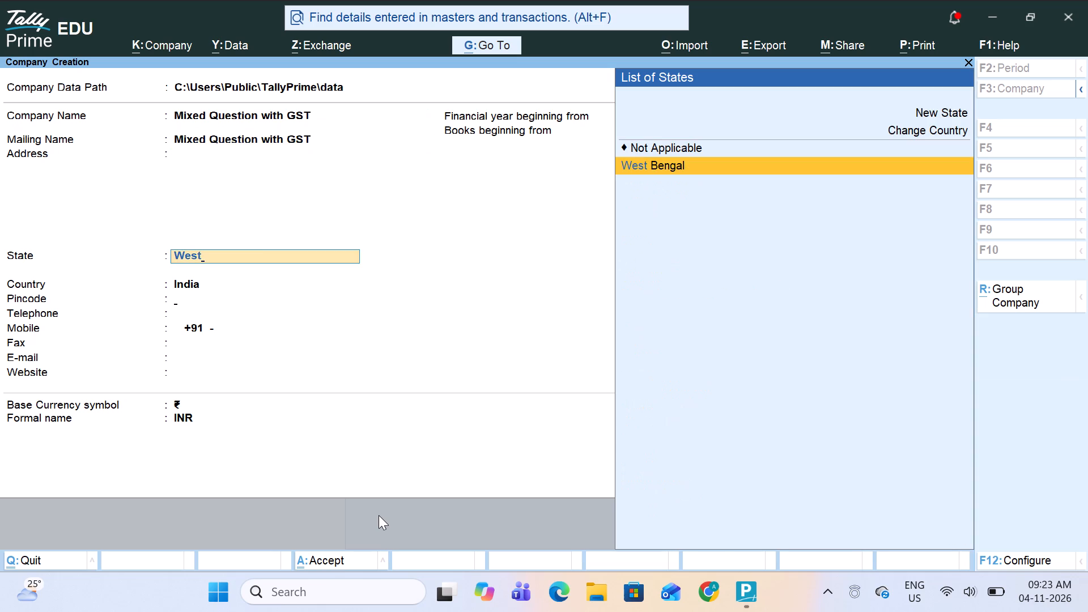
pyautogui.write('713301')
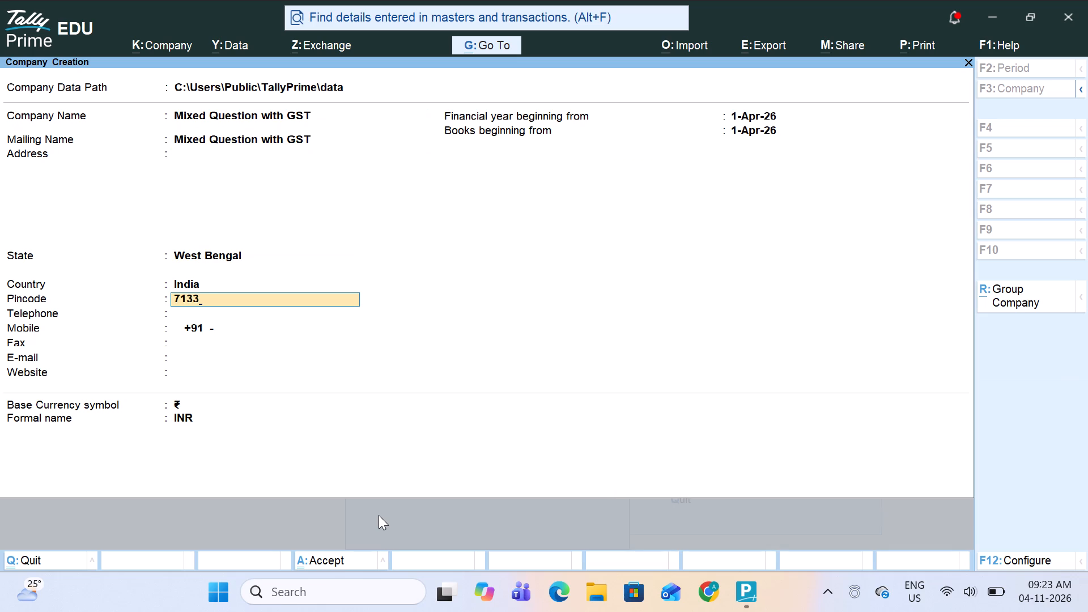
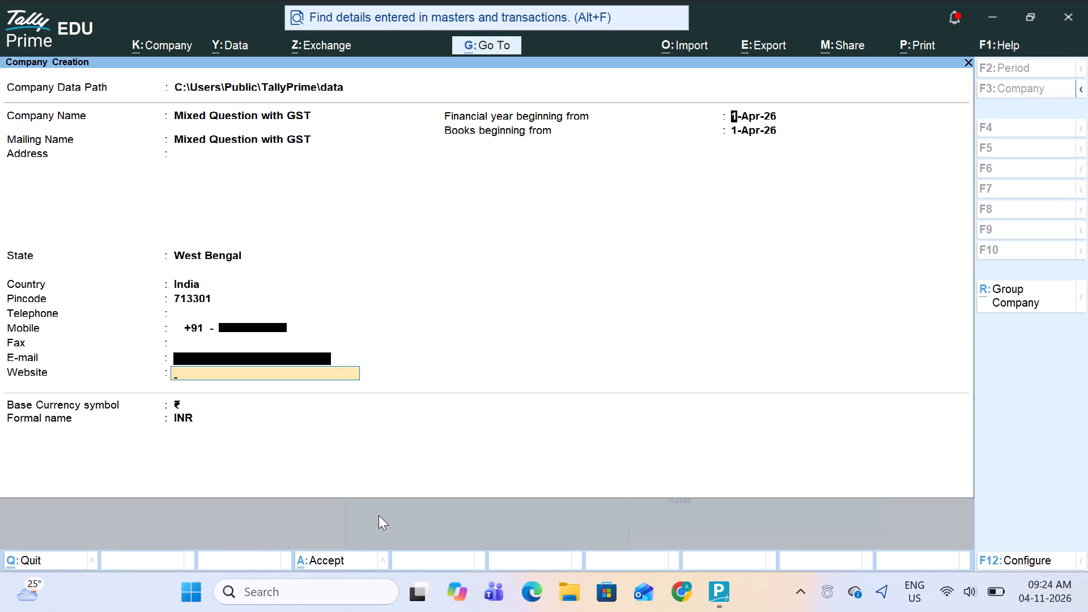
# Leave the website blank, keep the financial year from 1-Apr-26 and the ₹ INR base currency, and accept the company creation.
pyautogui.press('Return')
pyautogui.press('Return')
pyautogui.press('Return')
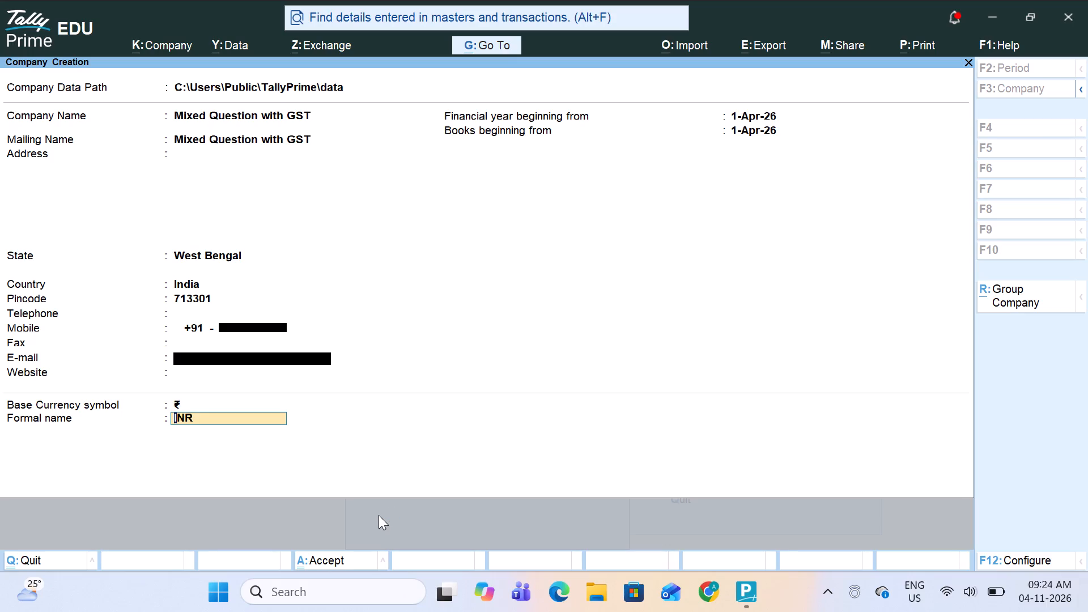
pyautogui.press('Return')
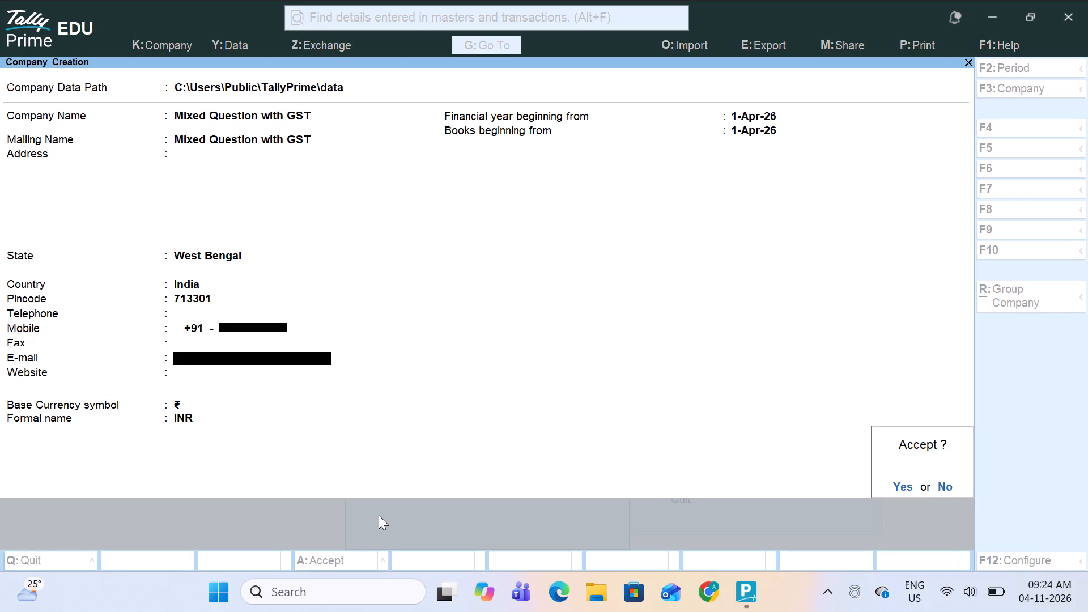
pyautogui.press('Return')
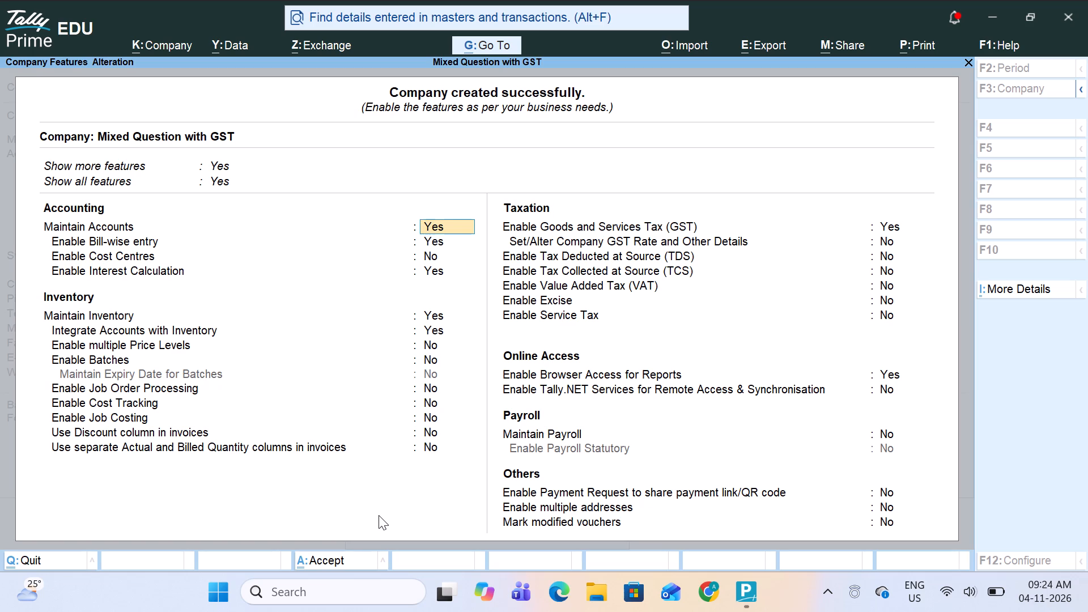
# Keep all the preset Accounting and Inventory feature settings for the new company.
pyautogui.press('Return')
pyautogui.press('Return')
pyautogui.press('Return')
pyautogui.press('Return')
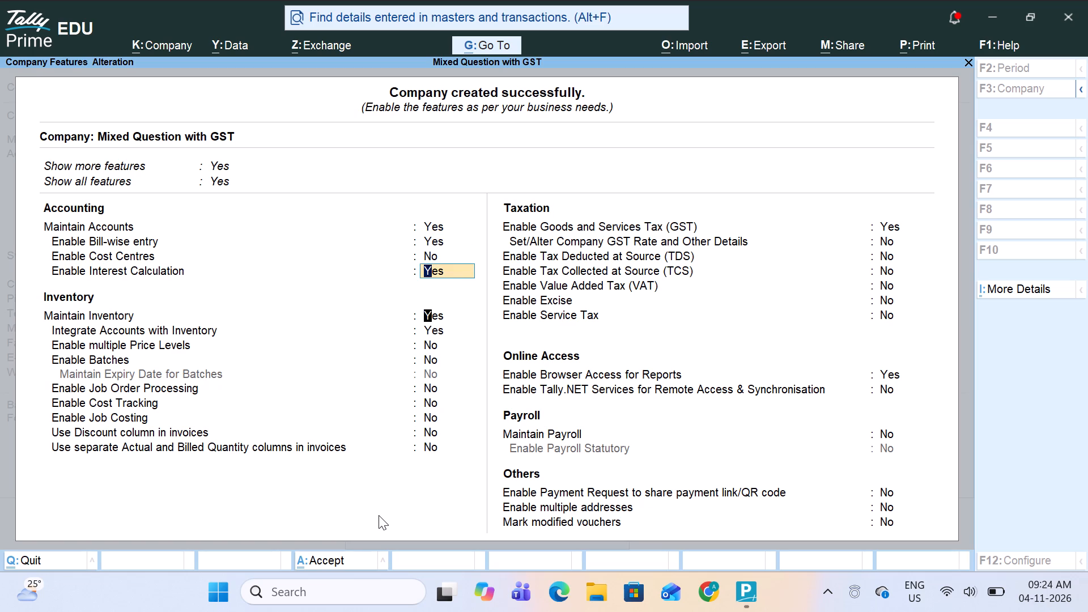
pyautogui.press('Return')
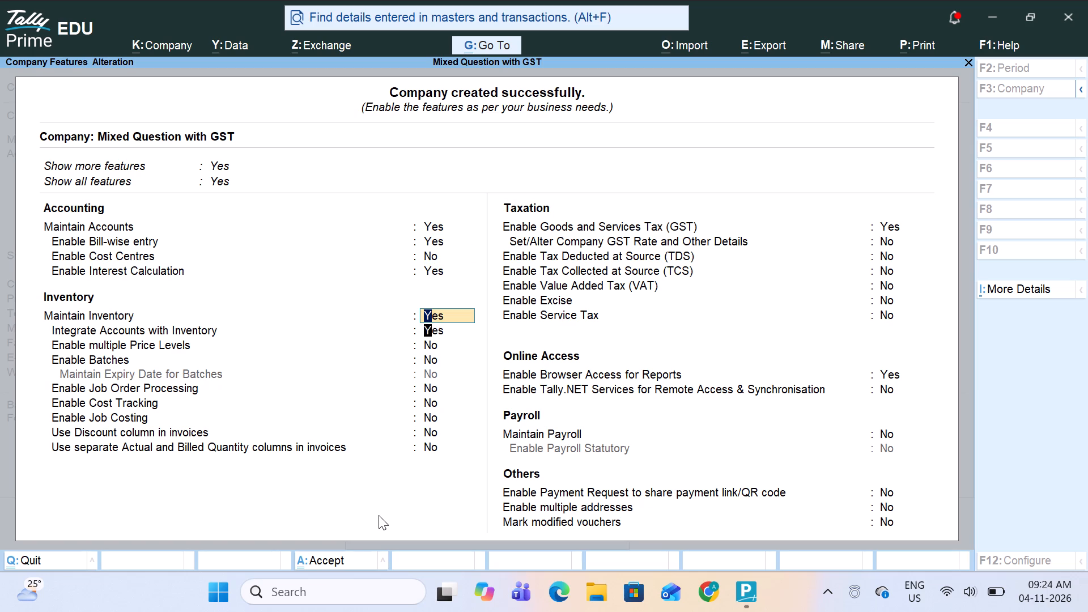
pyautogui.press('Return')
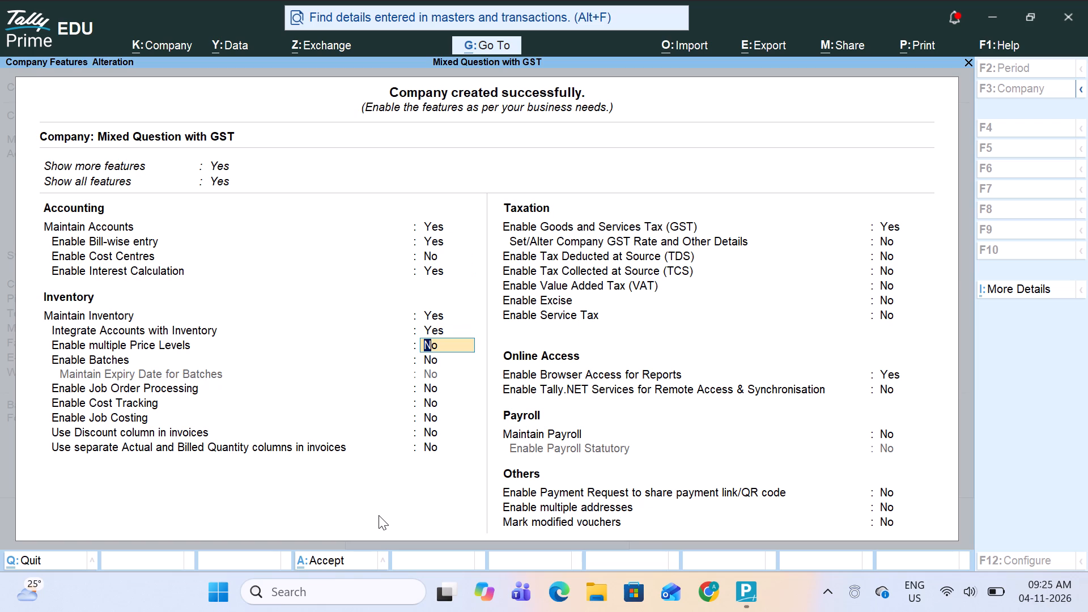
pyautogui.press('Return')
pyautogui.press('Return')
pyautogui.press('Return')
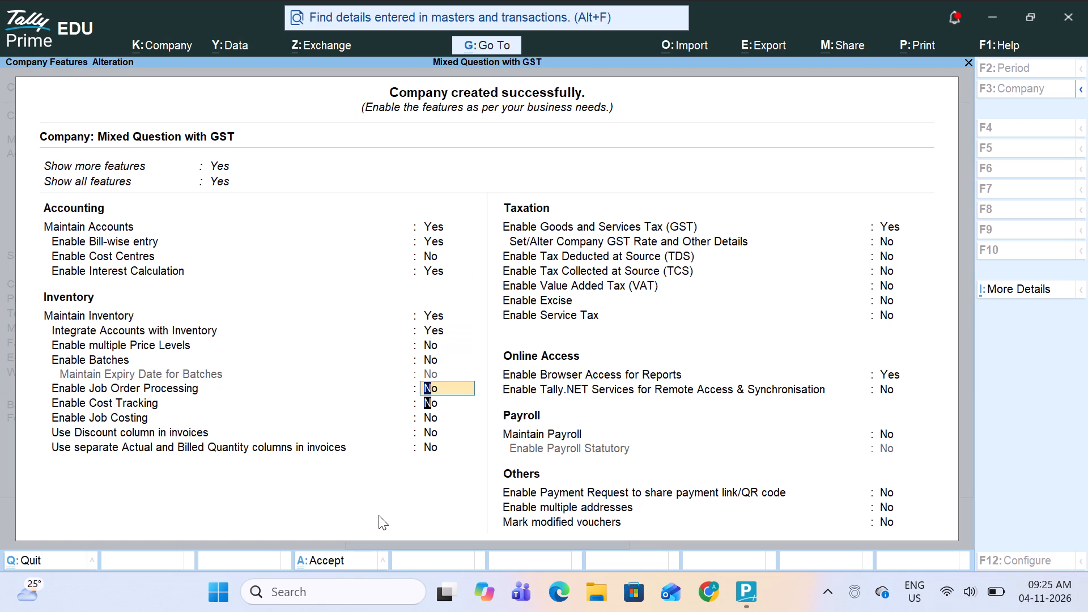
pyautogui.press('Return')
pyautogui.press('Return')
pyautogui.press('Return')
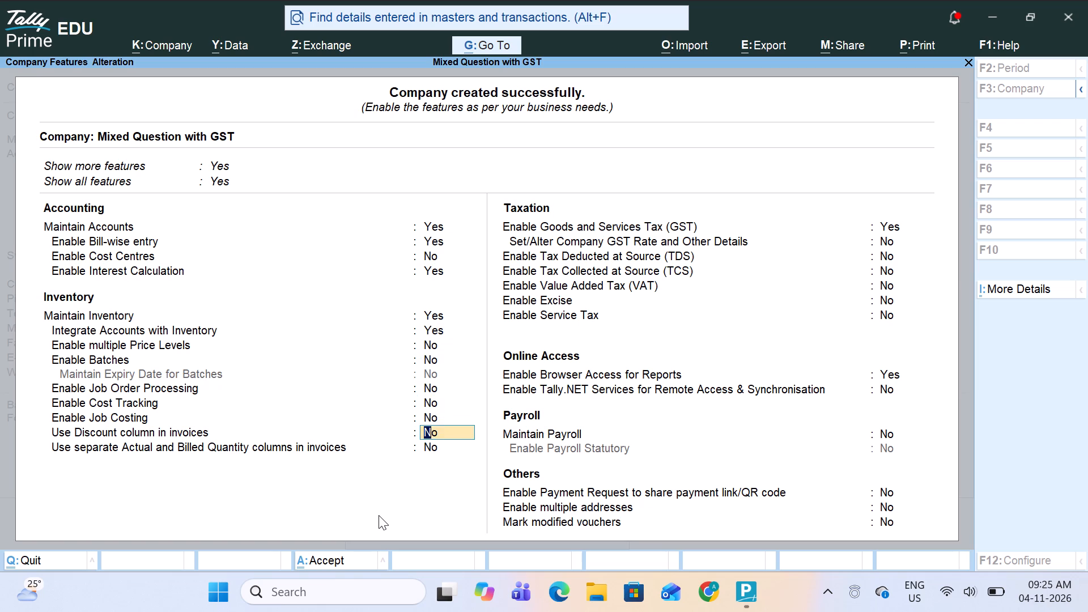
pyautogui.press('Return')
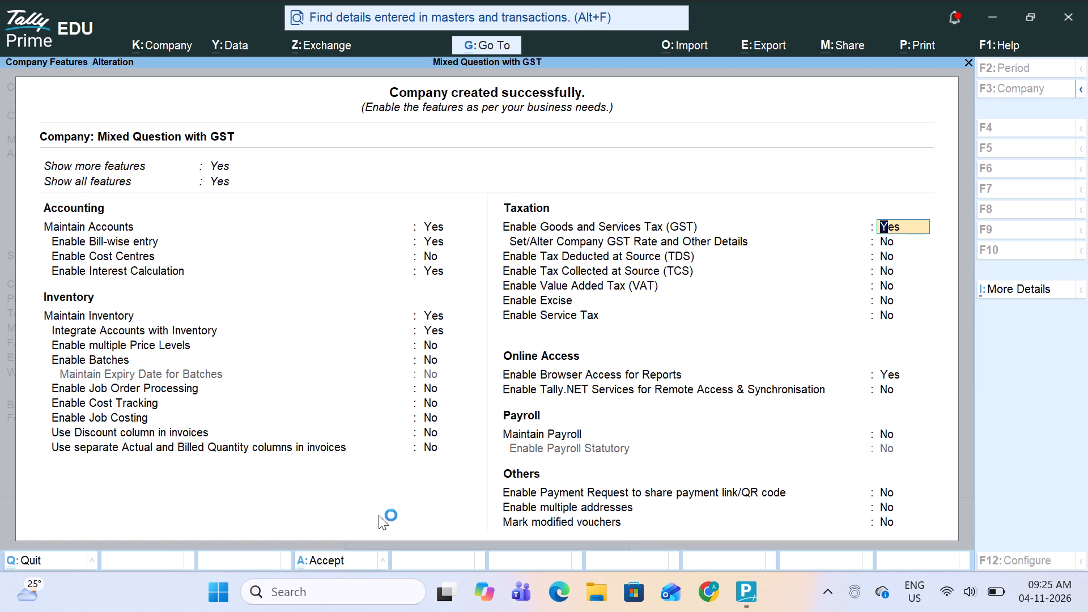
# Keep GST enabled with a Regular registration in West Bengal, and enter the company's GSTIN in the GST details.
pyautogui.press('Return')
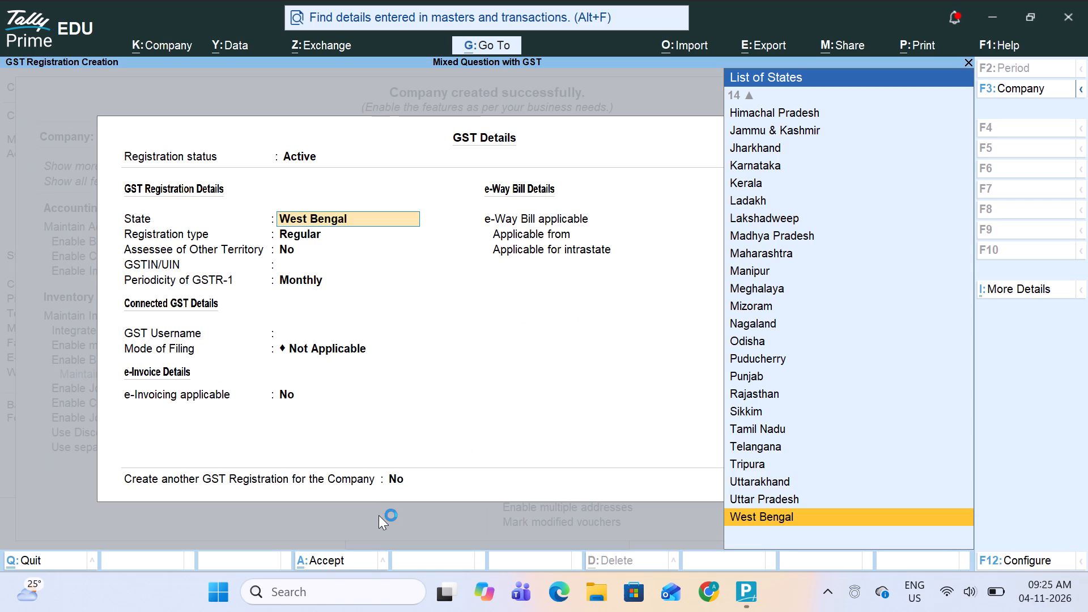
pyautogui.press('Return')
pyautogui.press('Return')
pyautogui.press('Return')
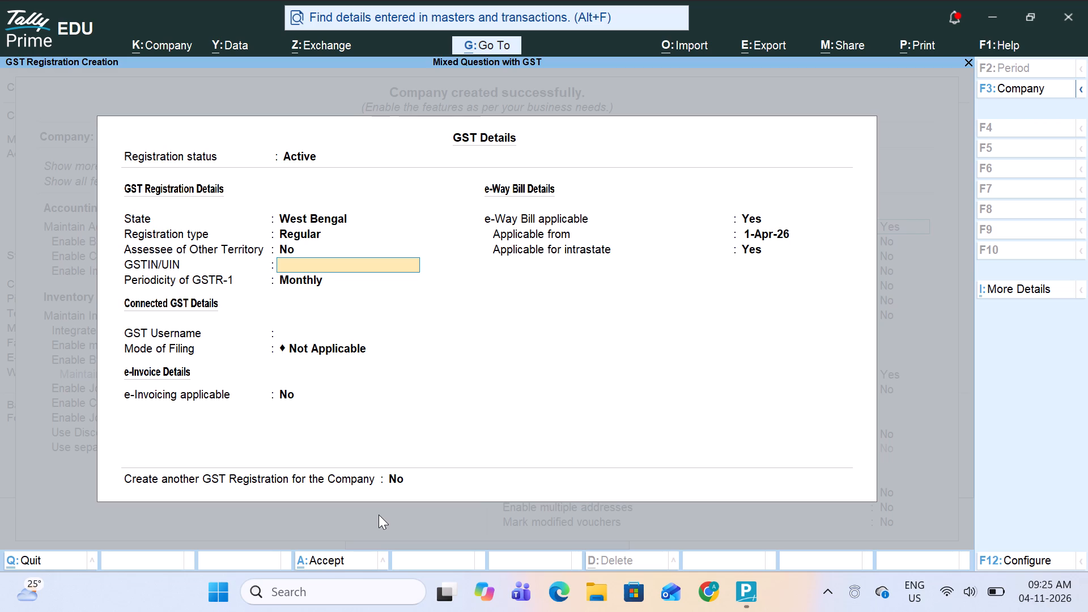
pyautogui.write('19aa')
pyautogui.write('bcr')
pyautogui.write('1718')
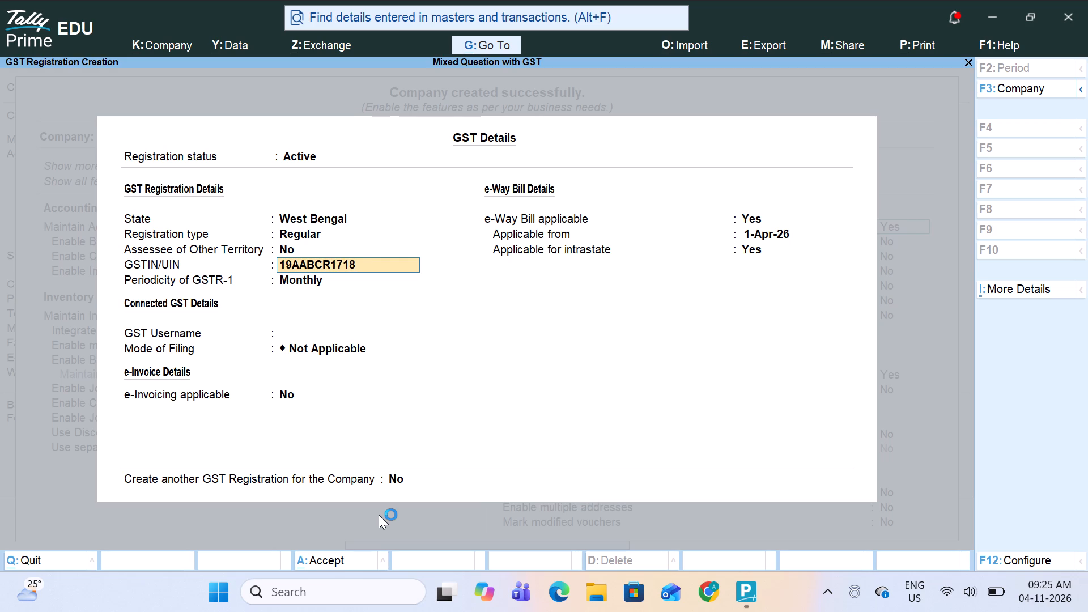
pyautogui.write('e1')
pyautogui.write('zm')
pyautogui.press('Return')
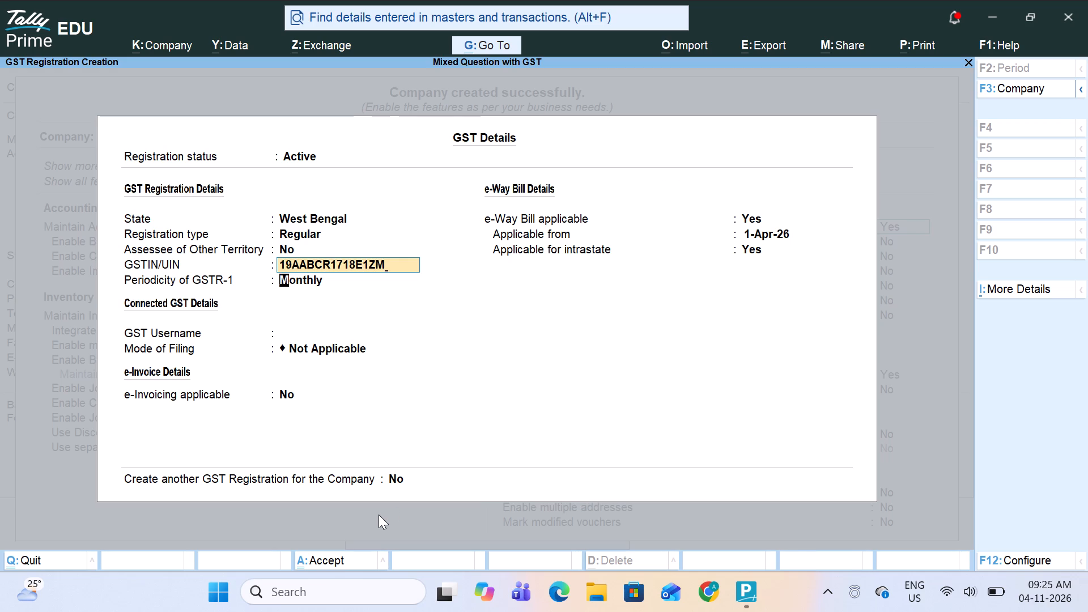
# Keep Monthly GSTR-1, a blank GST username and e-Invoicing No, set e-Way Bill applicable to No, and accept the GST details.
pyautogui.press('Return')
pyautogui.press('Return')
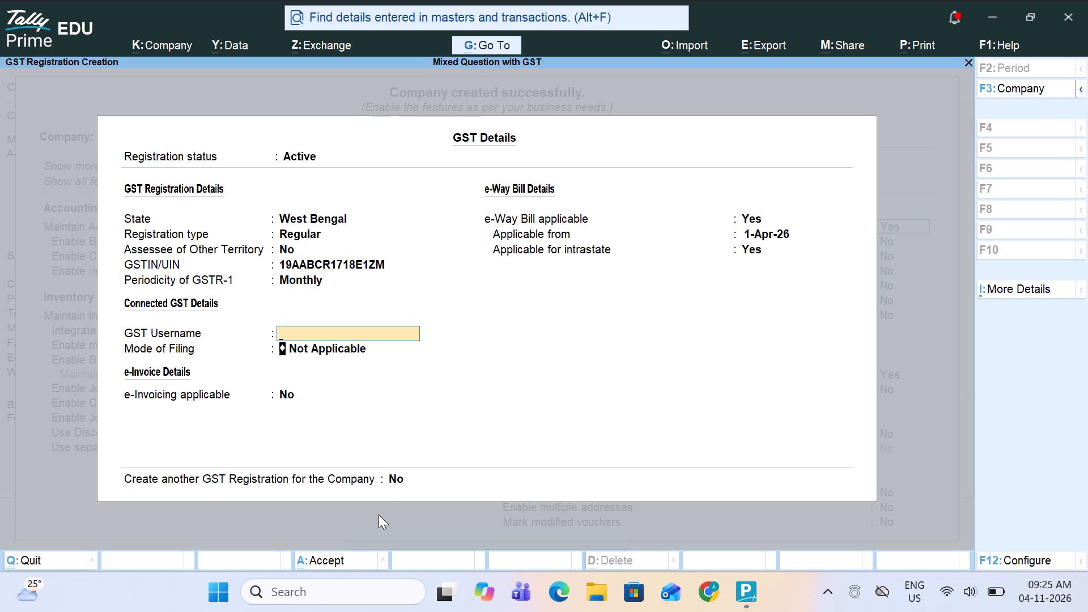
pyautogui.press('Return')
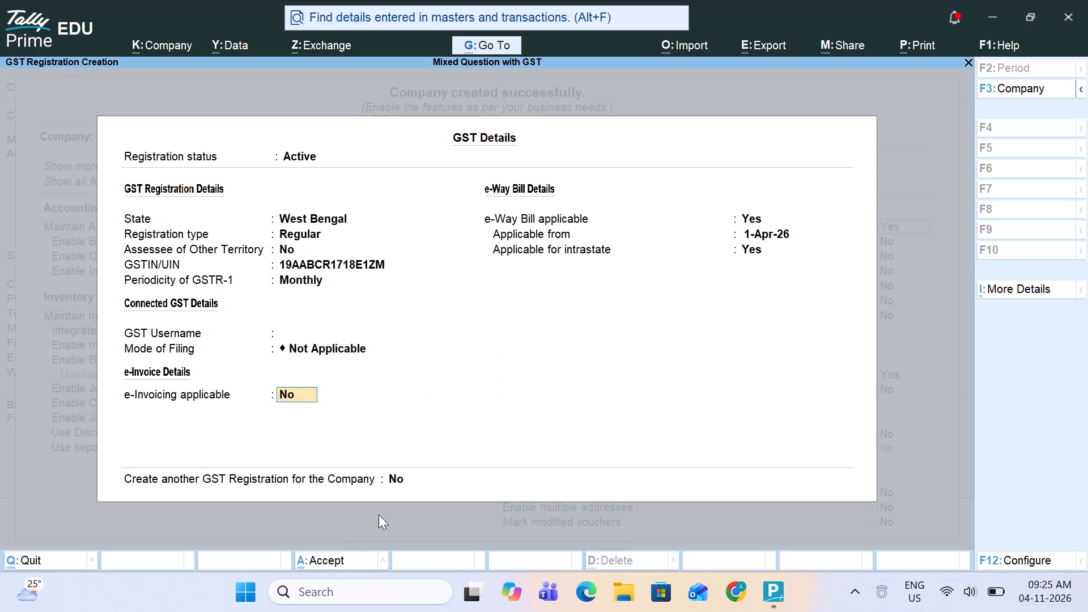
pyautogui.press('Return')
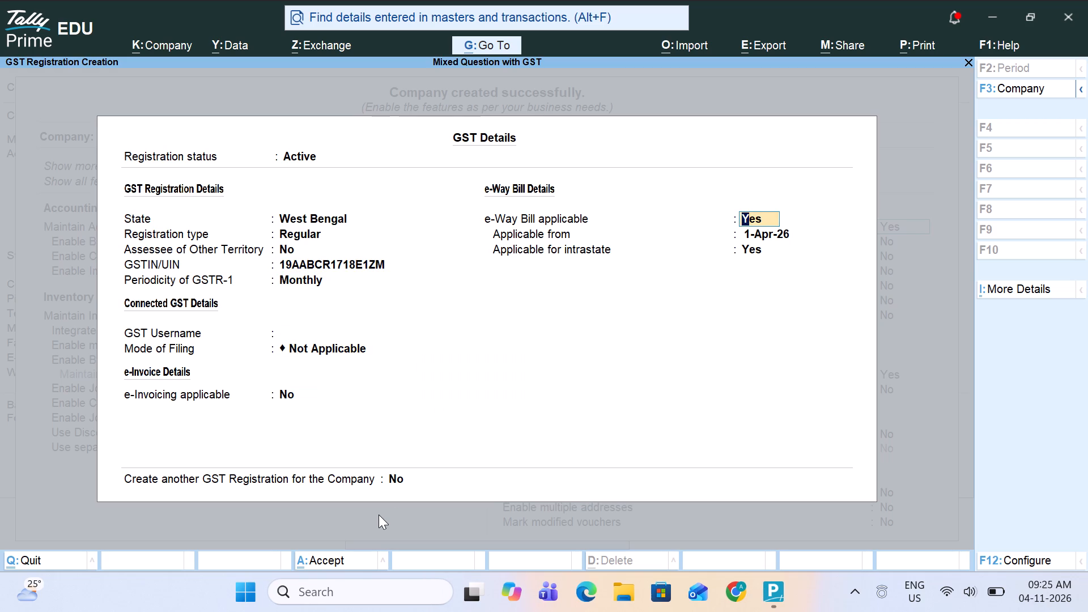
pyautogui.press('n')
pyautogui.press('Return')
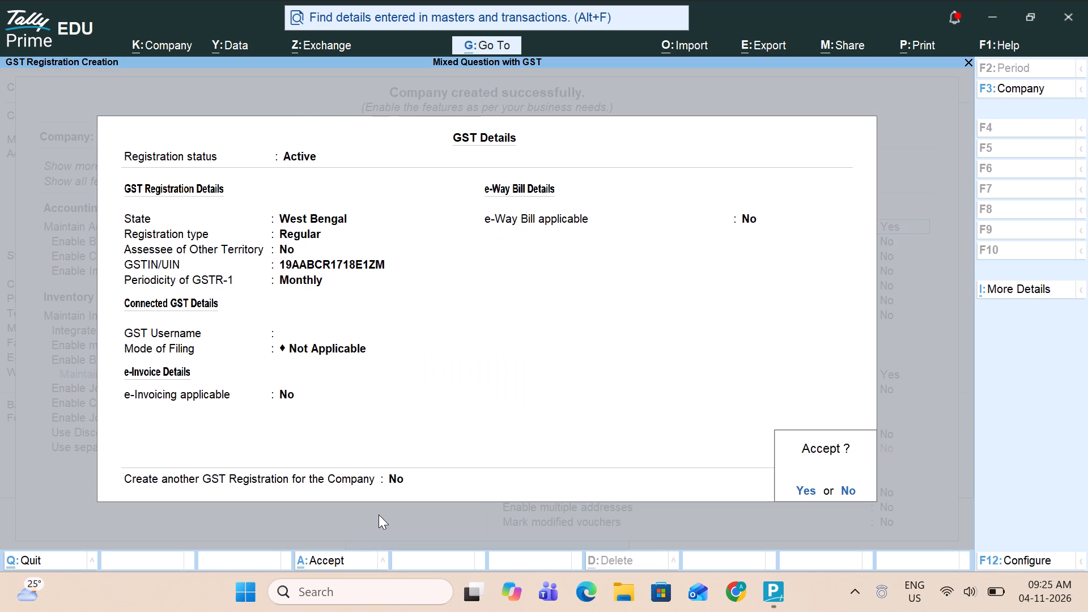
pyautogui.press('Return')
# Set Maintain Payroll to Yes, keep the other taxation, online access, payroll and other features as preset, and accept the company features.
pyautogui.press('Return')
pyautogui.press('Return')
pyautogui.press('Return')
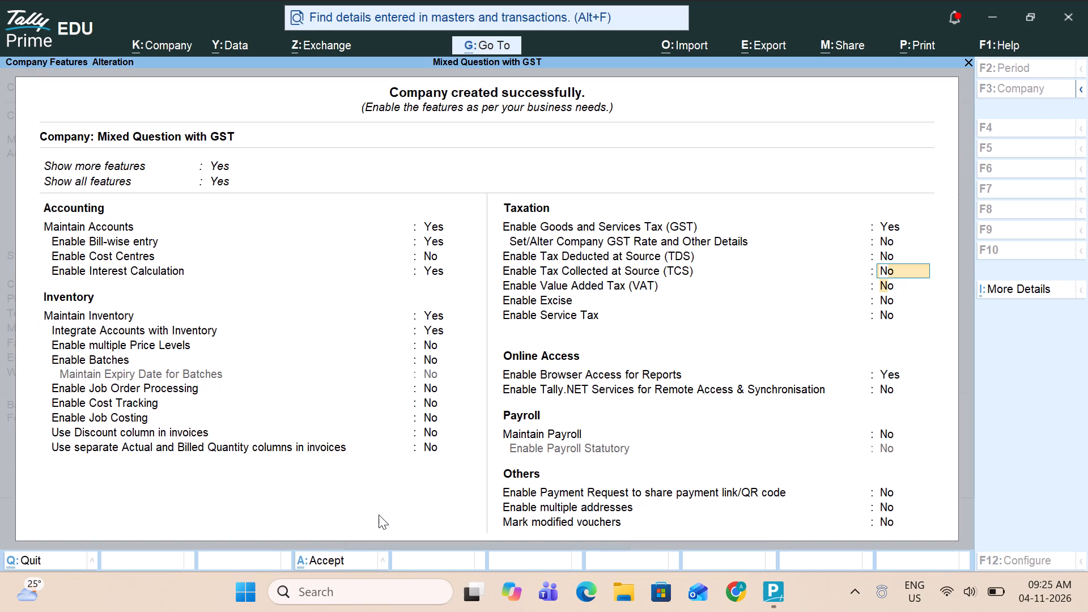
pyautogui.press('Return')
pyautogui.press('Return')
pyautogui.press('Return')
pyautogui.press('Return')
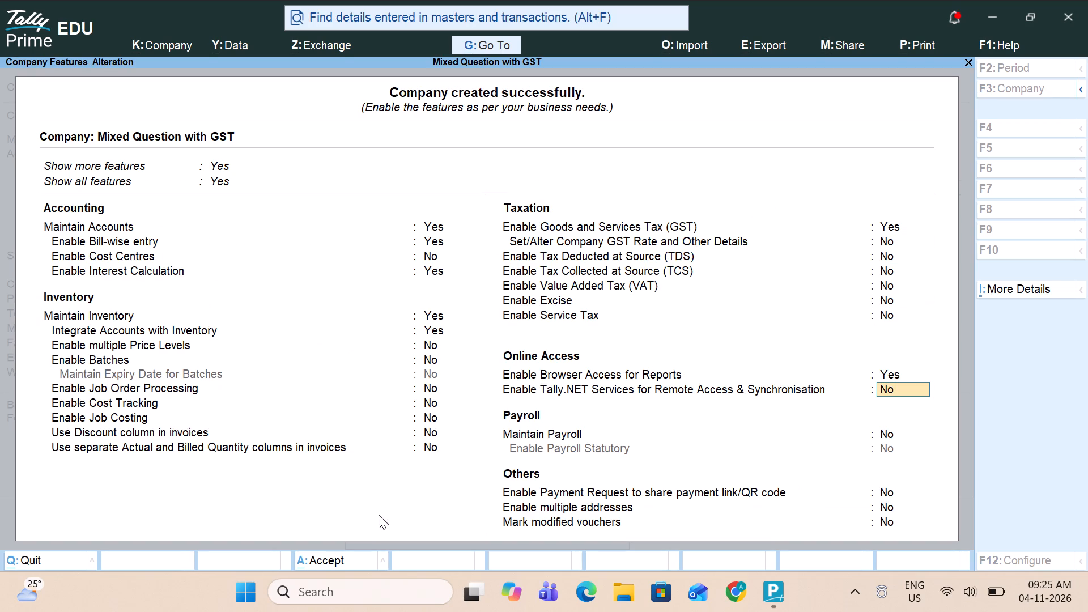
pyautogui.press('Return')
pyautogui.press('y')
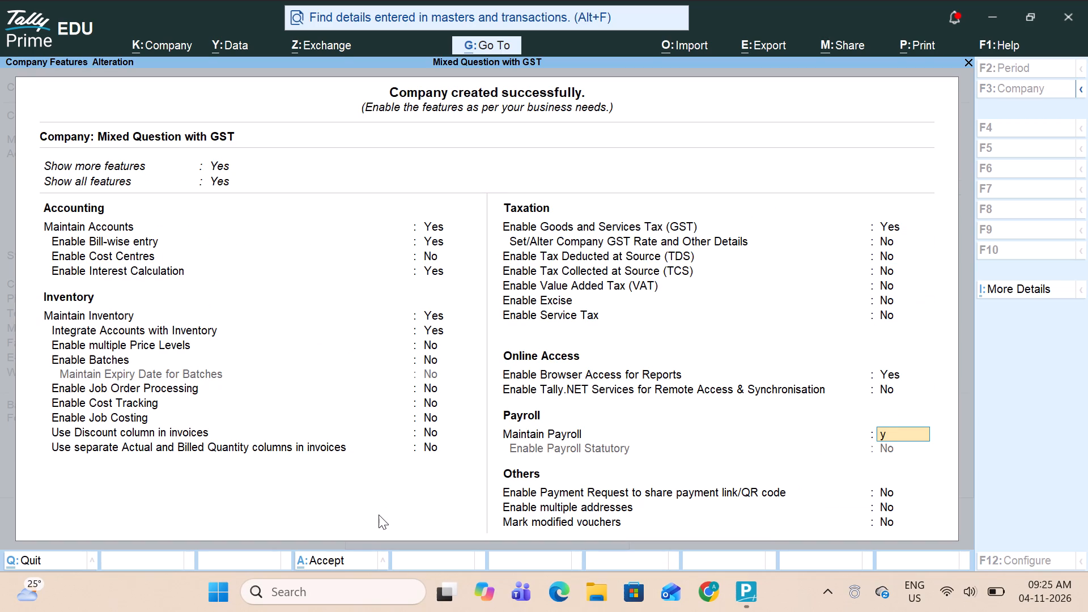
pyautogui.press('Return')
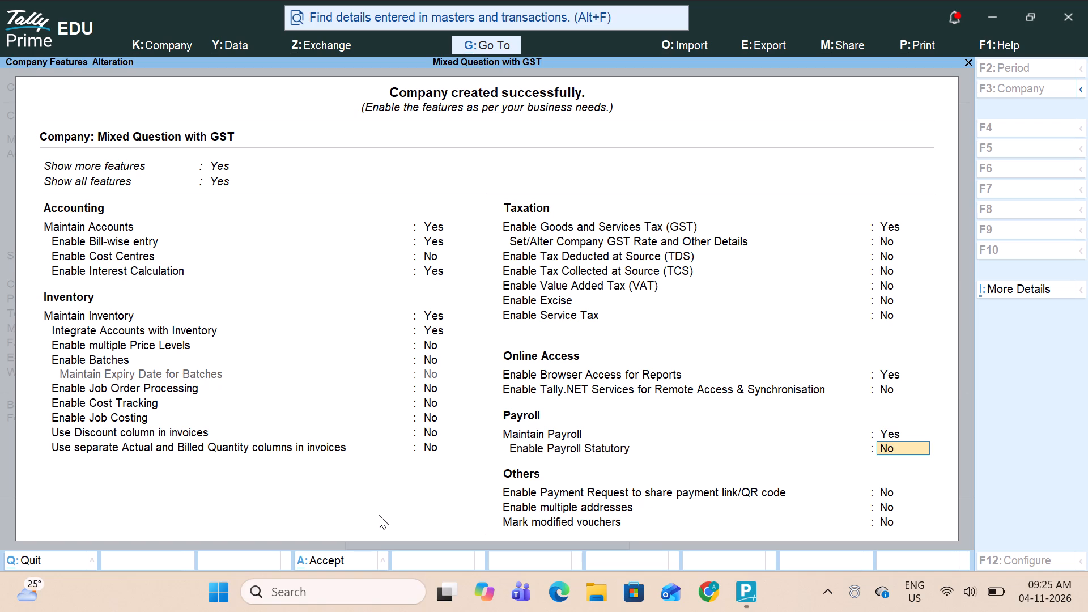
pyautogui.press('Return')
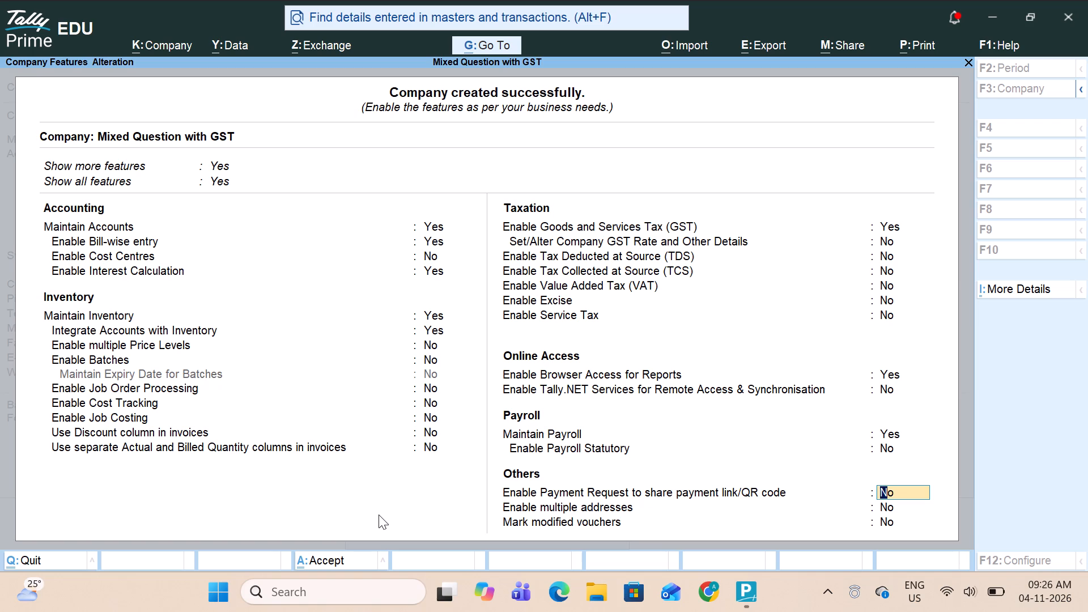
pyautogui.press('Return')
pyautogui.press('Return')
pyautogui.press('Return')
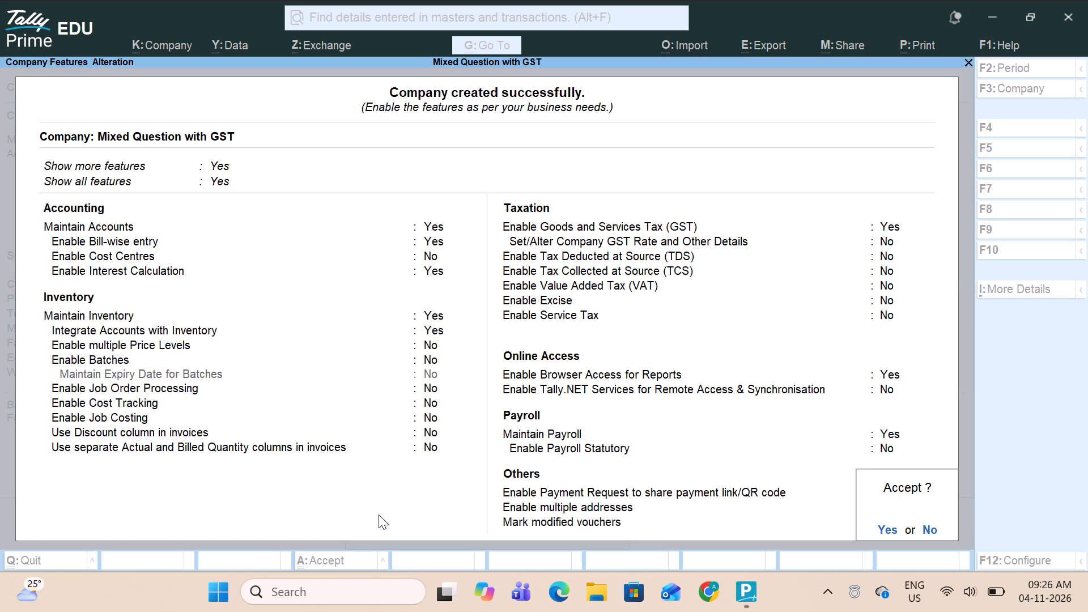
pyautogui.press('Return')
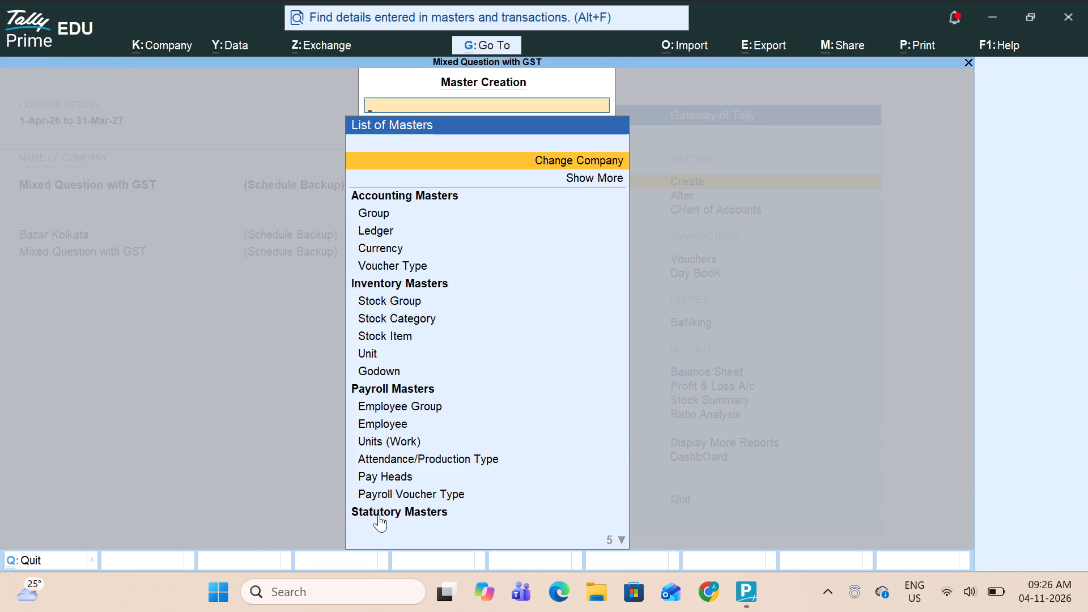
# Minimize TallyPrime and open Kuro from the desktop.
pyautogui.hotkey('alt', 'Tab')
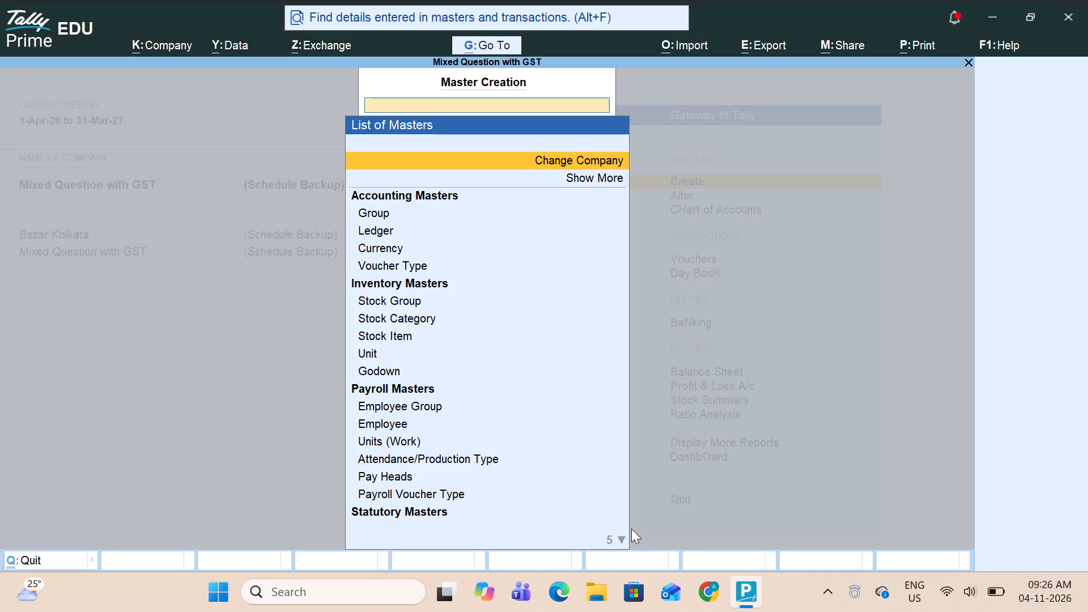
pyautogui.click(994, 17)
pyautogui.doubleClick(166, 295)
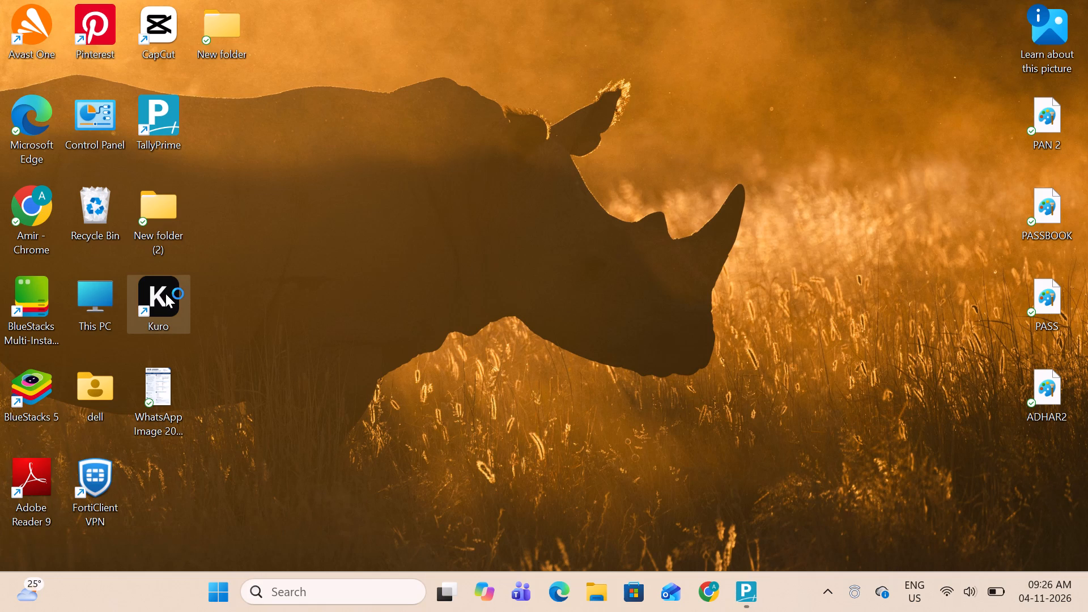
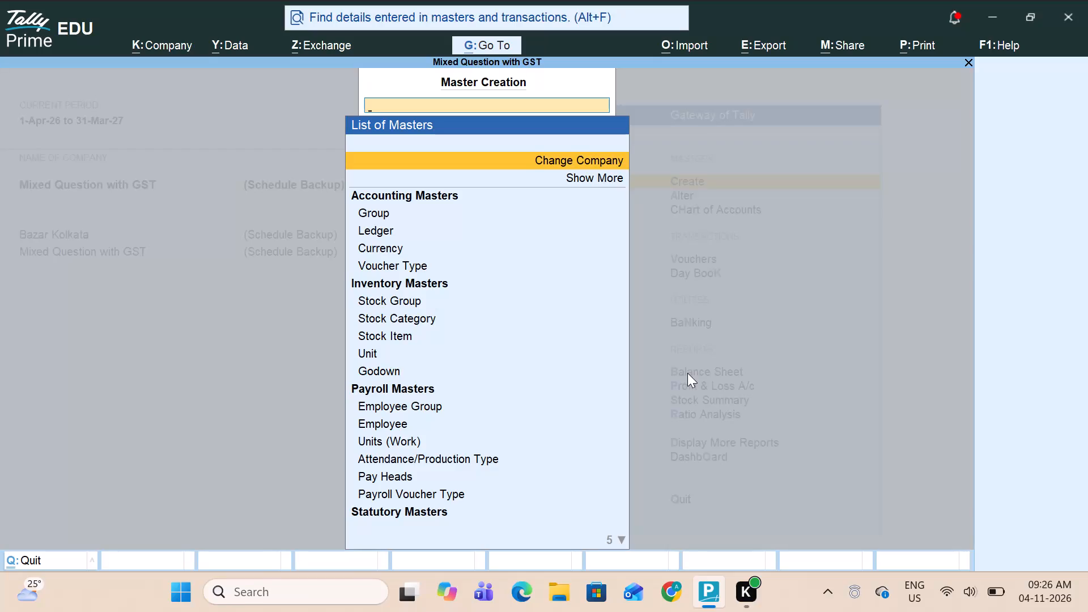
# Start a new ledger master named Capital and place it under Capital Account.
pyautogui.press('Down')
pyautogui.press('Down')
pyautogui.press('Down')
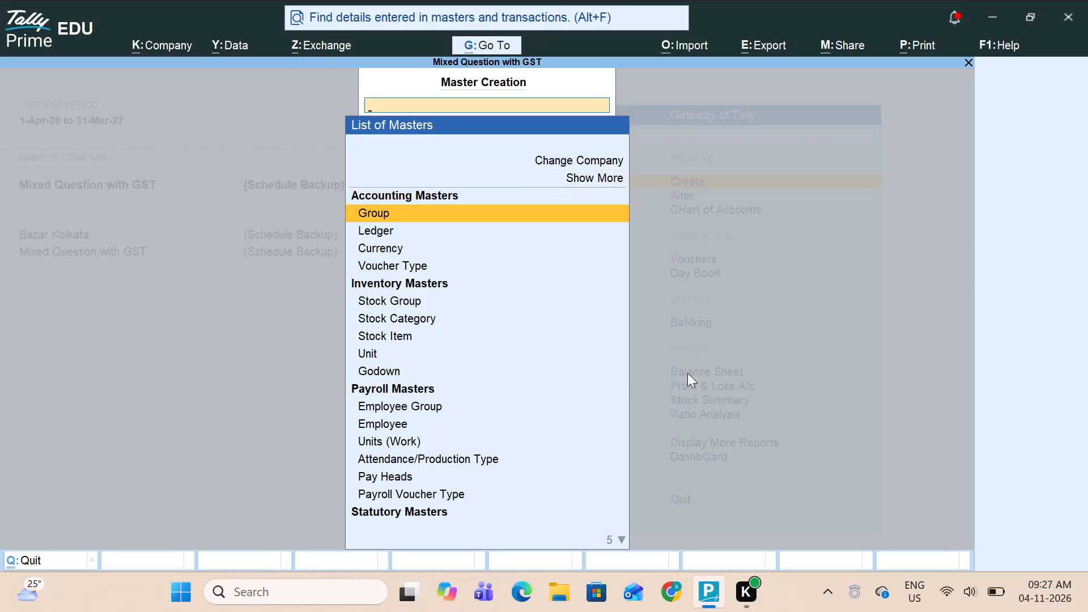
pyautogui.press('Down')
pyautogui.press('Return')
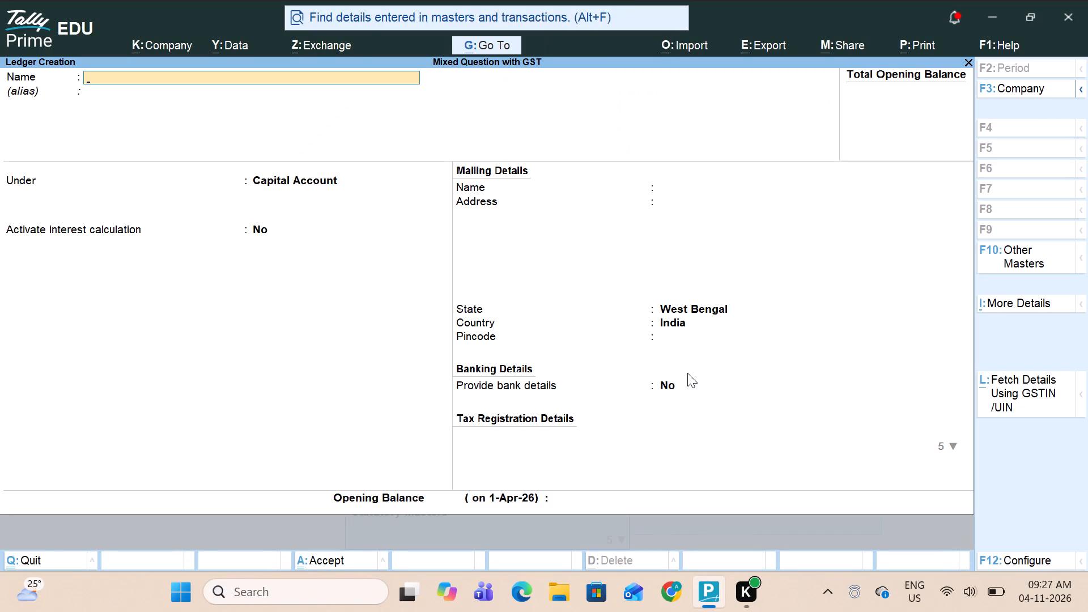
pyautogui.write('capital')
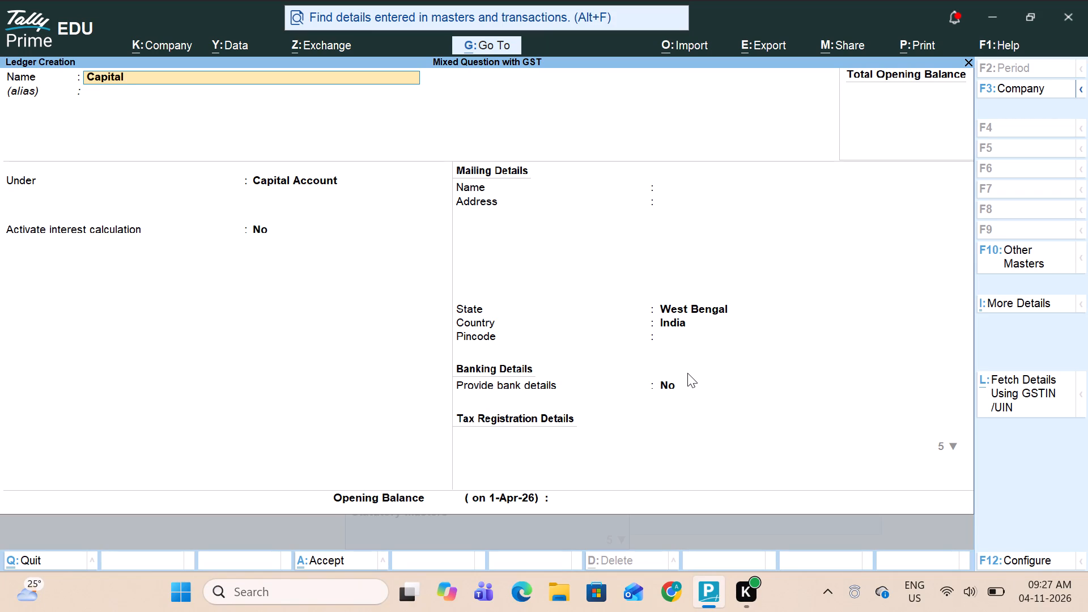
pyautogui.press('Return')
pyautogui.press('Return')
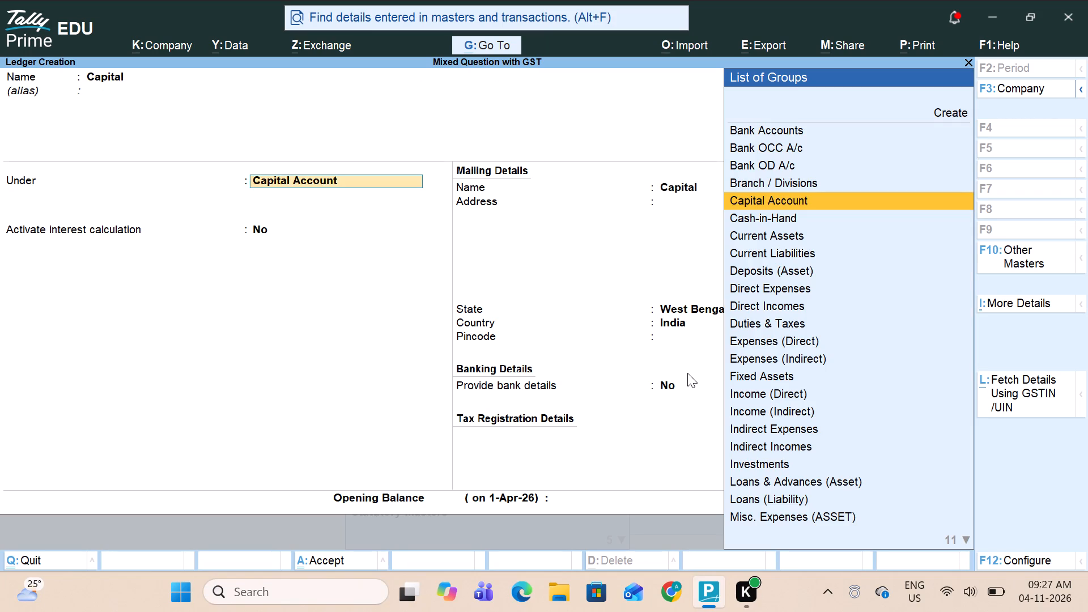
pyautogui.press('Return')
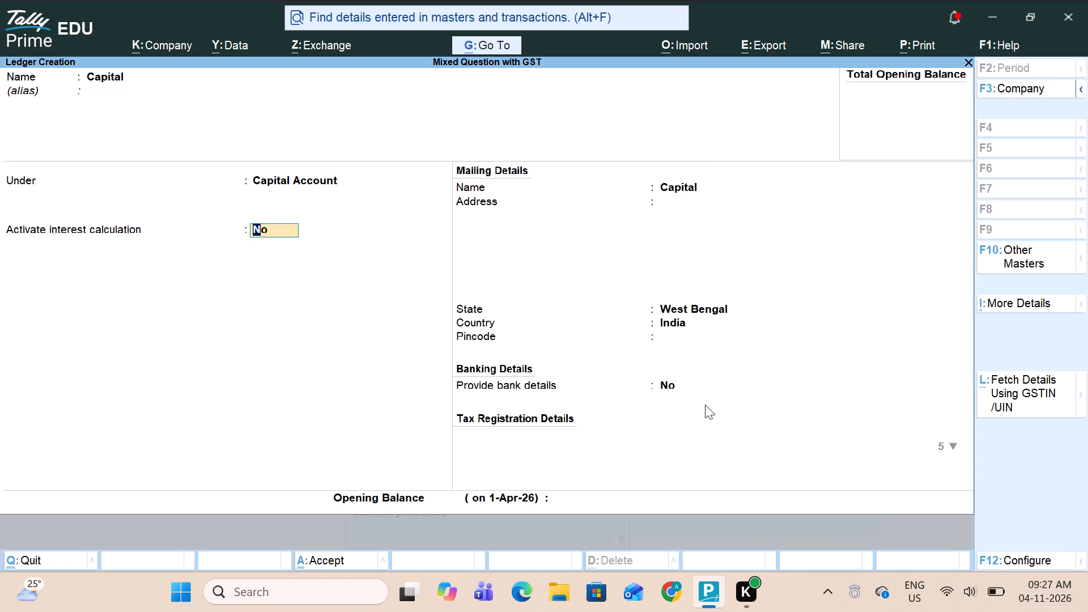
# Keep the Capital ledger's preset interest, mailing and bank details, Regular registration and blank GSTIN, and save the ledger.
pyautogui.press('Return')
pyautogui.press('Return')
pyautogui.press('Return')
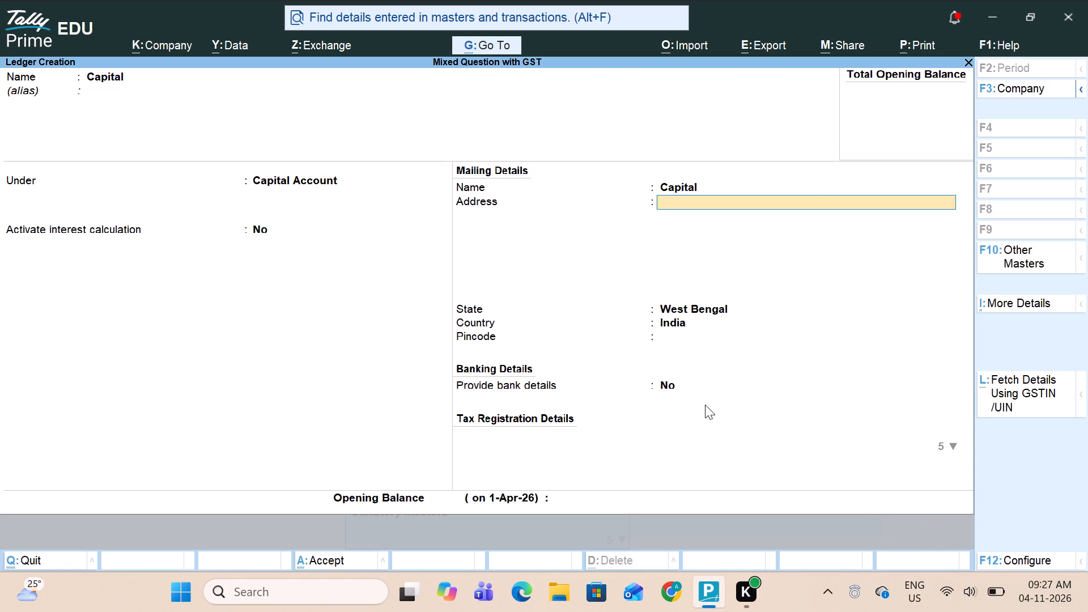
pyautogui.press('Return')
pyautogui.press('Return')
pyautogui.press('Return')
pyautogui.press('Return')
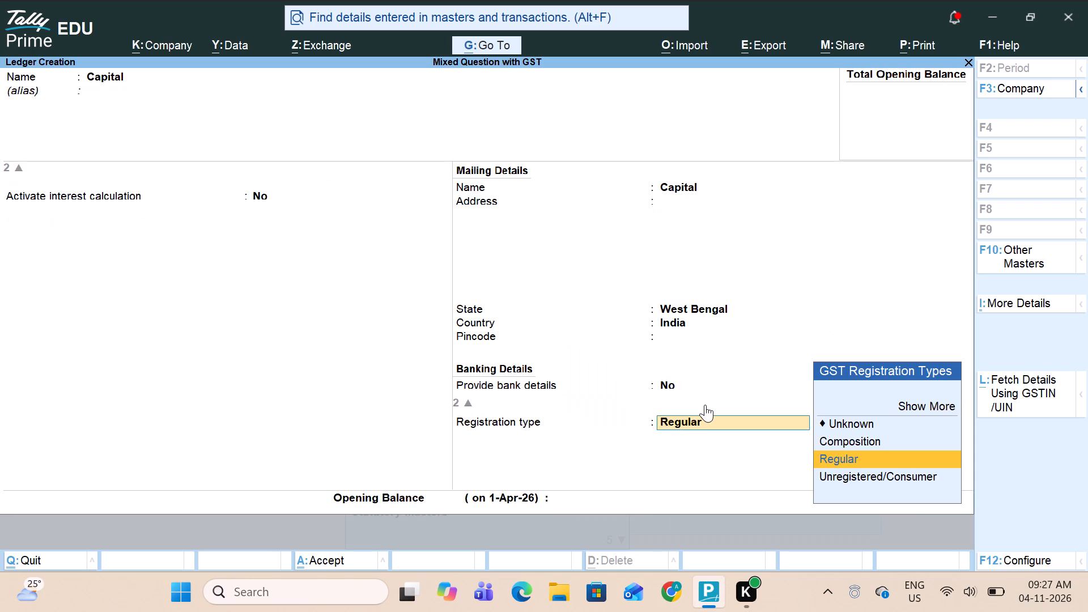
pyautogui.press('Return')
pyautogui.press('Return')
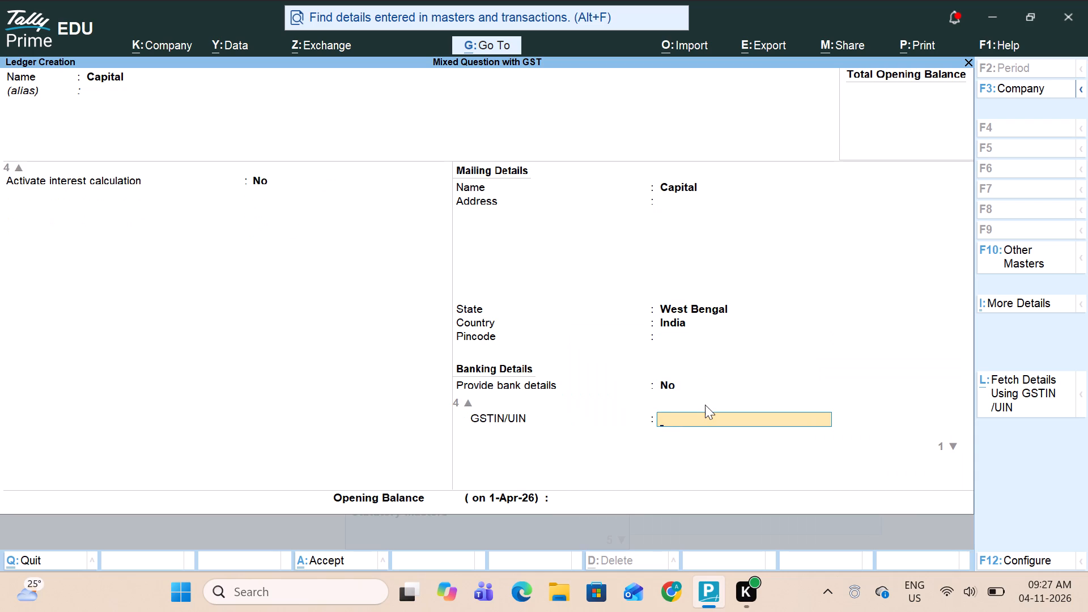
pyautogui.press('Return')
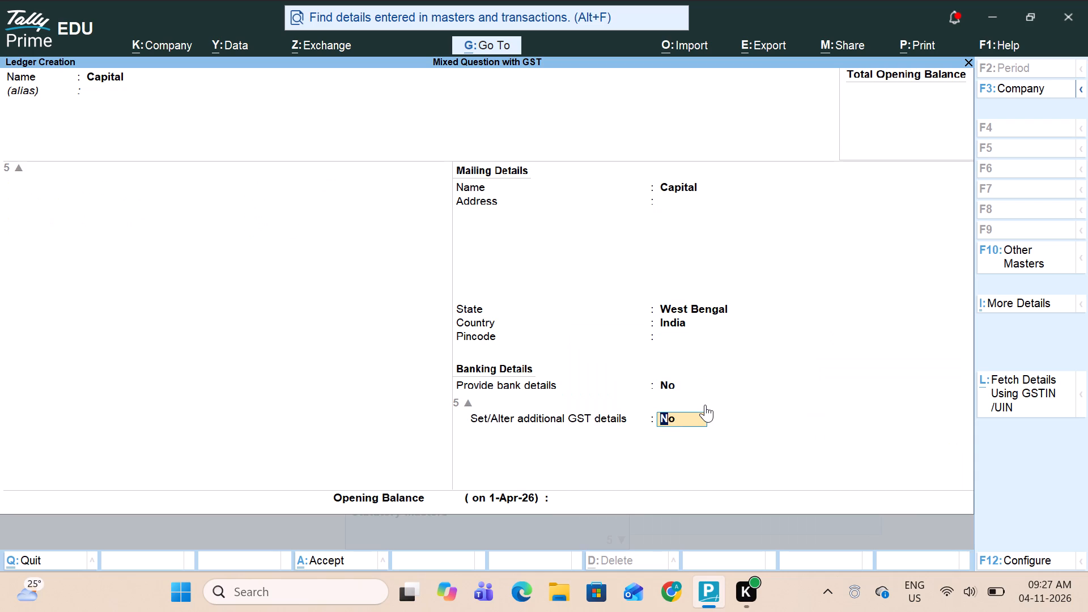
pyautogui.press('Return')
pyautogui.press('Return')
pyautogui.press('Return')
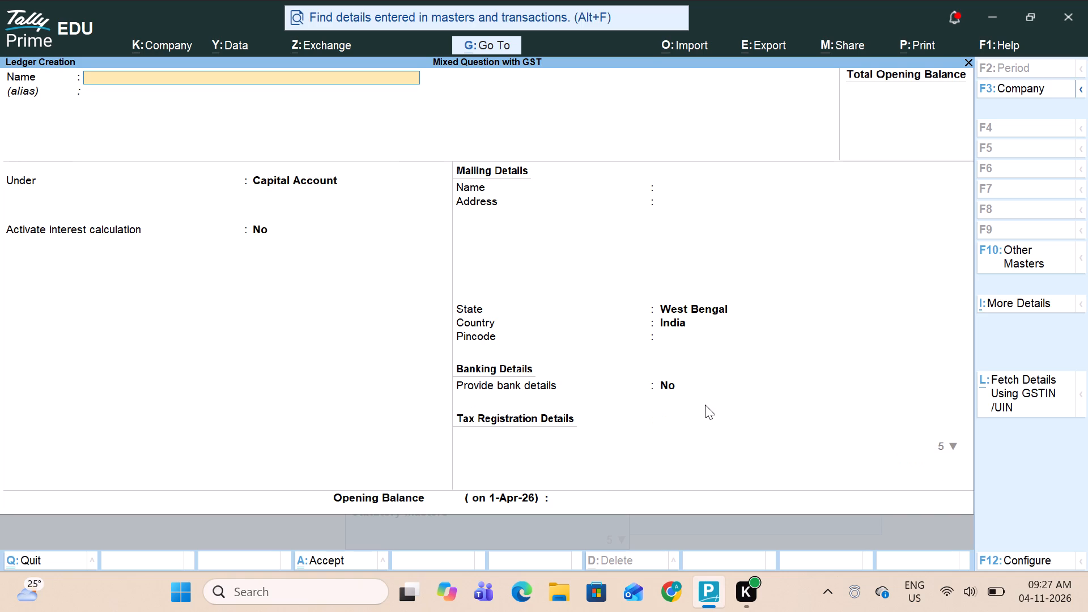
# Name the next new ledger Bank and place it under Bank Accounts.
pyautogui.write('bank')
pyautogui.press('Return')
pyautogui.press('Return')
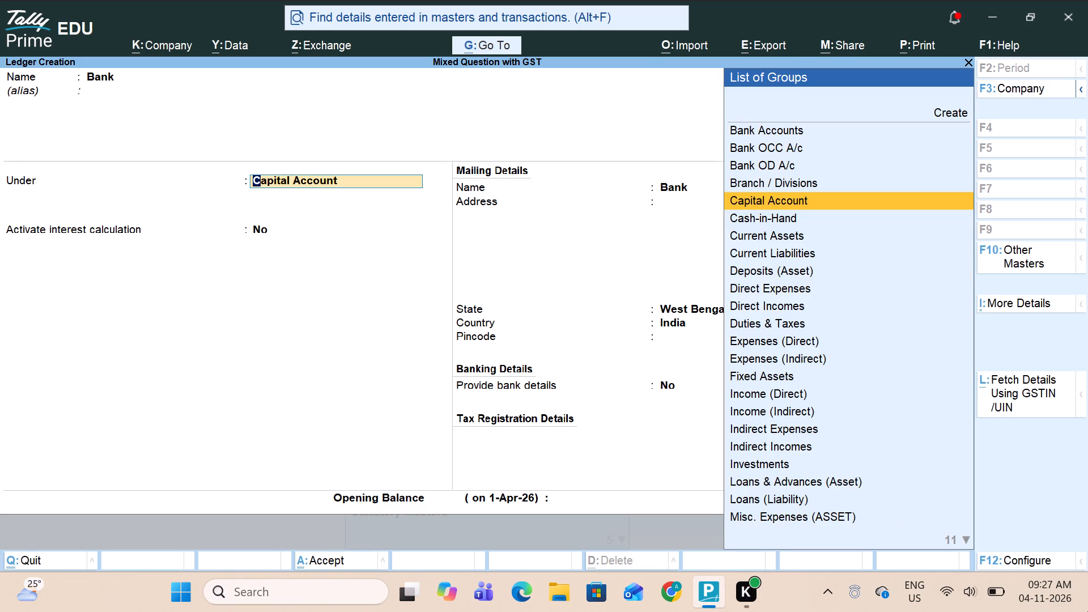
pyautogui.click(989, 602)
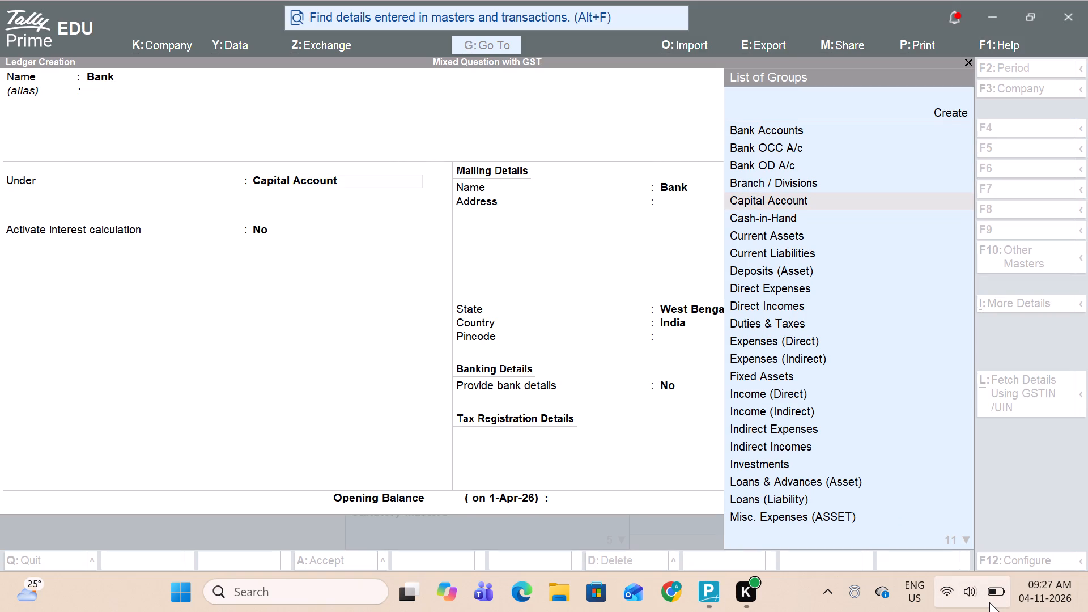
pyautogui.click(989, 602)
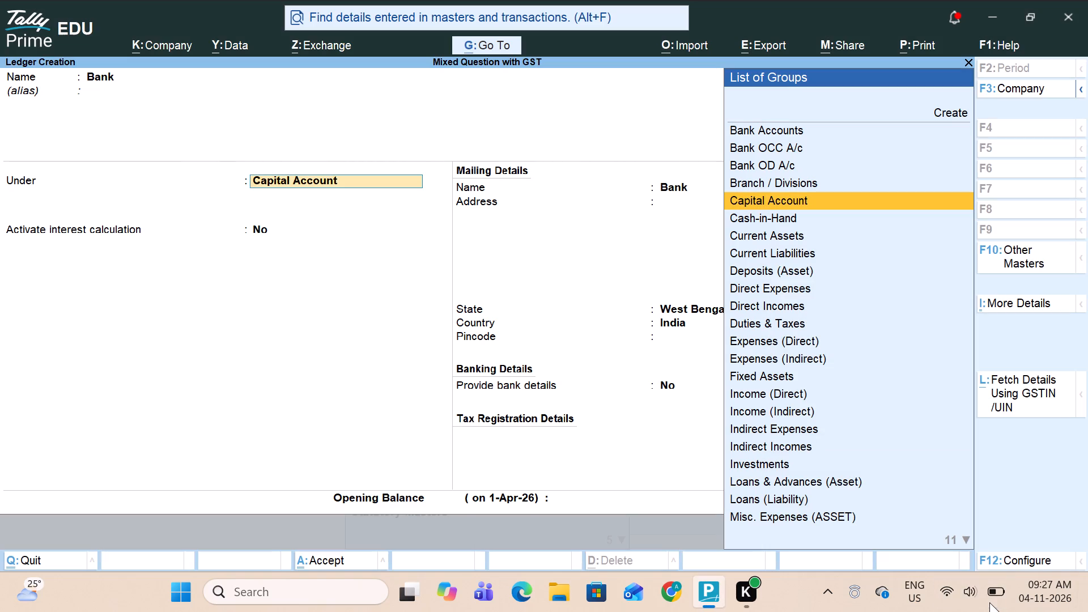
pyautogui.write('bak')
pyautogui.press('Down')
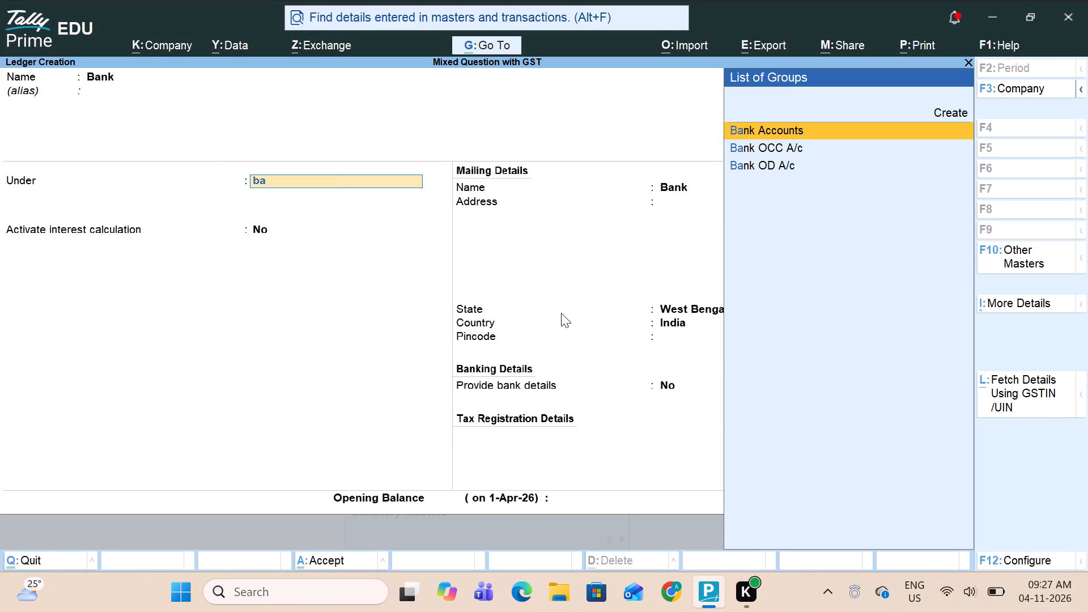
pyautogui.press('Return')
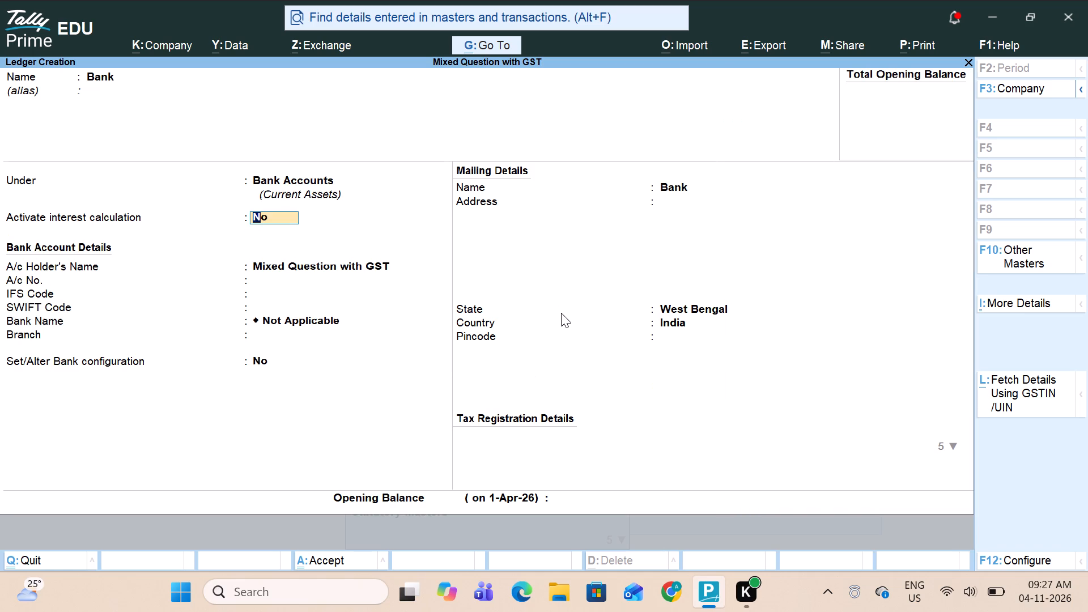
# Keep the Bank ledger's preset account, mailing and tax details, leave the account number and GSTIN blank, and save the ledger.
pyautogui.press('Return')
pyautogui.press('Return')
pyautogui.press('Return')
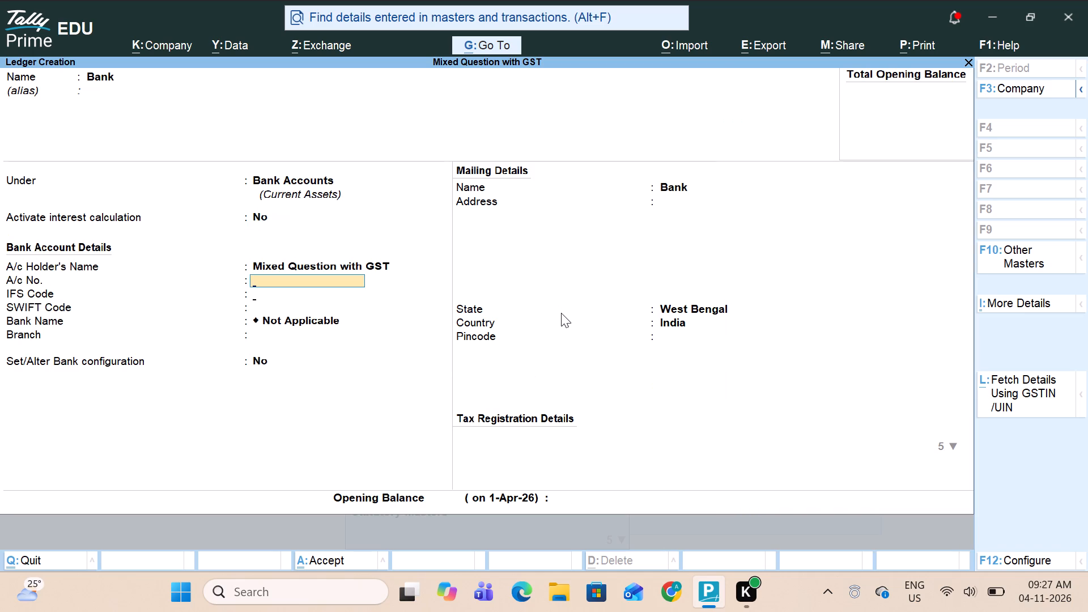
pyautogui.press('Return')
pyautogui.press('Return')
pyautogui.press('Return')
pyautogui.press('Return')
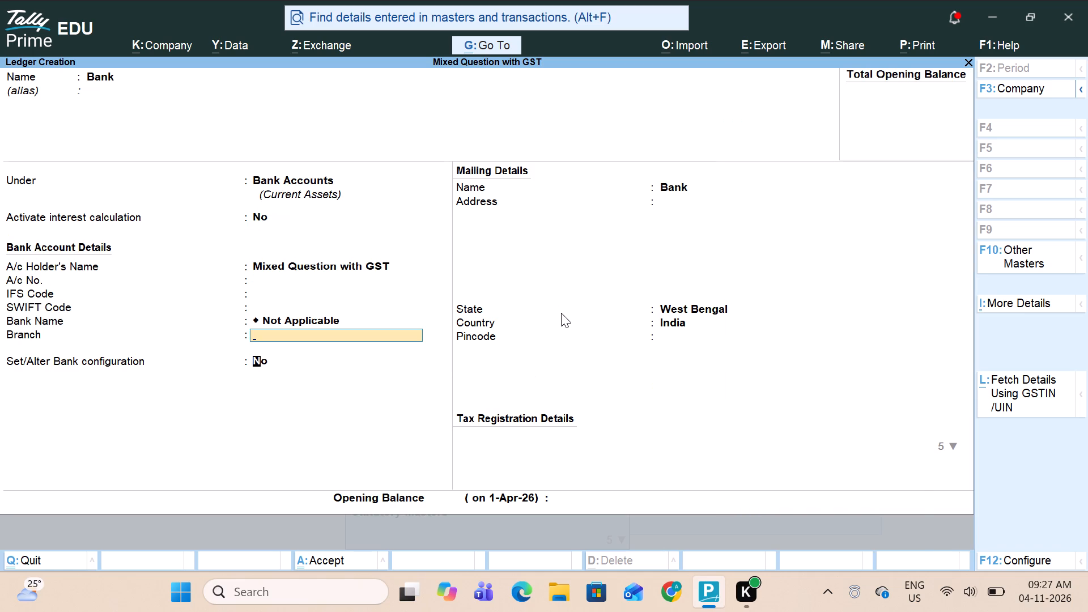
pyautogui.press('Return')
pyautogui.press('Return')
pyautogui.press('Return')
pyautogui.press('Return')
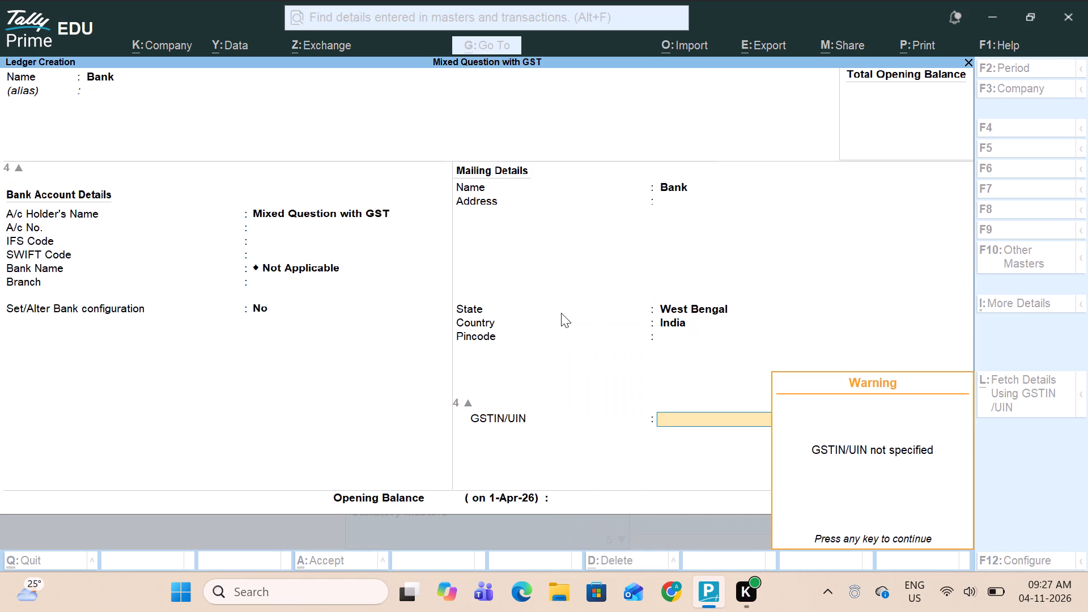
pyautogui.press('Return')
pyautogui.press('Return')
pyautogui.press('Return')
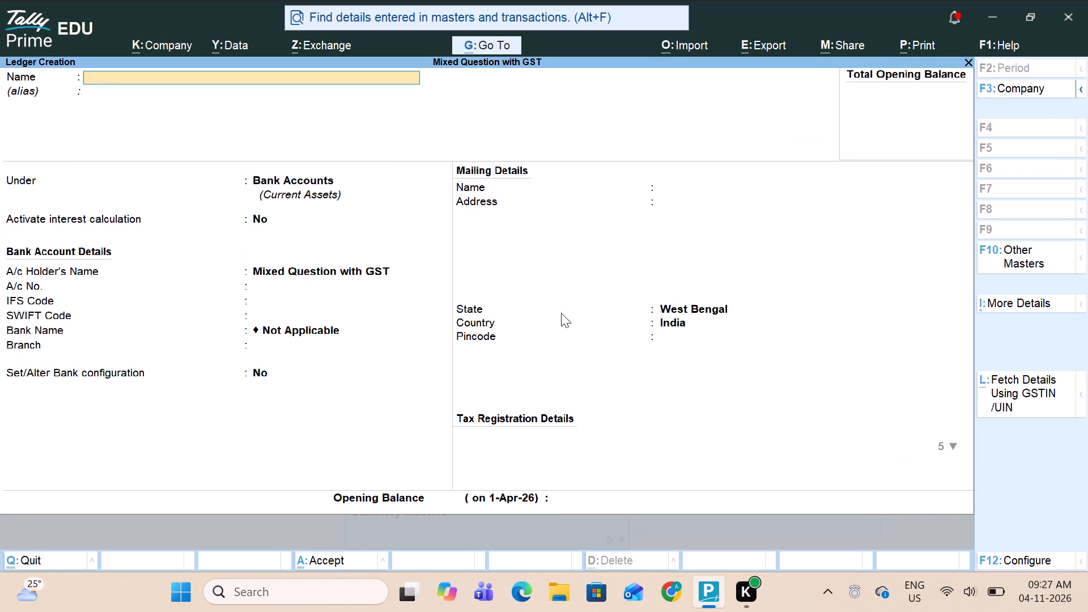
# Name the next new ledger Royal Fashion and place it under Sundry Creditors.
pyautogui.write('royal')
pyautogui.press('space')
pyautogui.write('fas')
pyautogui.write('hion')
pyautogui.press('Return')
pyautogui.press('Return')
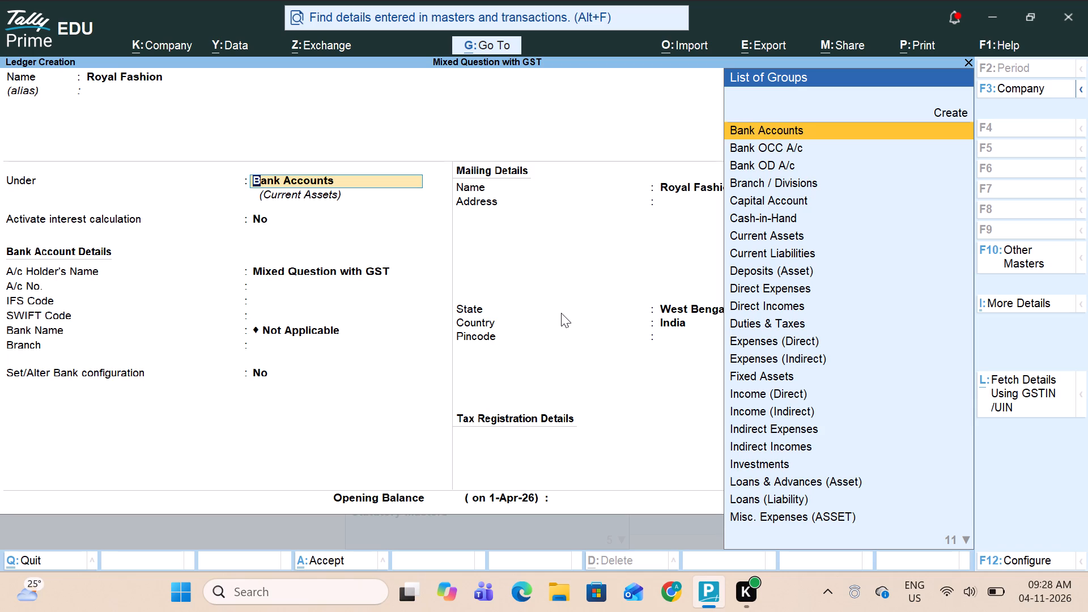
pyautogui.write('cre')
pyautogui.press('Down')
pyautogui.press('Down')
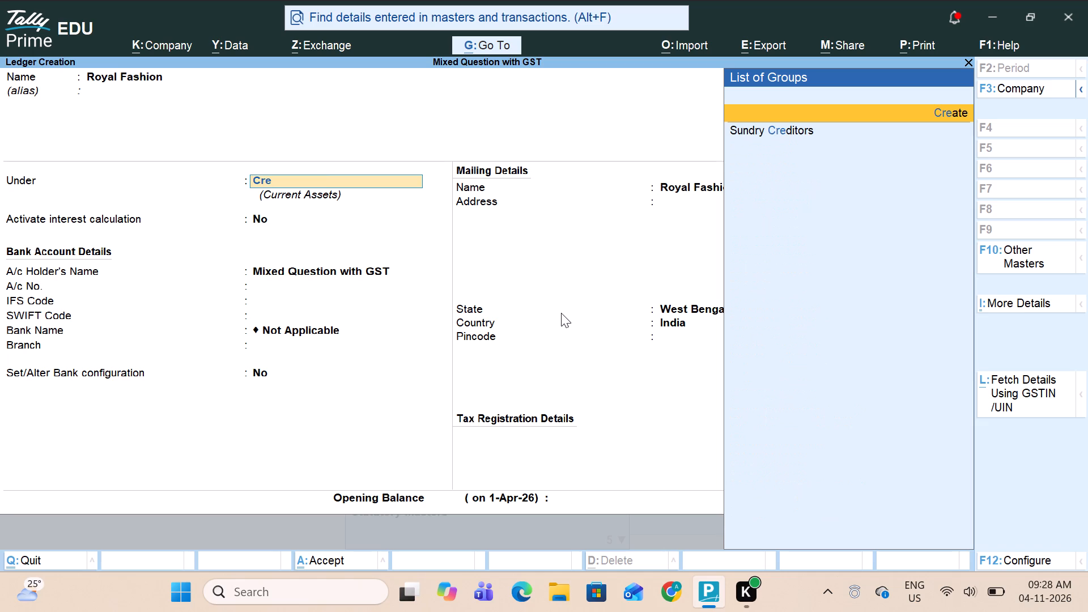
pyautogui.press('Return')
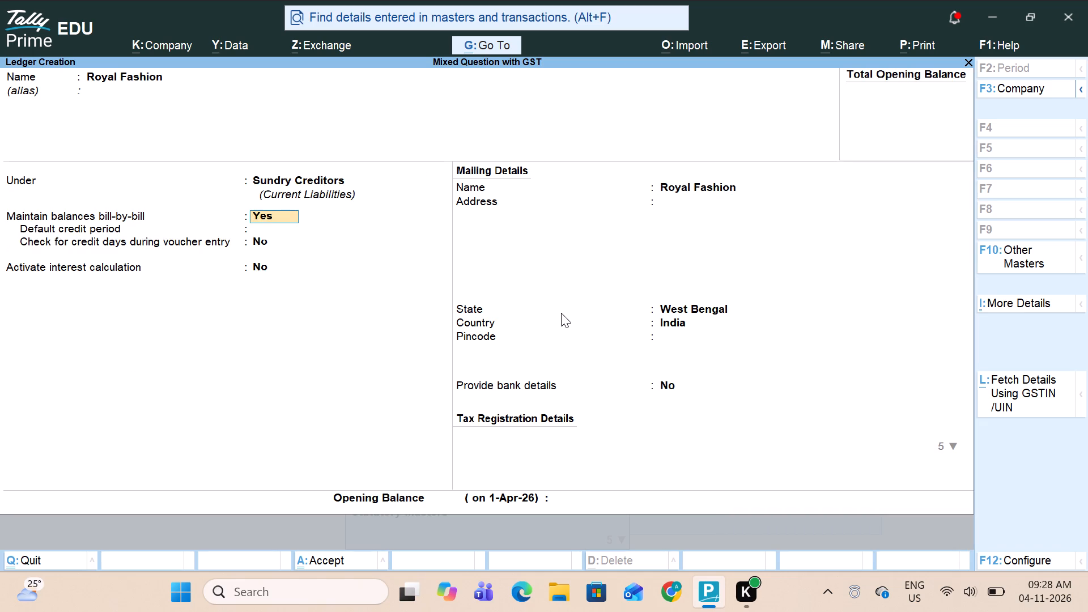
# Keep Royal Fashion's bill-by-bill balances at Yes, interest calculation and bank details at No, West Bengal, and the preset registration type.
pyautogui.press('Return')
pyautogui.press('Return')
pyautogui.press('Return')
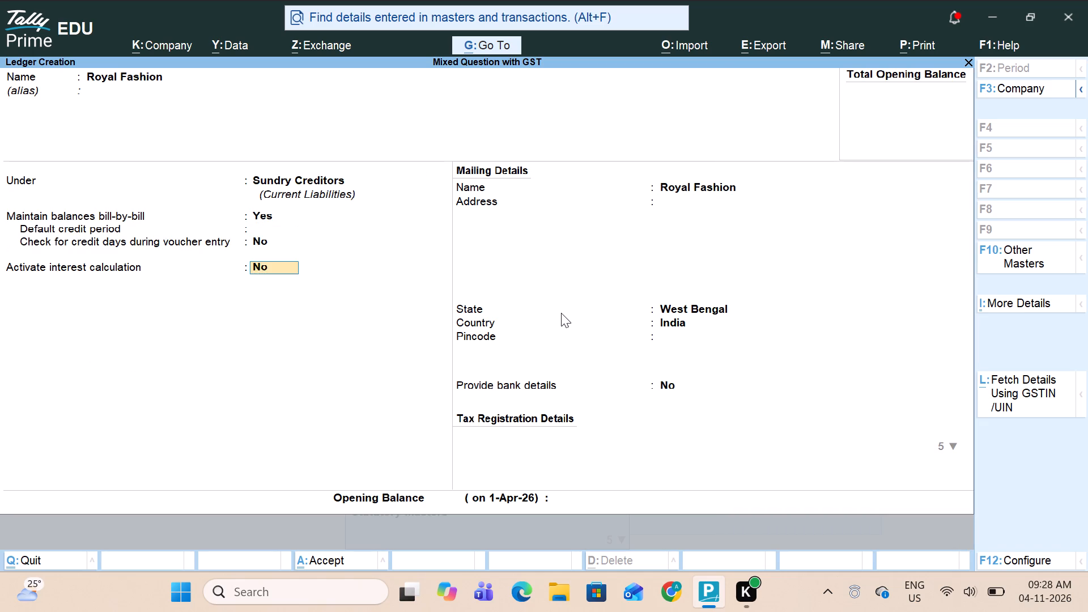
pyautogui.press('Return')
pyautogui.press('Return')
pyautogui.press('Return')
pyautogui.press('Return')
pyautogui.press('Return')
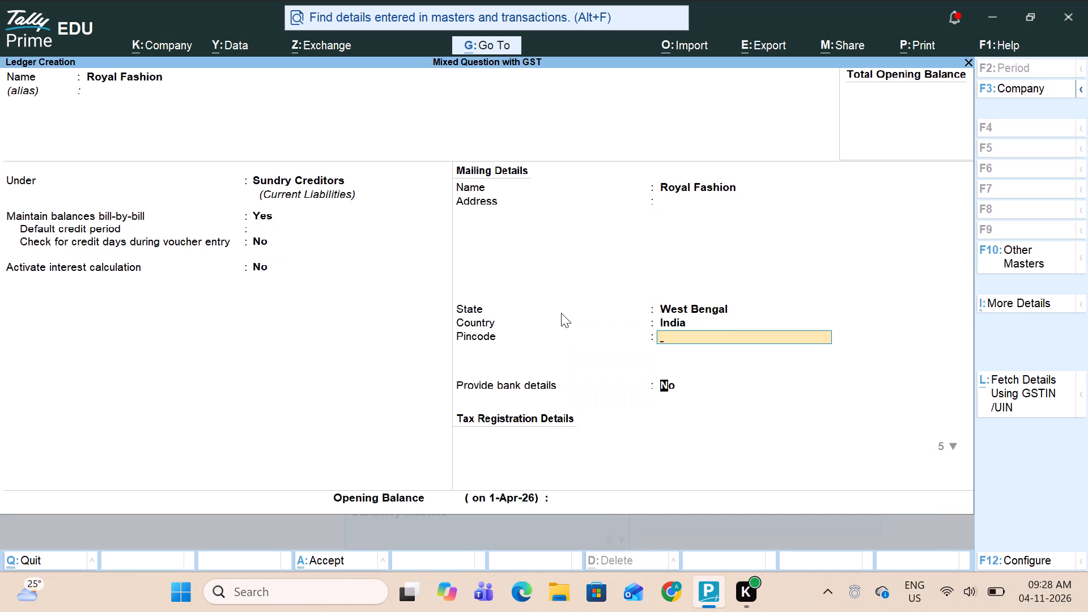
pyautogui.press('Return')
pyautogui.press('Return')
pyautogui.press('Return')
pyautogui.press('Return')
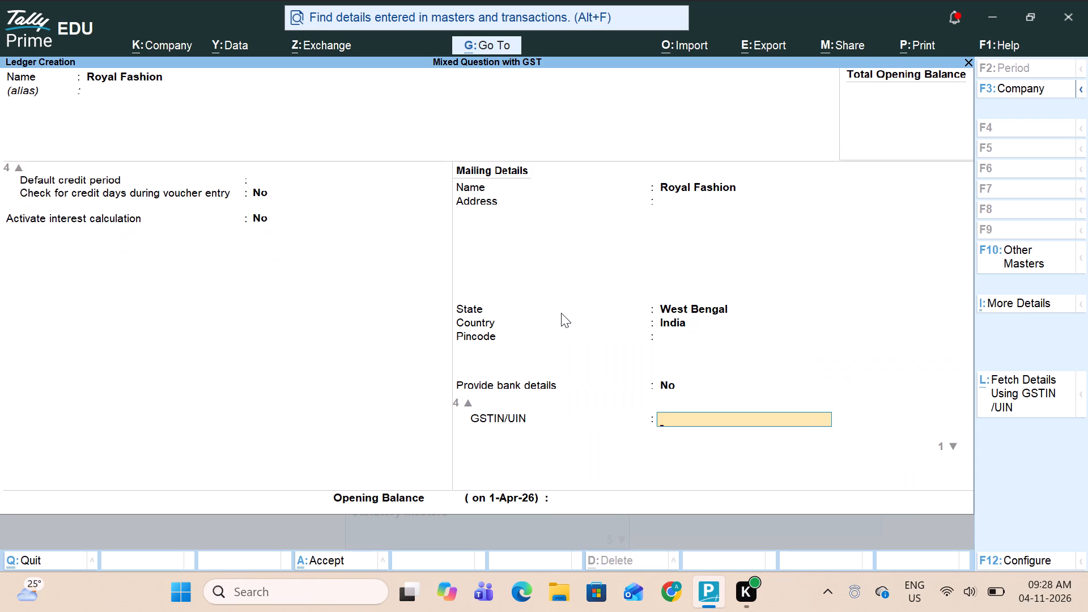
# Enter Royal Fashion's GSTIN, keep additional GST details at No, and save the ledger.
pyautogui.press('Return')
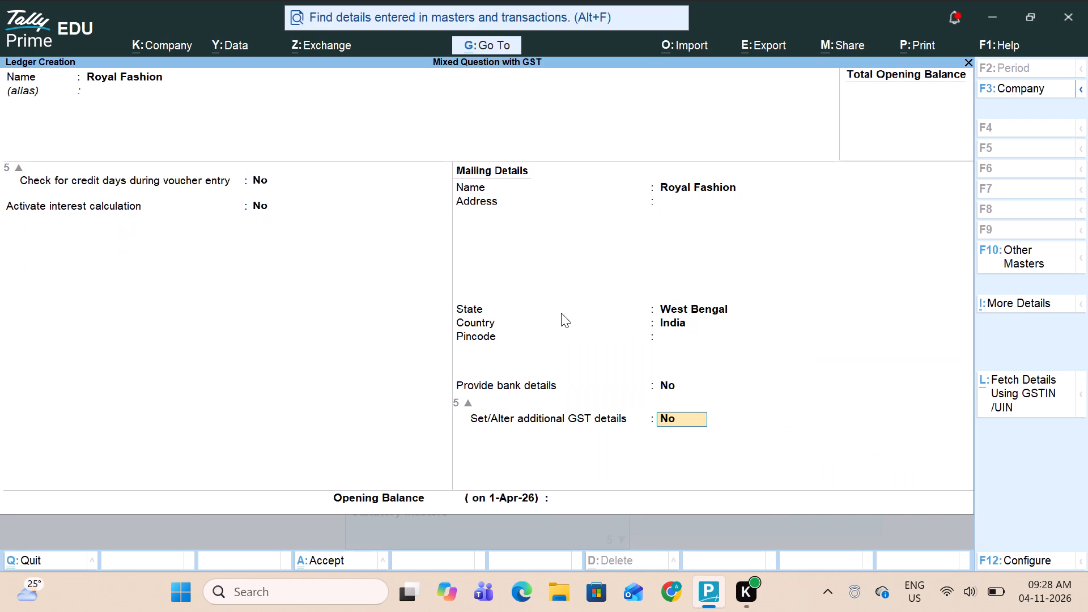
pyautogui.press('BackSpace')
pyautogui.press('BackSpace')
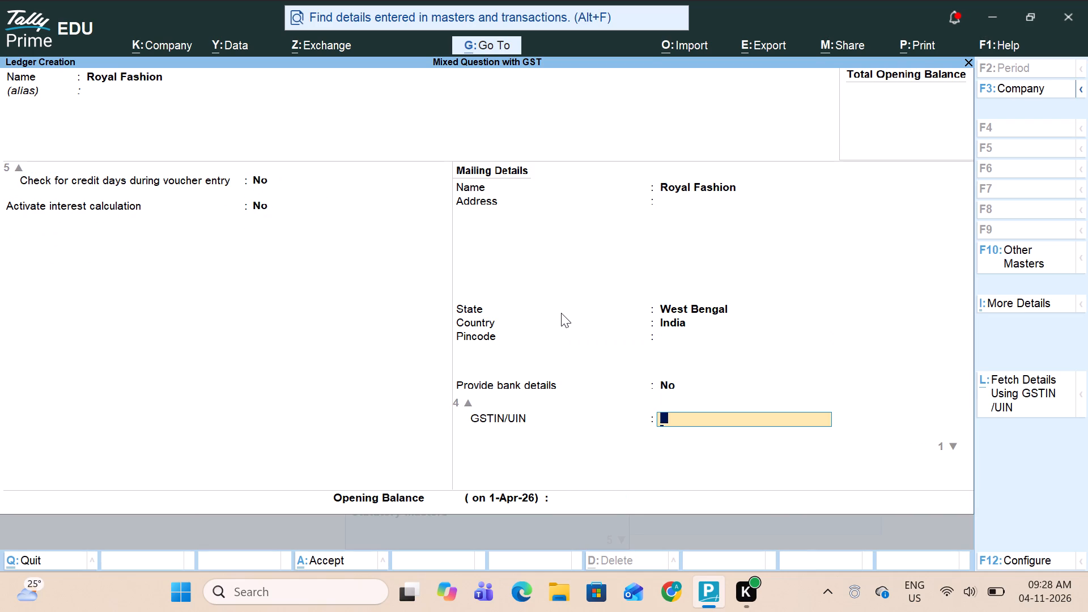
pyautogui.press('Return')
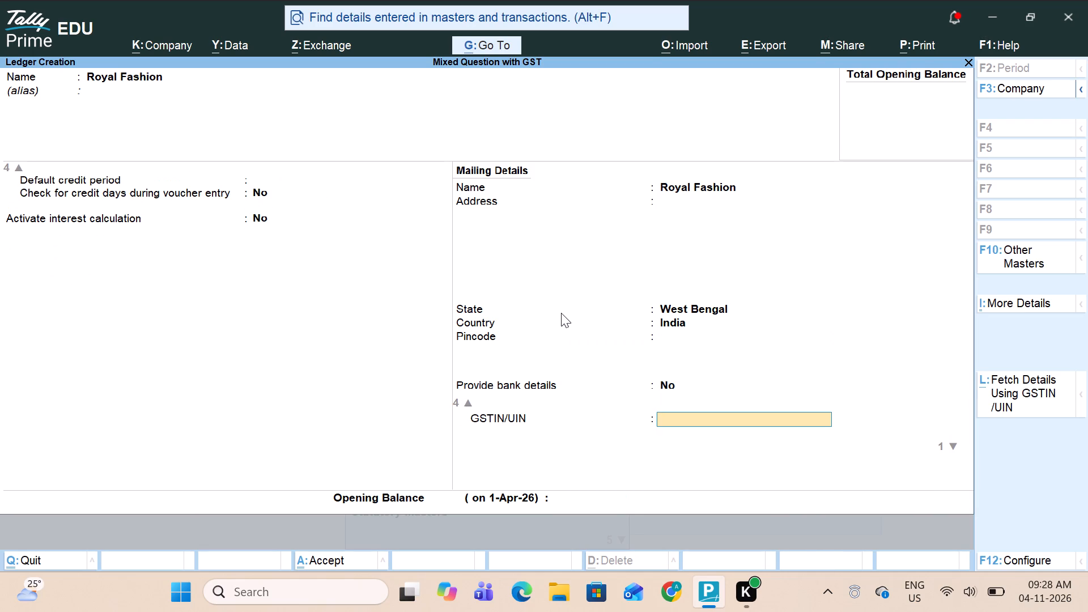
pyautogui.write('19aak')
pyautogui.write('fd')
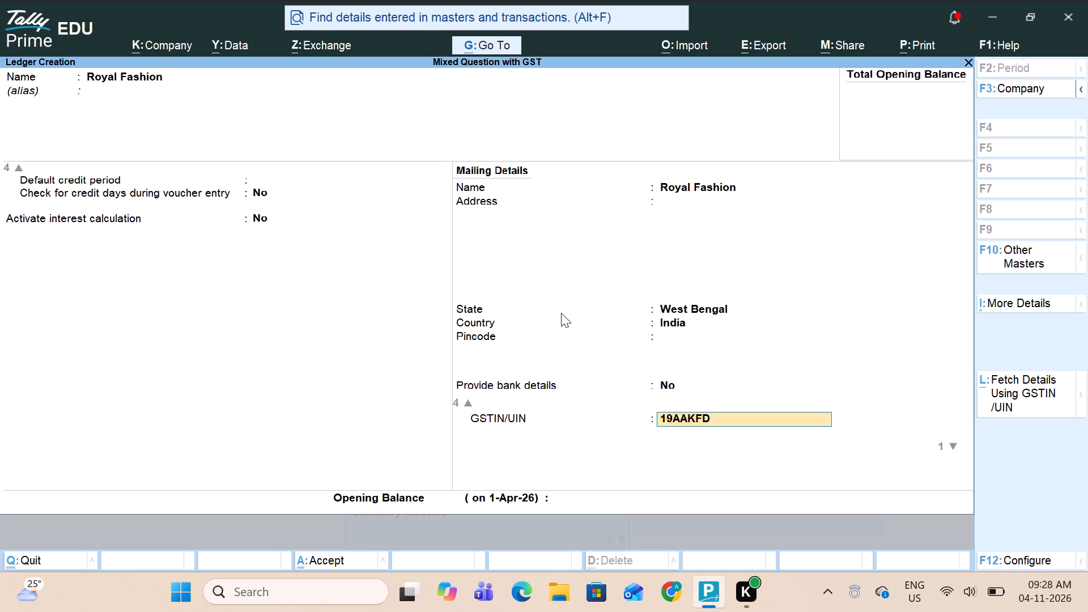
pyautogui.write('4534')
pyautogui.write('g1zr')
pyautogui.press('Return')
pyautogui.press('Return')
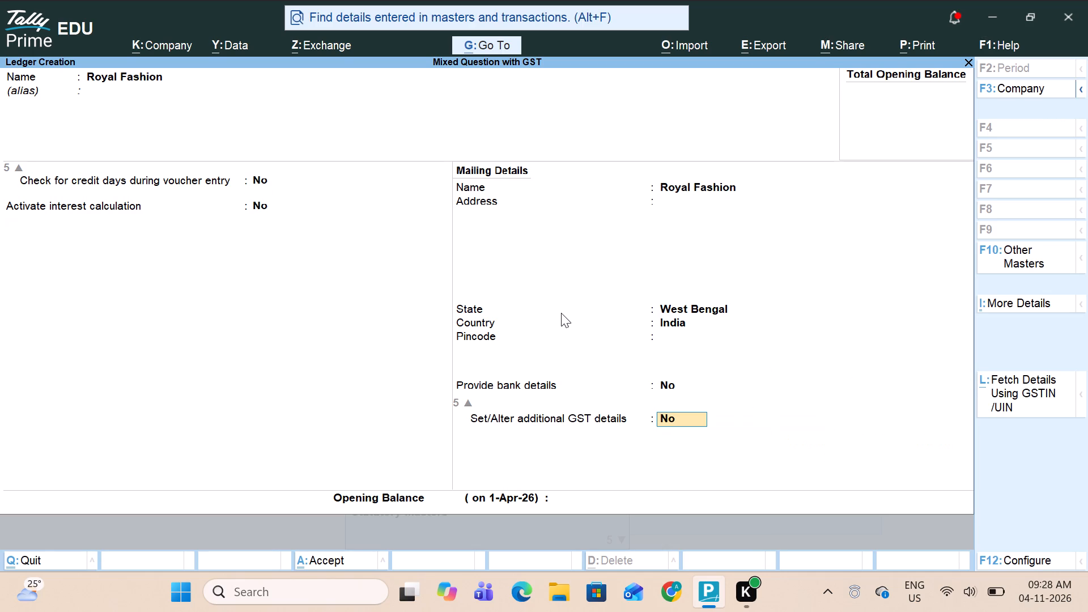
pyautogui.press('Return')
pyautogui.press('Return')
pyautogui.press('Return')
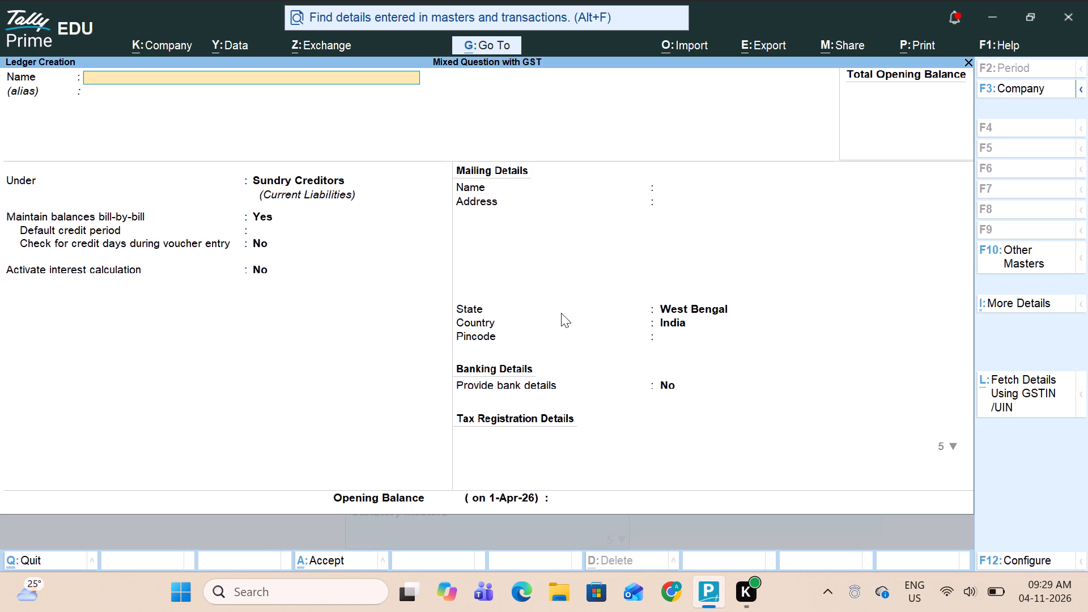
# Name the next new ledger Sales and place it under Sales Accounts.
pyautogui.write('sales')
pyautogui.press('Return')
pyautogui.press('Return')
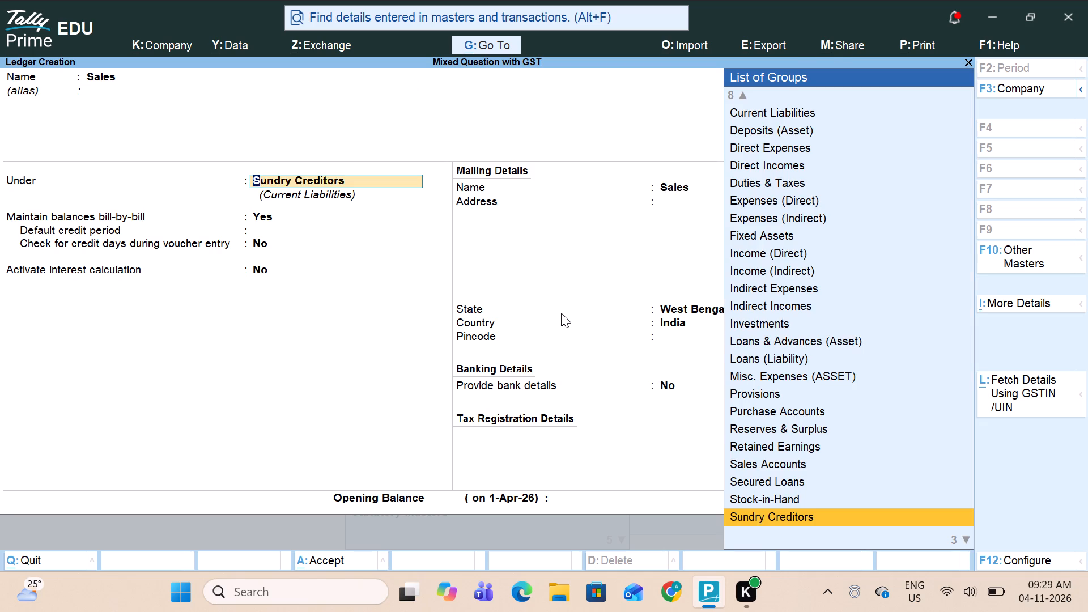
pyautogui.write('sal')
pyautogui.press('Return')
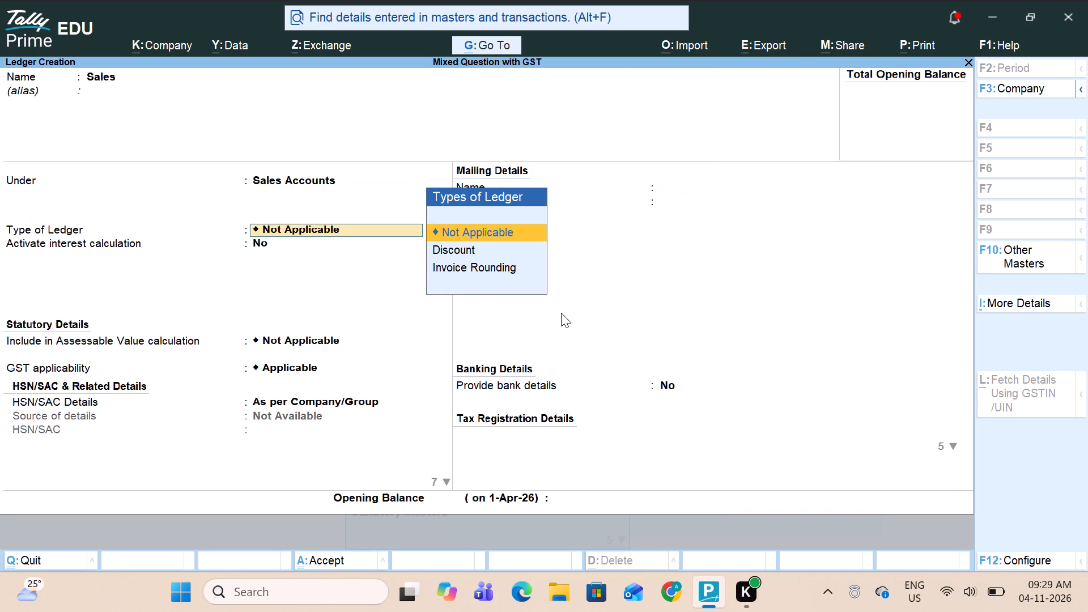
# Set the Sales ledger's GST rate details to Specify Details Here with Taxable, 0% and Goods, keep the other presets, and save the ledger.
pyautogui.press('Return')
pyautogui.press('Return')
pyautogui.press('Return')
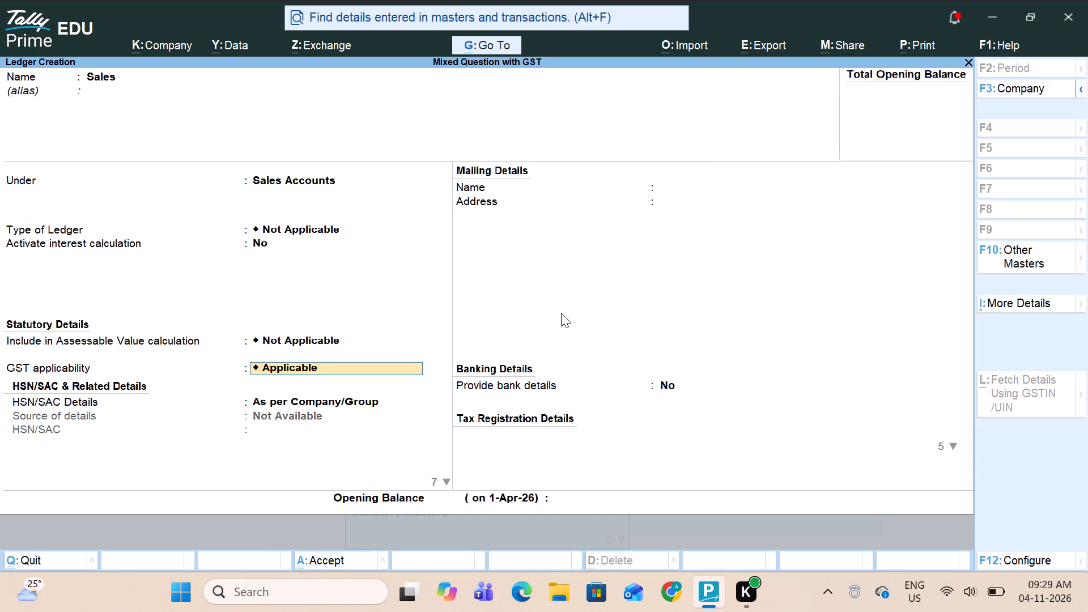
pyautogui.press('Return')
pyautogui.press('Return')
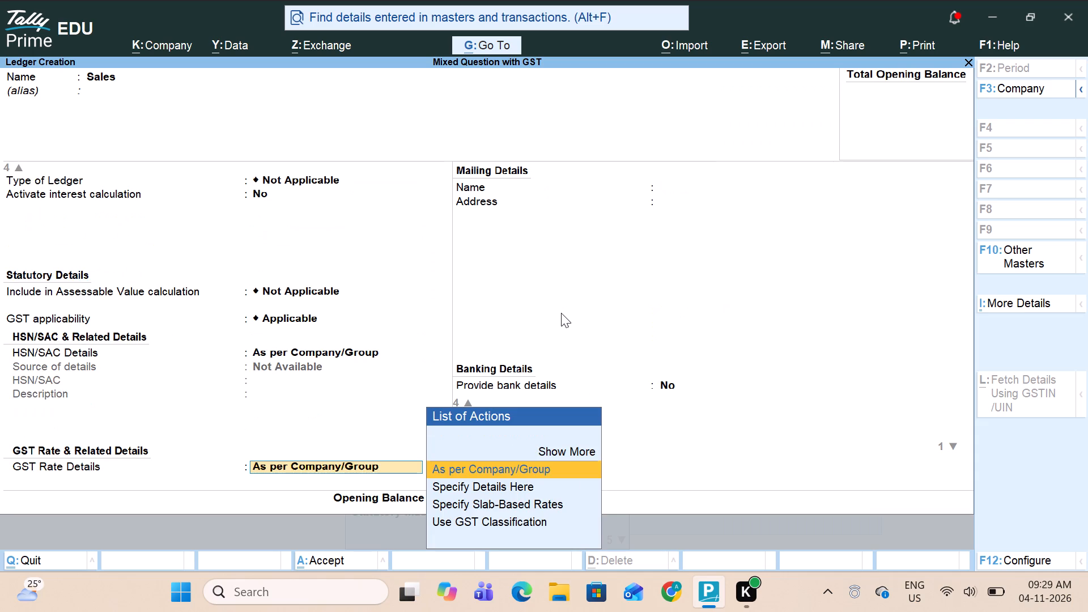
pyautogui.press('Down')
pyautogui.press('Return')
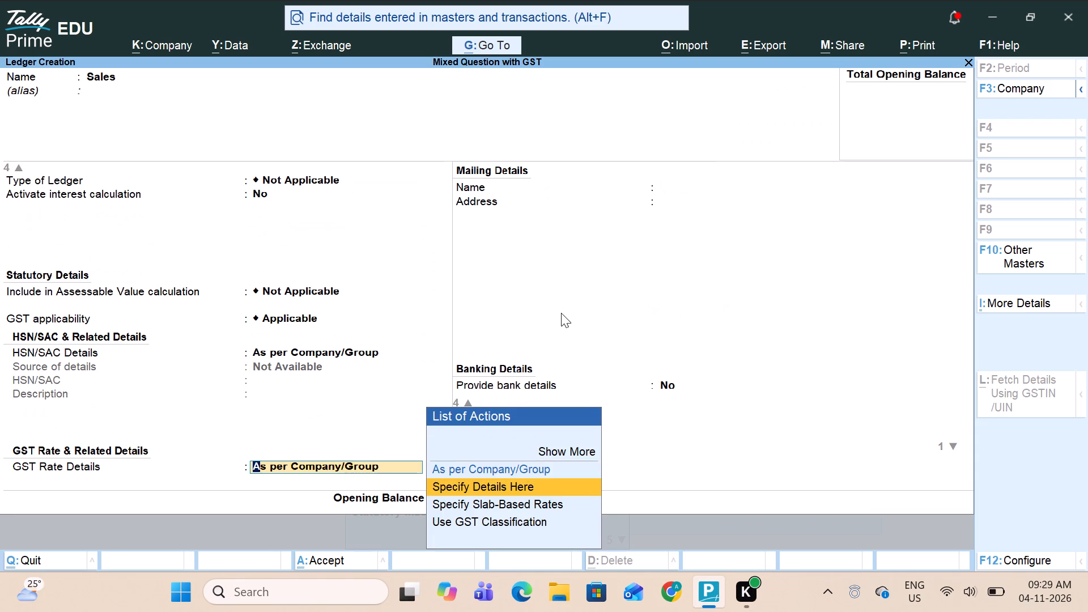
pyautogui.press('Return')
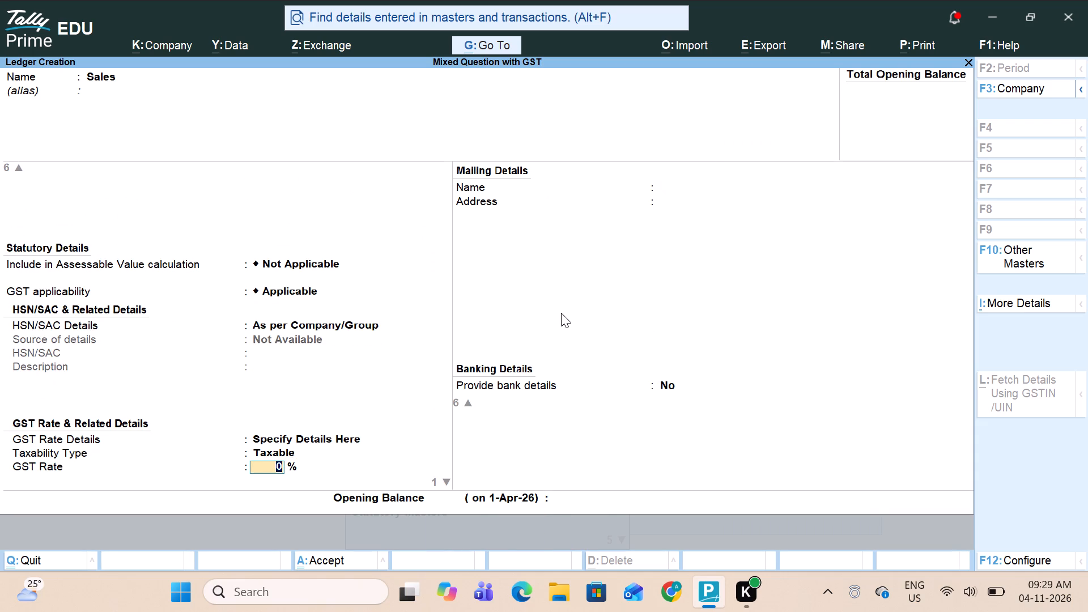
pyautogui.press('Return')
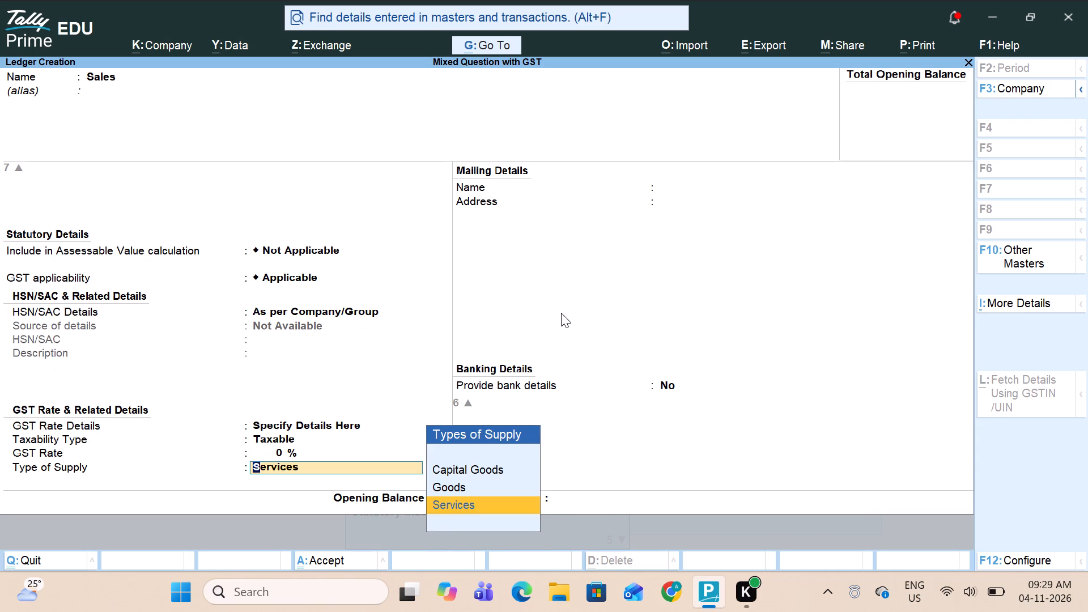
pyautogui.press('Up')
pyautogui.press('Return')
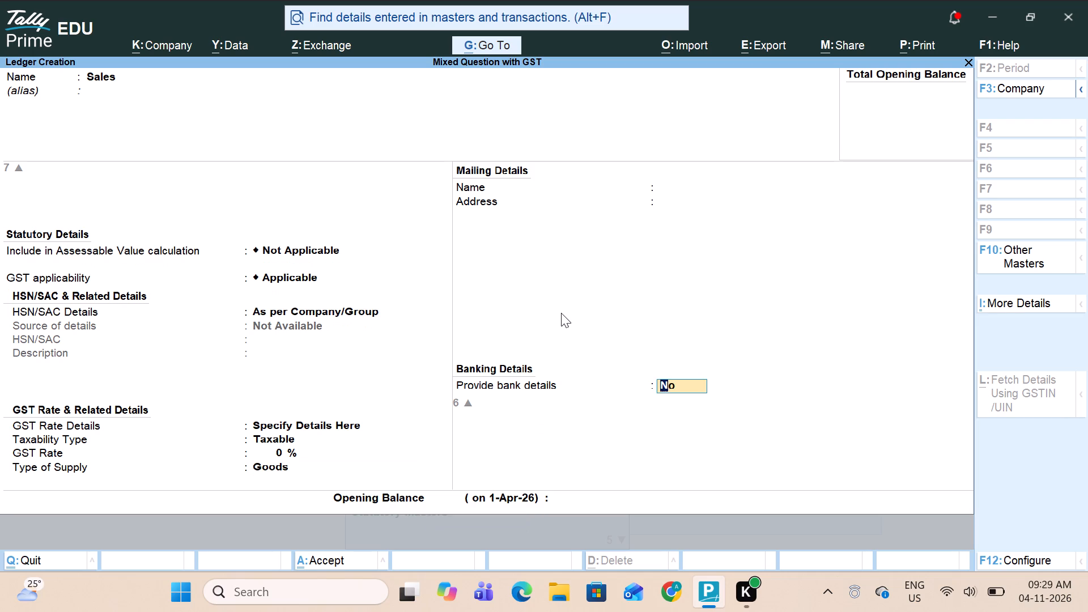
pyautogui.press('Return')
pyautogui.press('Return')
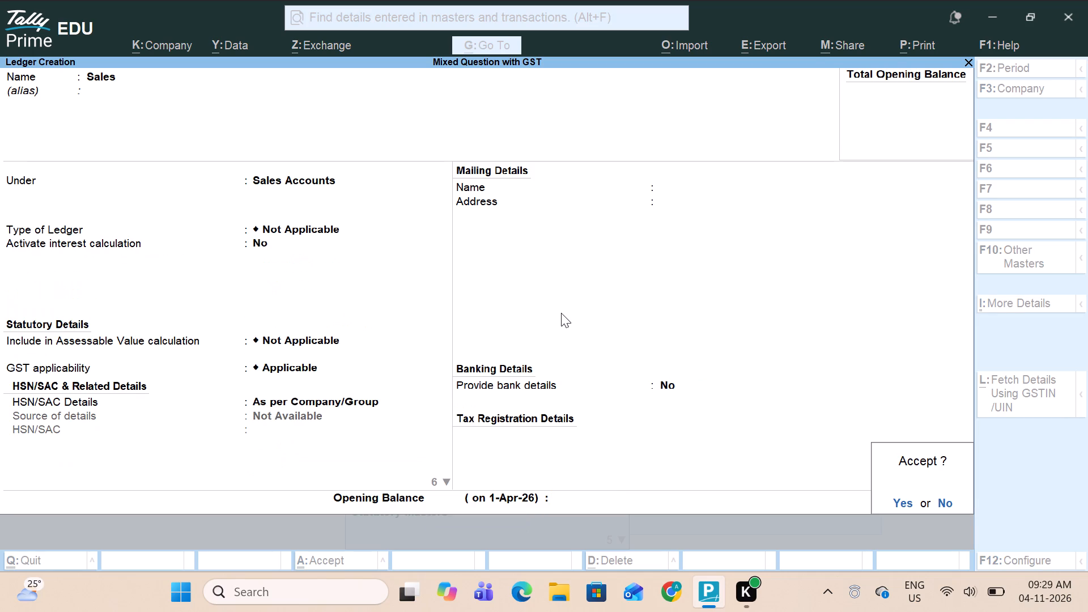
pyautogui.press('Return')
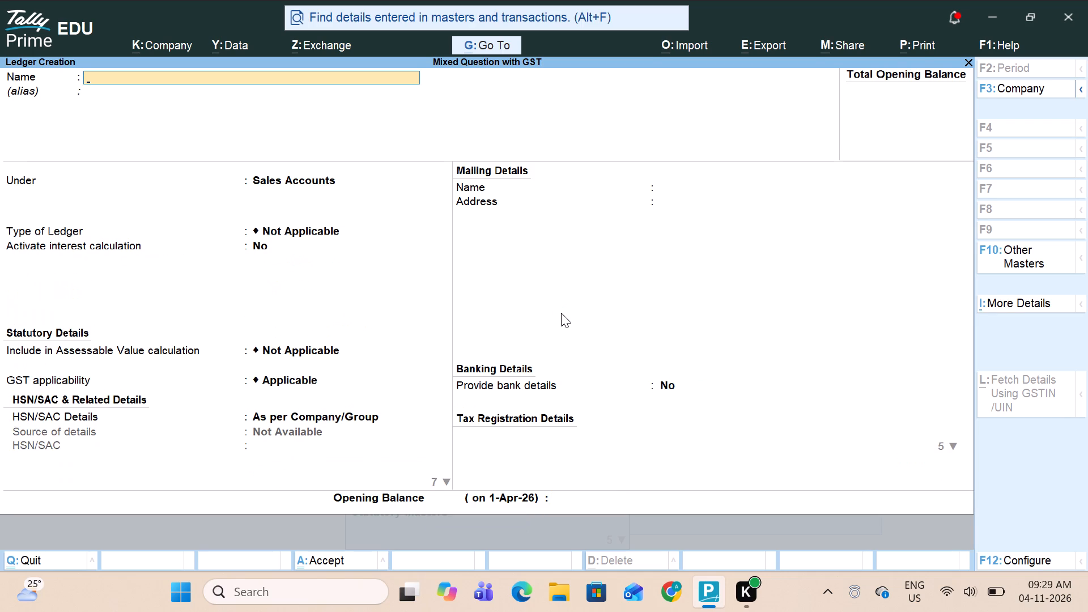
# Name the next new ledger Purchase and place it under Purchase Accounts.
pyautogui.write('purchase')
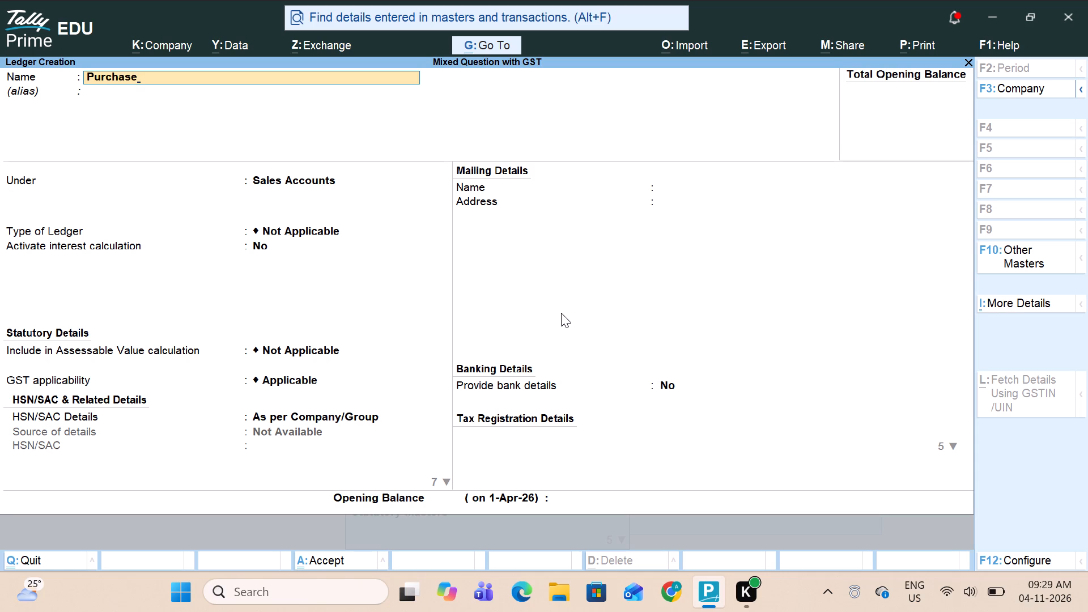
pyautogui.press('Return')
pyautogui.press('Return')
pyautogui.write('pur')
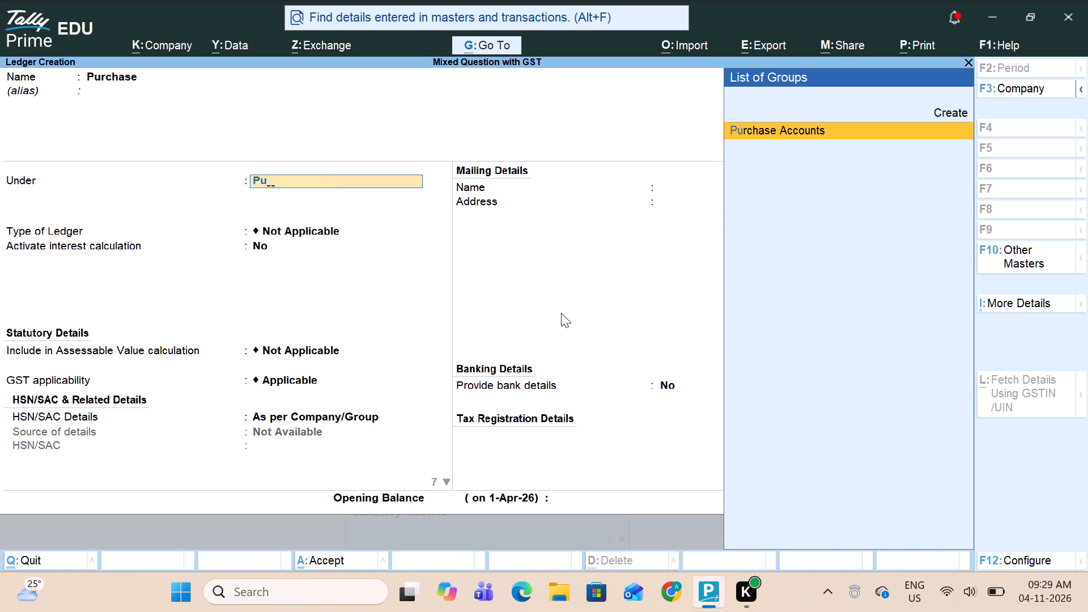
pyautogui.press('Return')
# Set the Purchase ledger's GST rate details to Specify Details Here with Taxable, 0% and Goods, keep the other presets, and save the ledger.
pyautogui.press('Return')
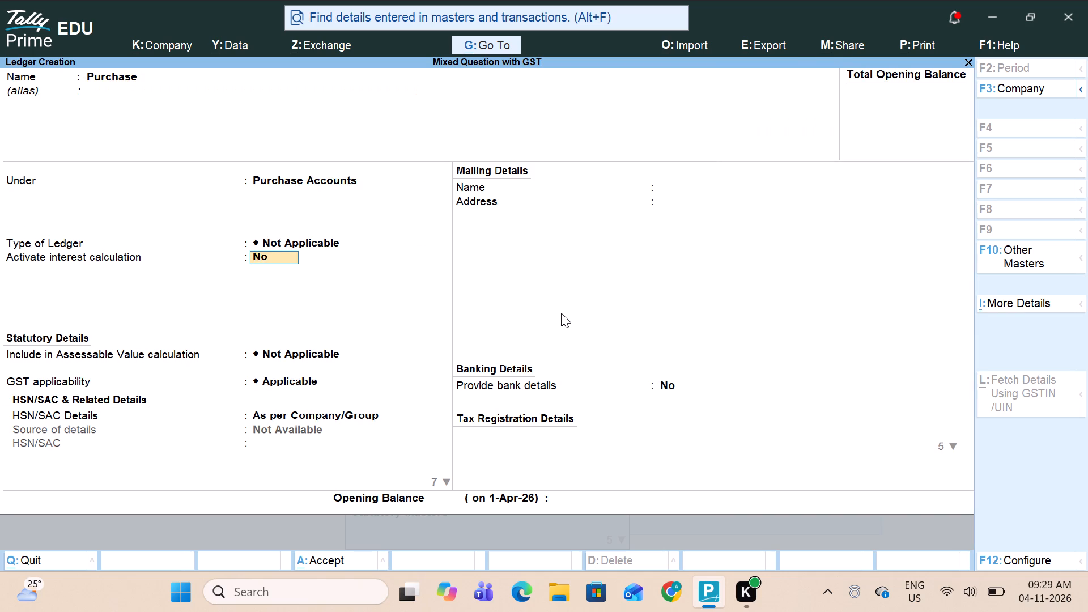
pyautogui.press('Return')
pyautogui.press('Return')
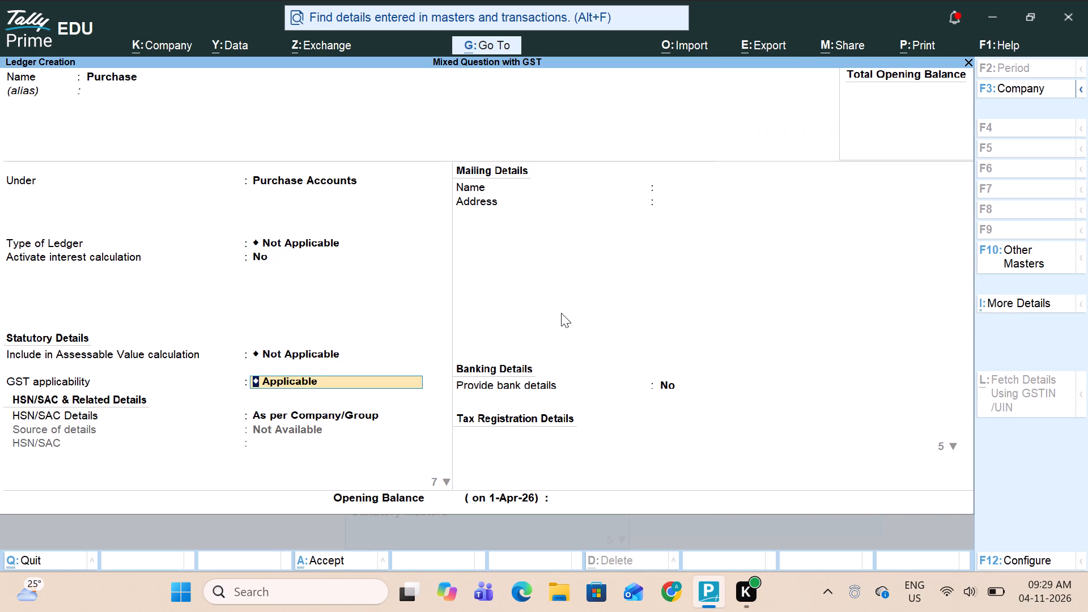
pyautogui.press('Return')
pyautogui.press('Return')
pyautogui.press('Down')
pyautogui.press('Return')
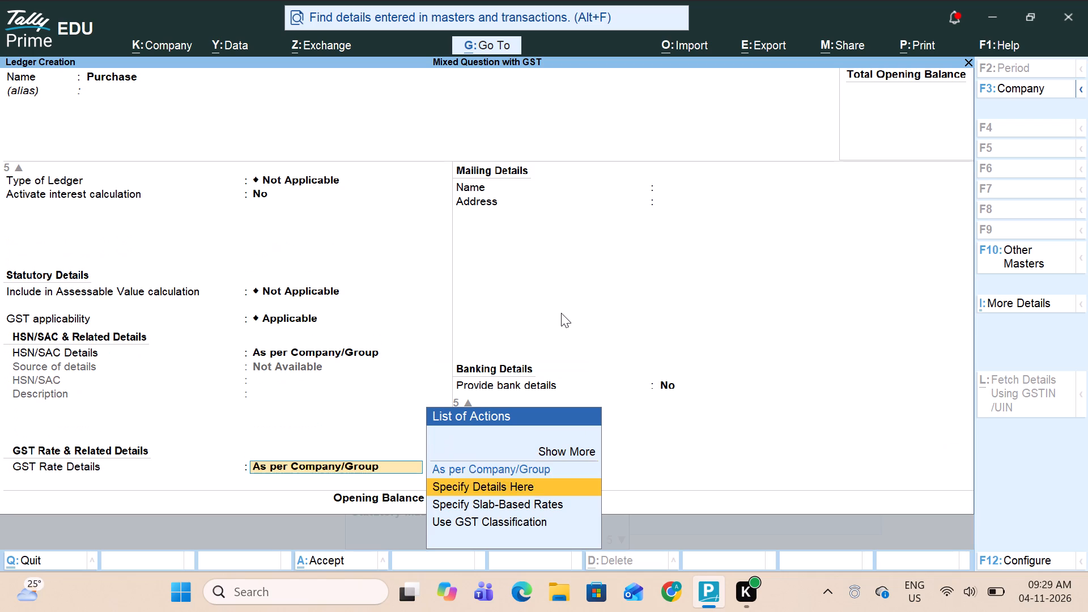
pyautogui.press('Return')
pyautogui.press('Return')
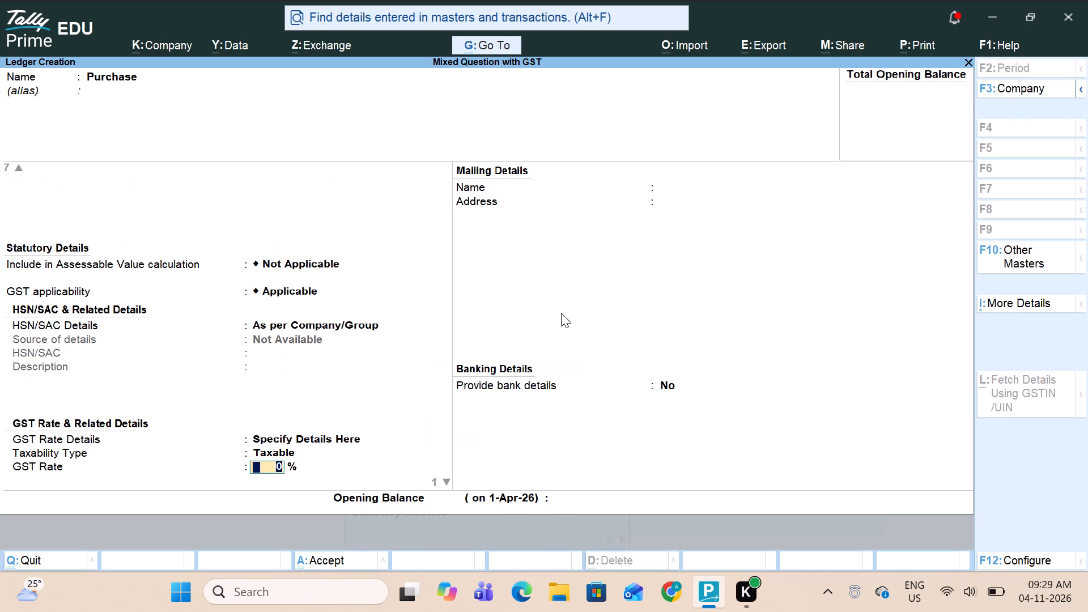
pyautogui.press('Up')
pyautogui.press('Return')
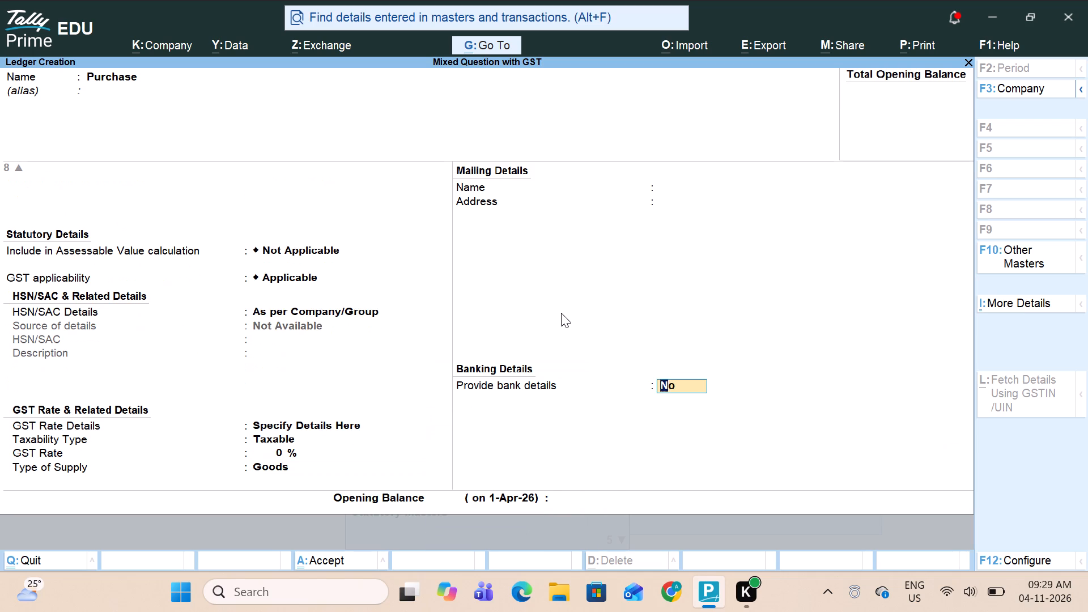
pyautogui.press('Return')
pyautogui.press('Return')
pyautogui.press('Return')
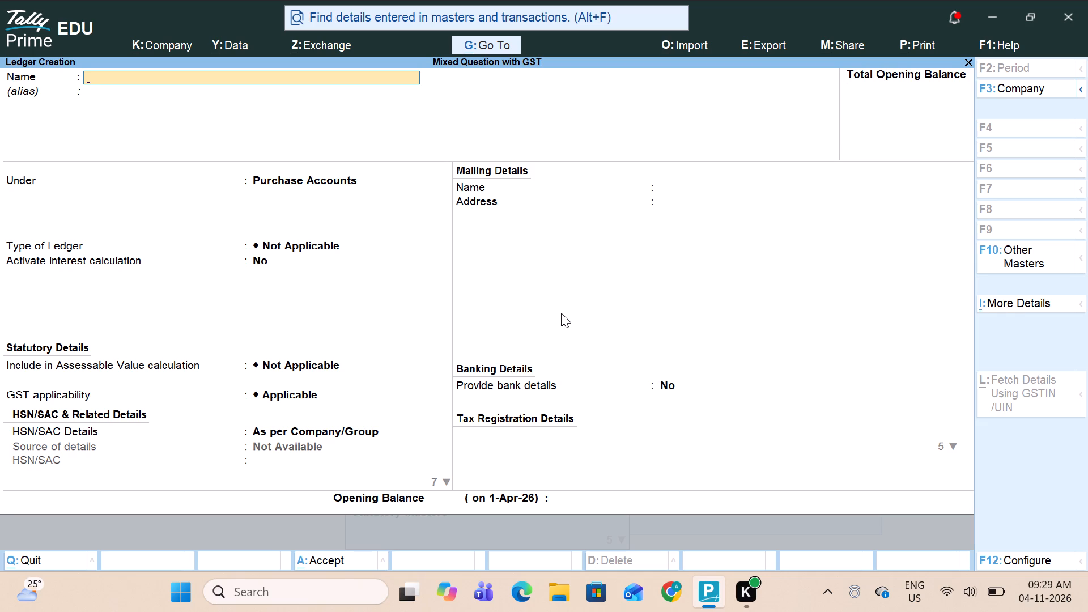
# Name the next new ledger Armaan Fashion and place it under Sundry Debtors.
pyautogui.write('armaan')
pyautogui.press('space')
pyautogui.write('fashion')
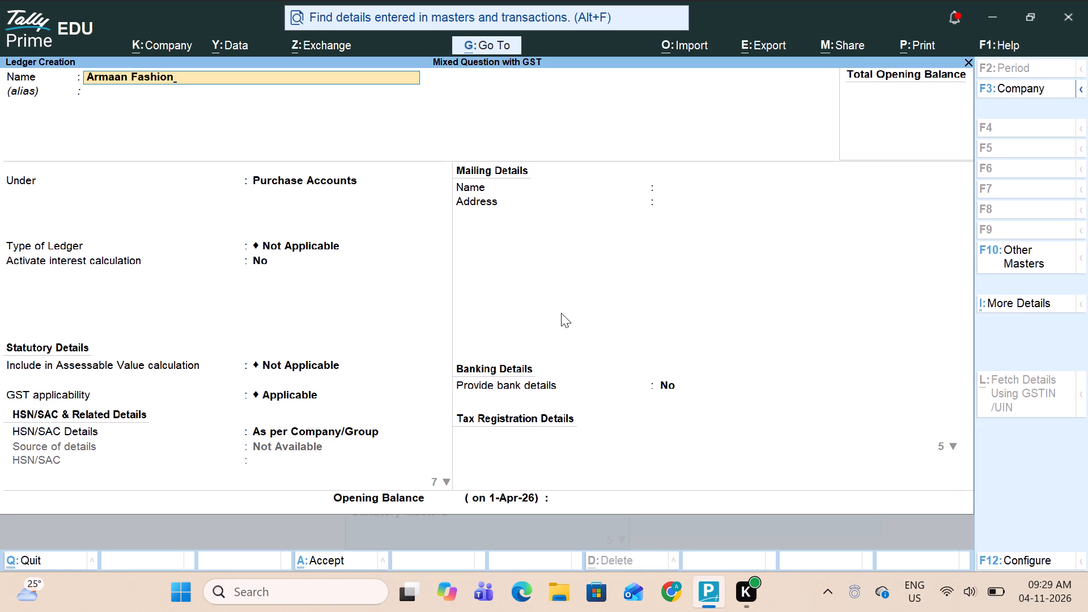
pyautogui.press('Return')
pyautogui.press('Return')
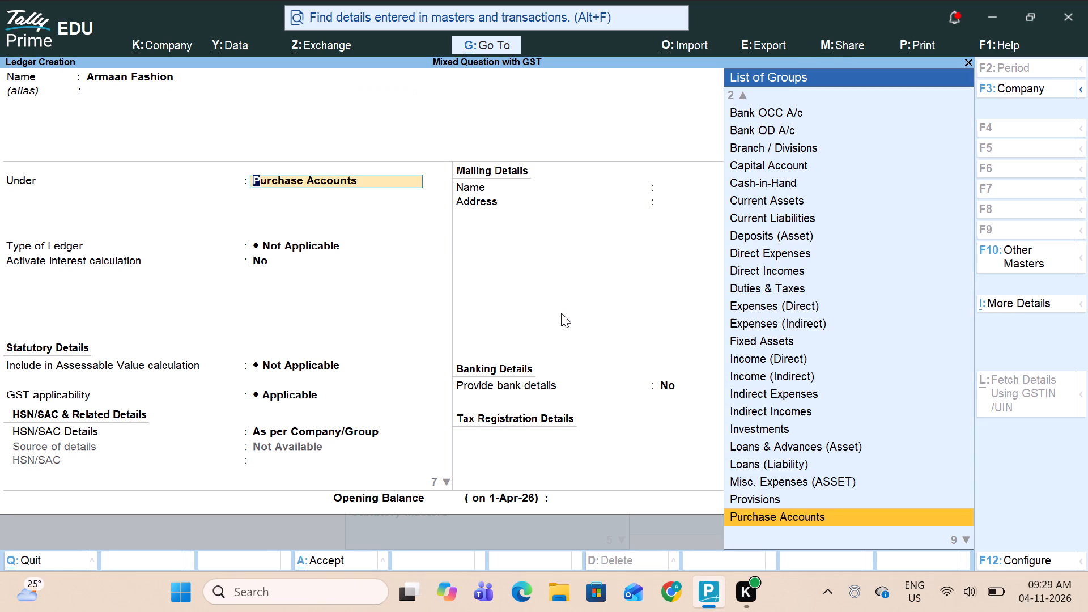
pyautogui.write('deb')
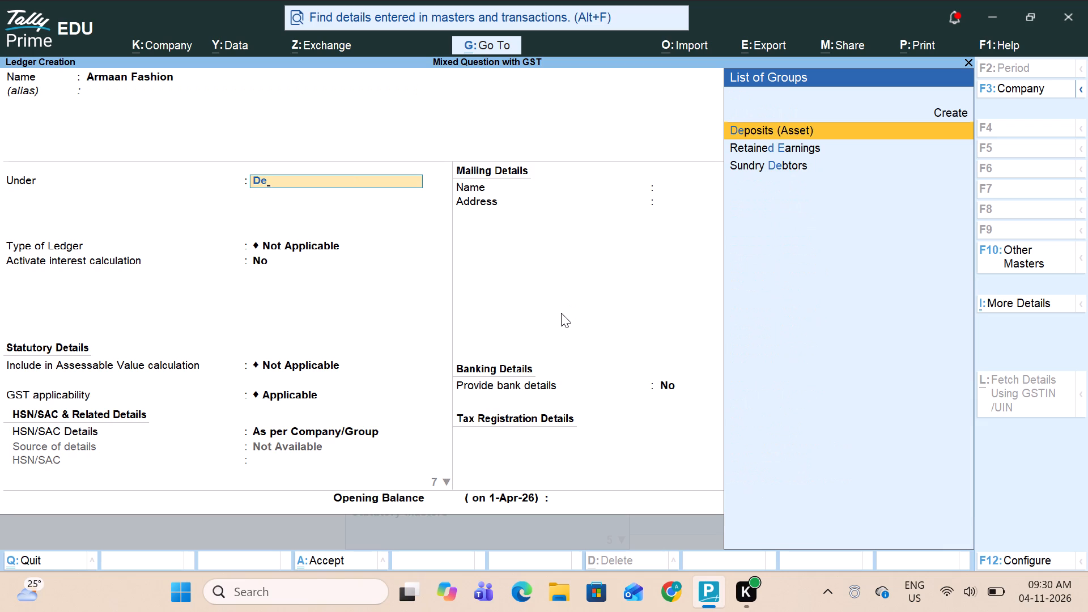
pyautogui.press('Return')
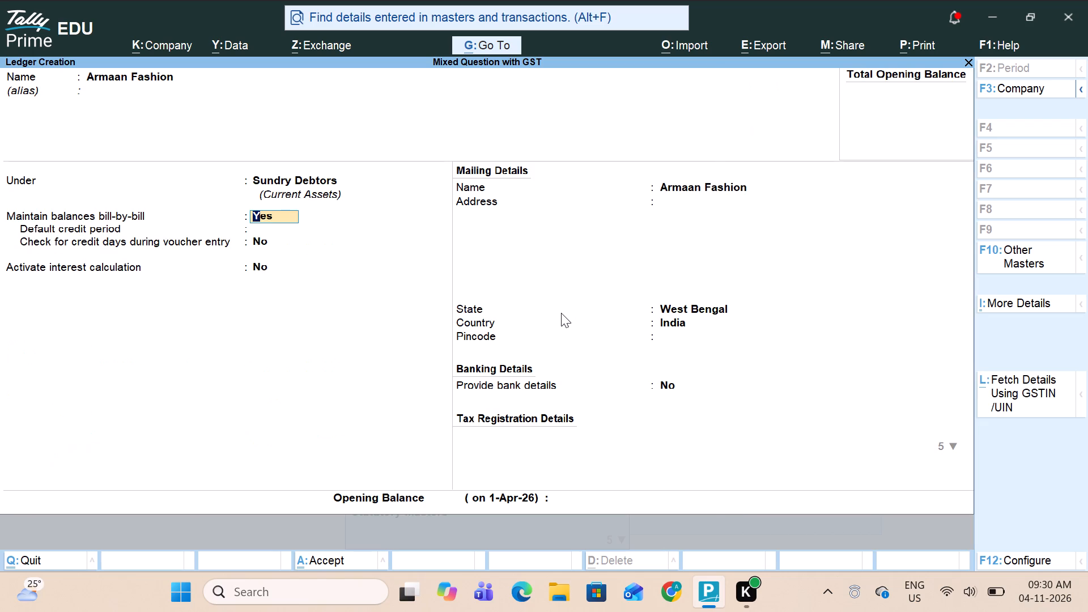
# Keep Armaan Fashion's bill-by-bill balances at Yes and credit-days check at No, leave the credit period blank, and activate interest calculation.
pyautogui.press('Return')
pyautogui.press('Return')
pyautogui.press('Return')
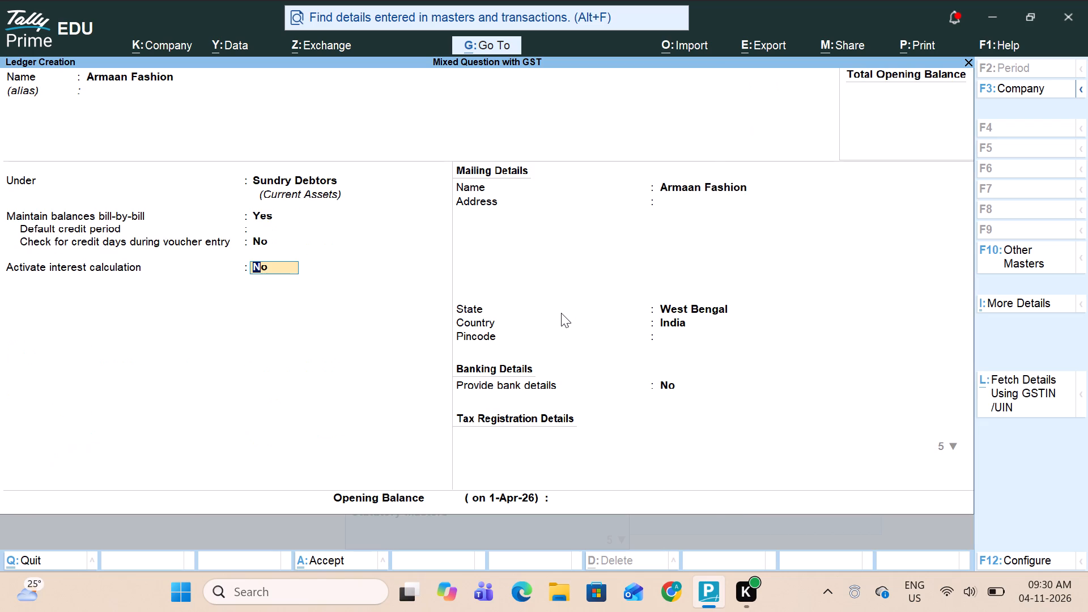
pyautogui.press('y')
pyautogui.press('Return')
# Set transaction-by-transaction interest and overriding parameters for each transaction to Yes, keeping transaction date inclusion at No for amounts added and deducted.
pyautogui.press('t')
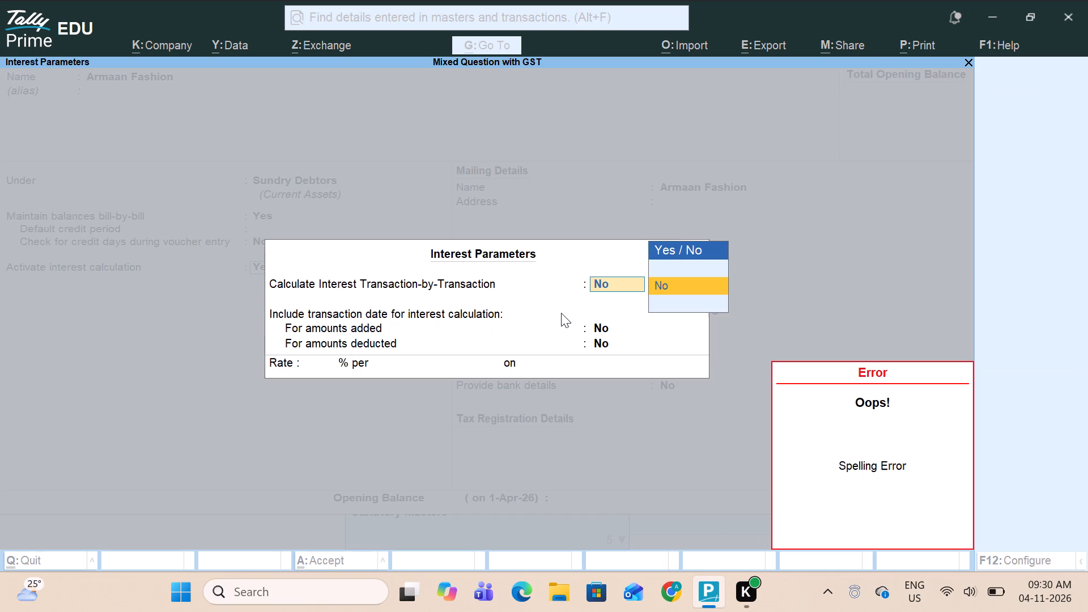
pyautogui.press('y')
pyautogui.press('BackSpace')
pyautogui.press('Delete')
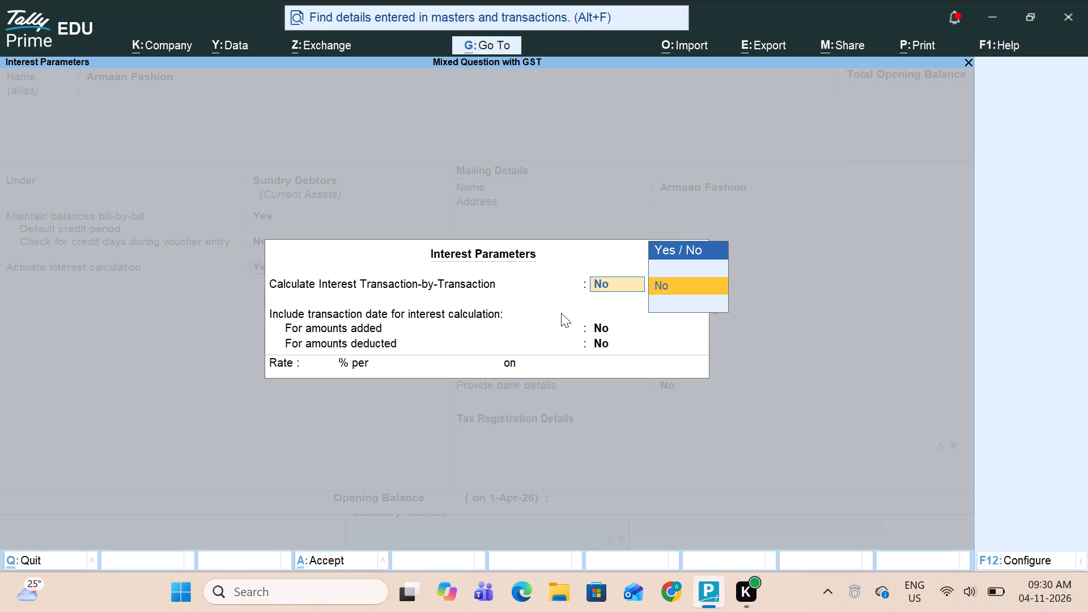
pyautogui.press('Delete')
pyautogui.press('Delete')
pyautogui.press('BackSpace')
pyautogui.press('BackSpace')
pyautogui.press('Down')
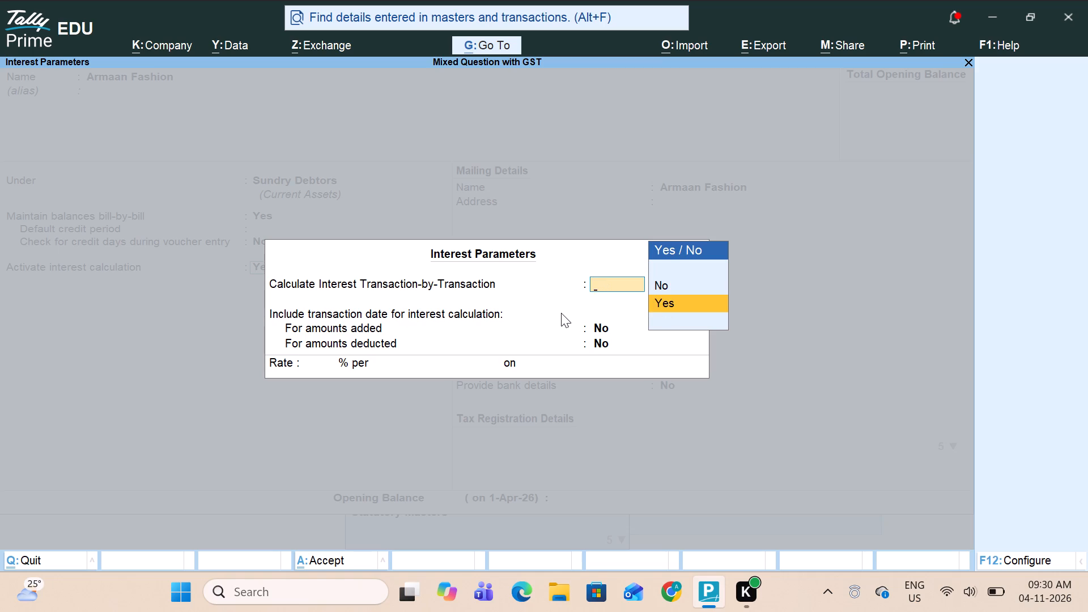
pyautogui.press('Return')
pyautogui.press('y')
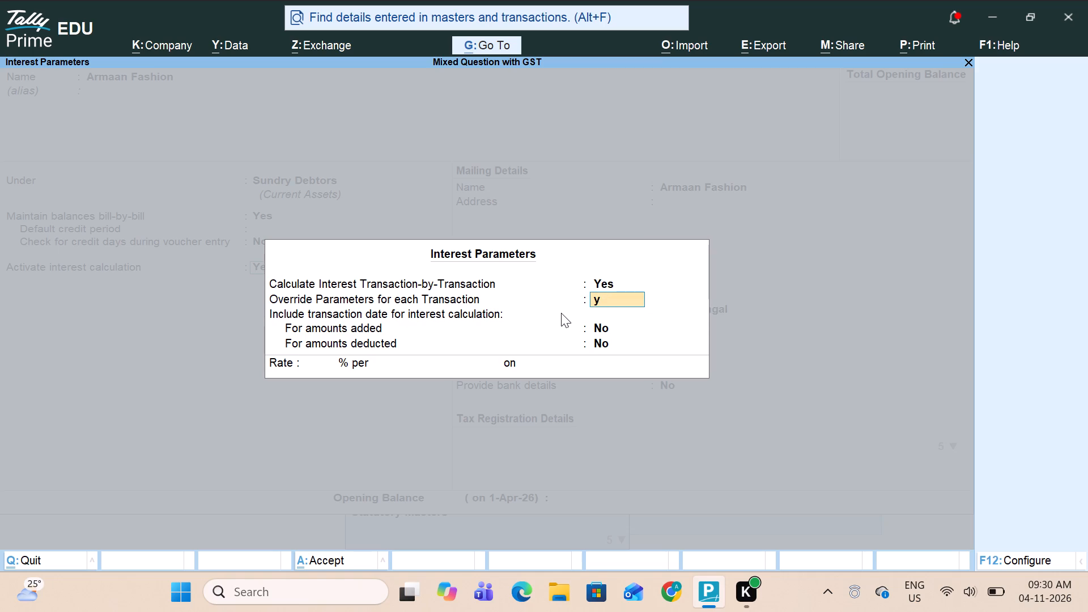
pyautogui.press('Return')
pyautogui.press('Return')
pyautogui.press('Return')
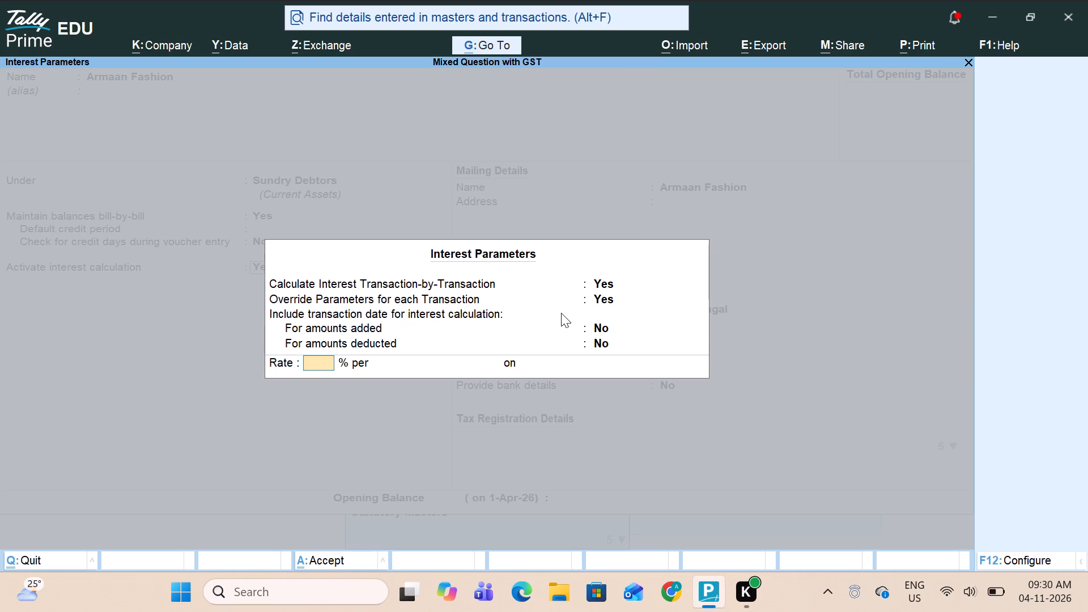
# Set Armaan Fashion's interest rate to 5% per 30-Day Month on Debit Balances Only.
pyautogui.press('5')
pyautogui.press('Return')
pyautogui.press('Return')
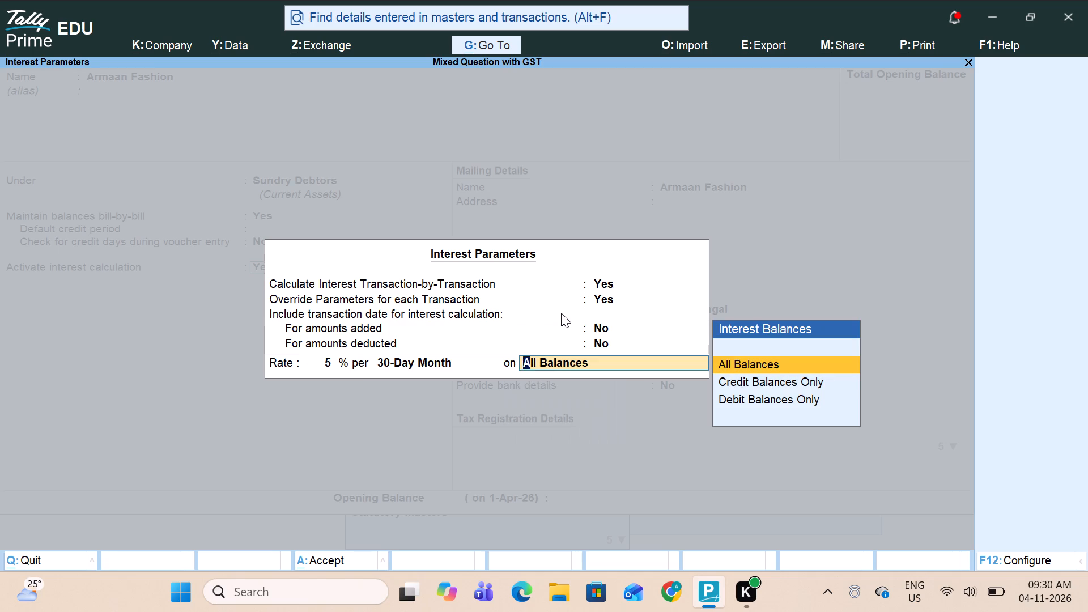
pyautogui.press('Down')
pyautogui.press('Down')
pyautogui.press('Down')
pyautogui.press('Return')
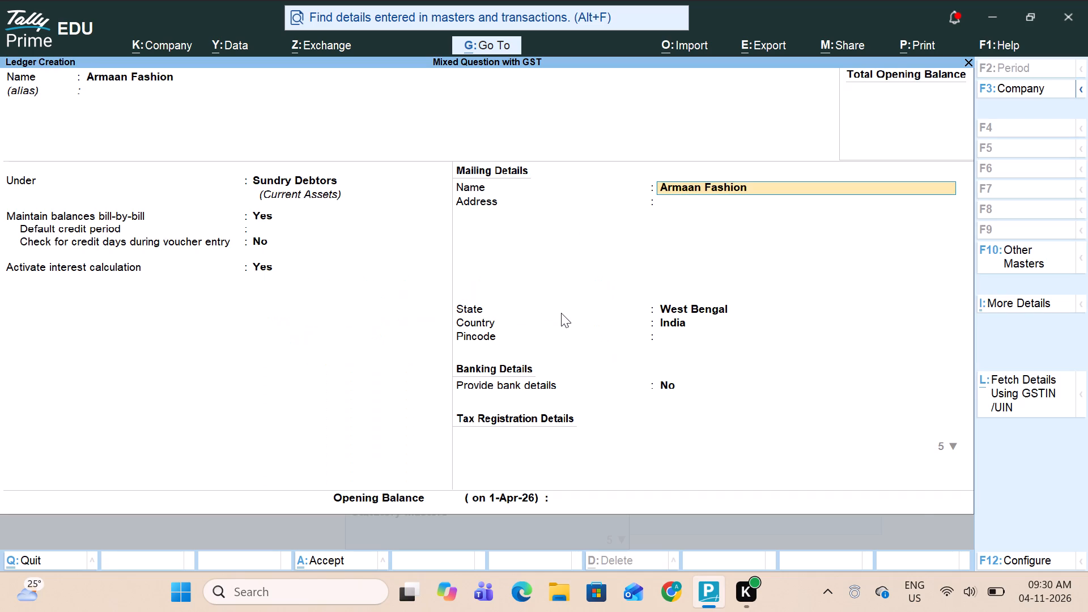
# Keep Armaan Fashion's mailing details with West Bengal, India and blank address and pincode, leave bank details at No, and proceed to the GSTIN.
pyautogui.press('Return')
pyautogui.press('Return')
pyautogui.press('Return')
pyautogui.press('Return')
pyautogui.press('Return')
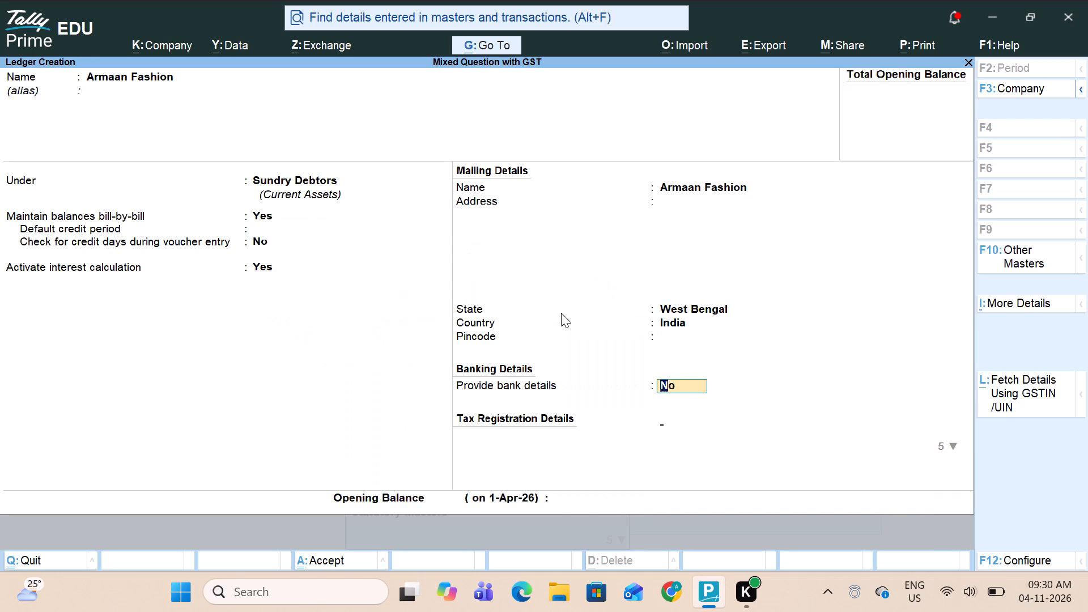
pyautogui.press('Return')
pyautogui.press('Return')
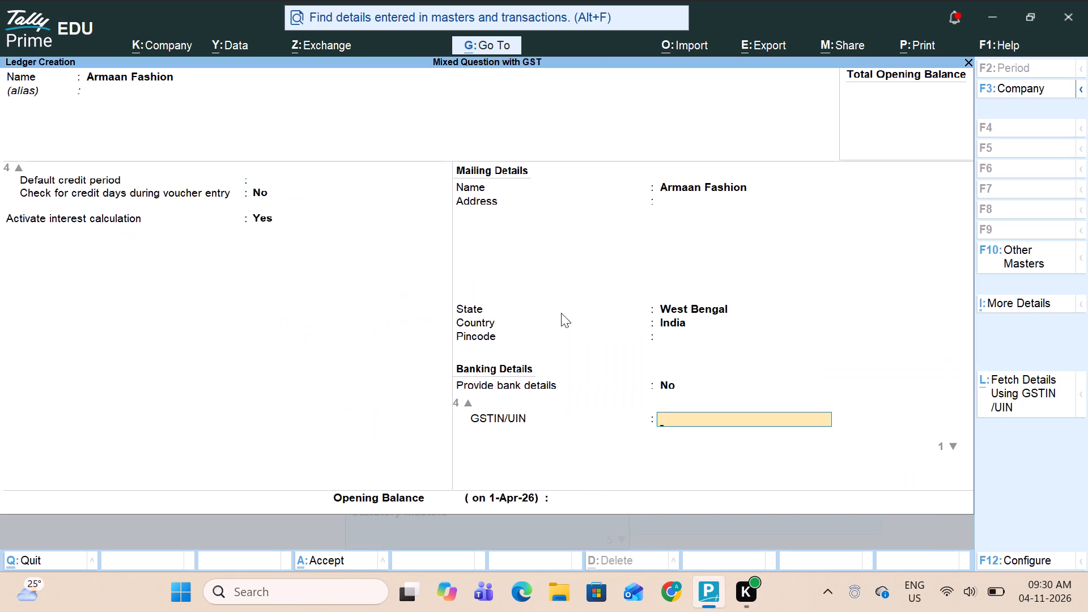
# Enter Armaan Fashion's GSTIN, keep additional GST details at No, leave the opening balance blank, and save the ledger.
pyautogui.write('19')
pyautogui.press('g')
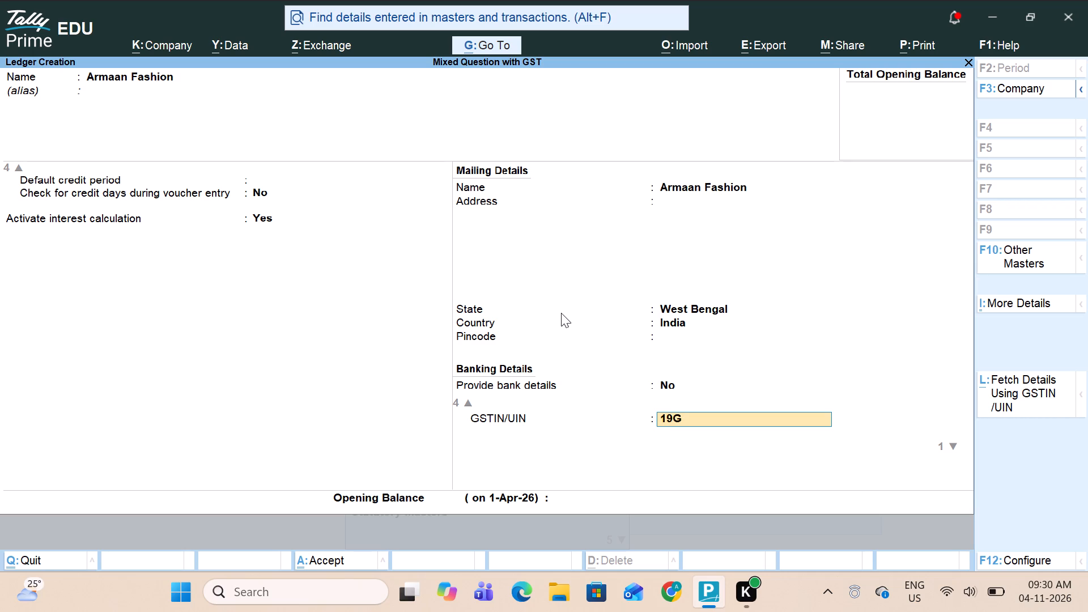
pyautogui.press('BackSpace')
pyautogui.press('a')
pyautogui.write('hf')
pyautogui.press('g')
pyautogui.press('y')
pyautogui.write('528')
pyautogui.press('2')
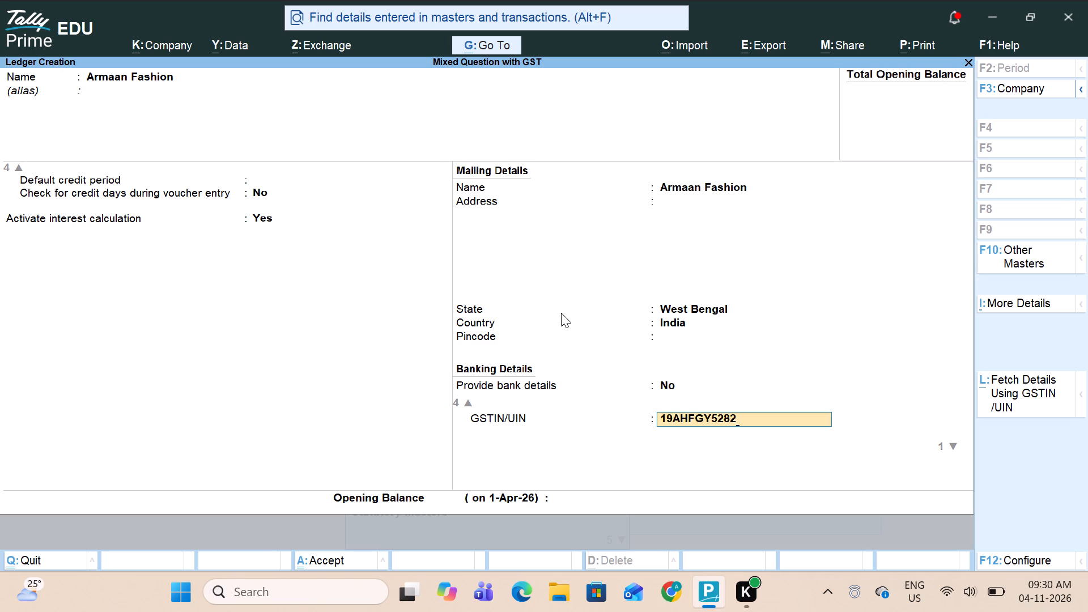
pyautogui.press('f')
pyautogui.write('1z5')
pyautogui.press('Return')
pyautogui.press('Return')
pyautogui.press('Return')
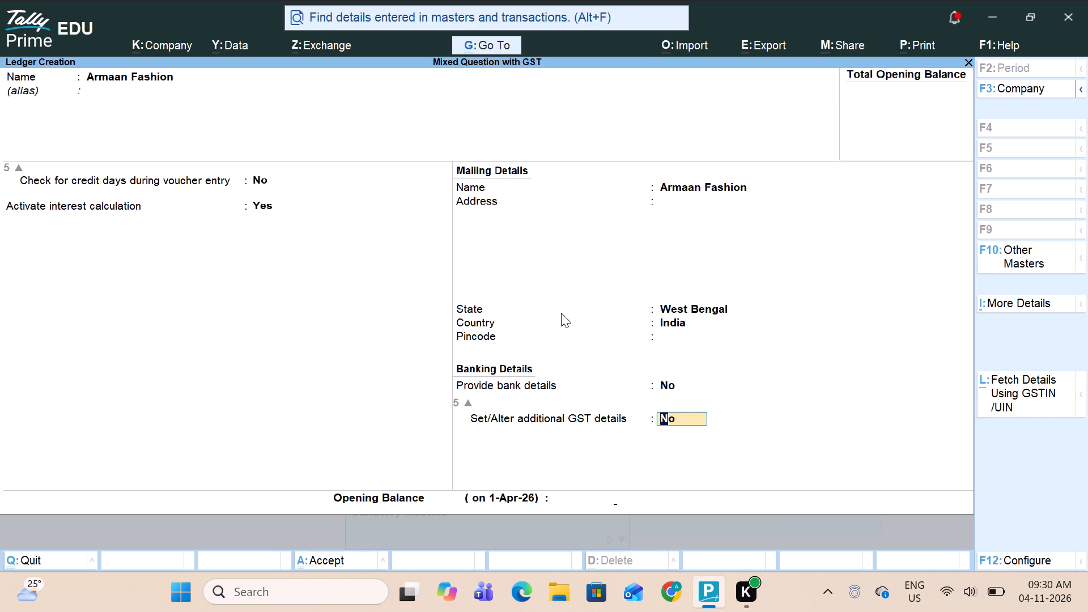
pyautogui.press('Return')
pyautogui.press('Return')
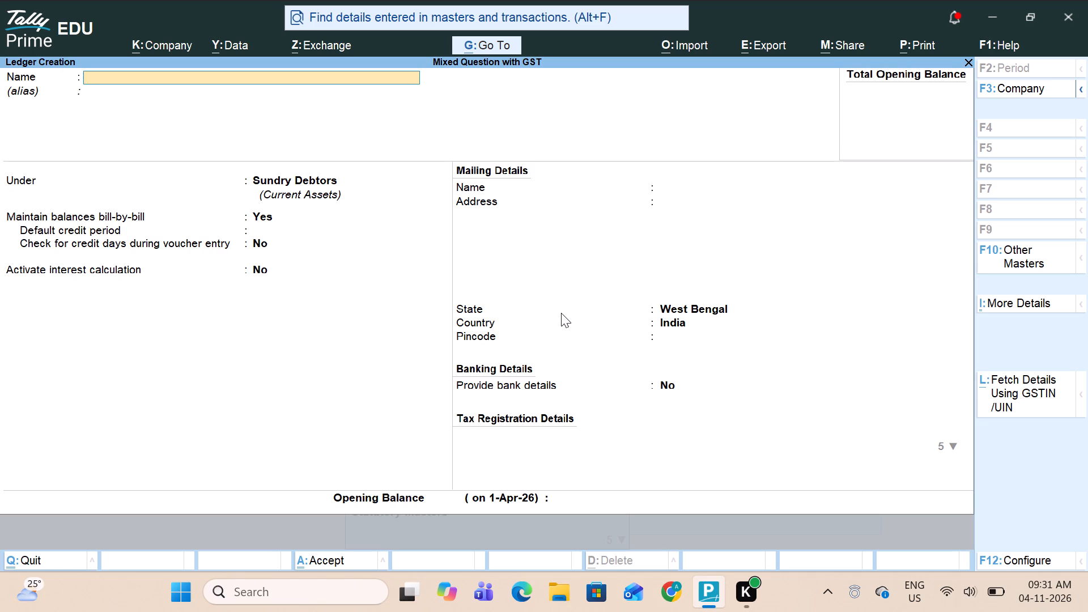
# Name the next new ledger Interest Received and place it under Indirect Incomes.
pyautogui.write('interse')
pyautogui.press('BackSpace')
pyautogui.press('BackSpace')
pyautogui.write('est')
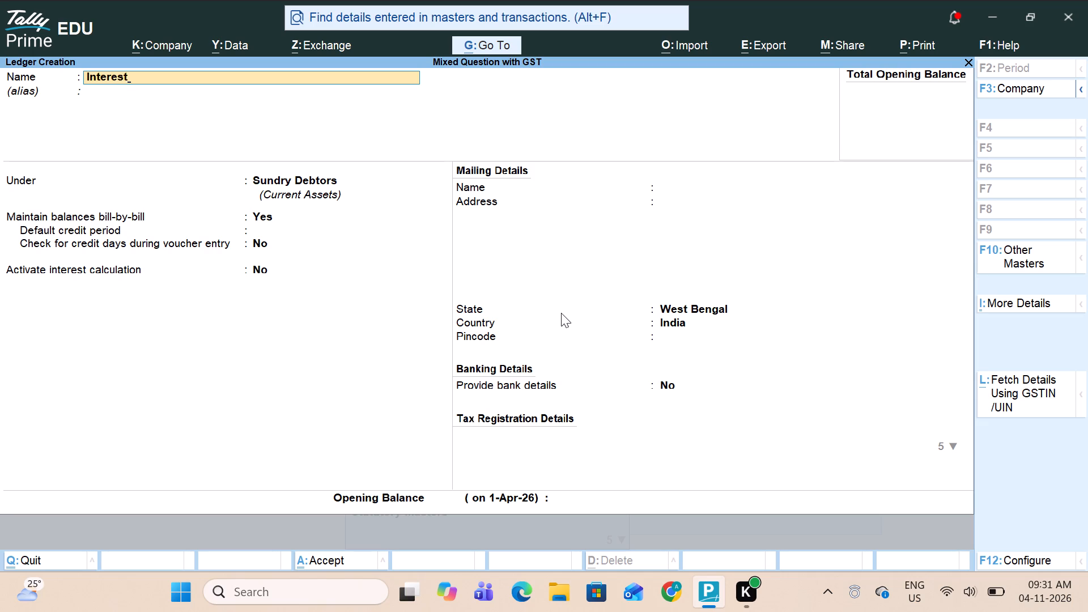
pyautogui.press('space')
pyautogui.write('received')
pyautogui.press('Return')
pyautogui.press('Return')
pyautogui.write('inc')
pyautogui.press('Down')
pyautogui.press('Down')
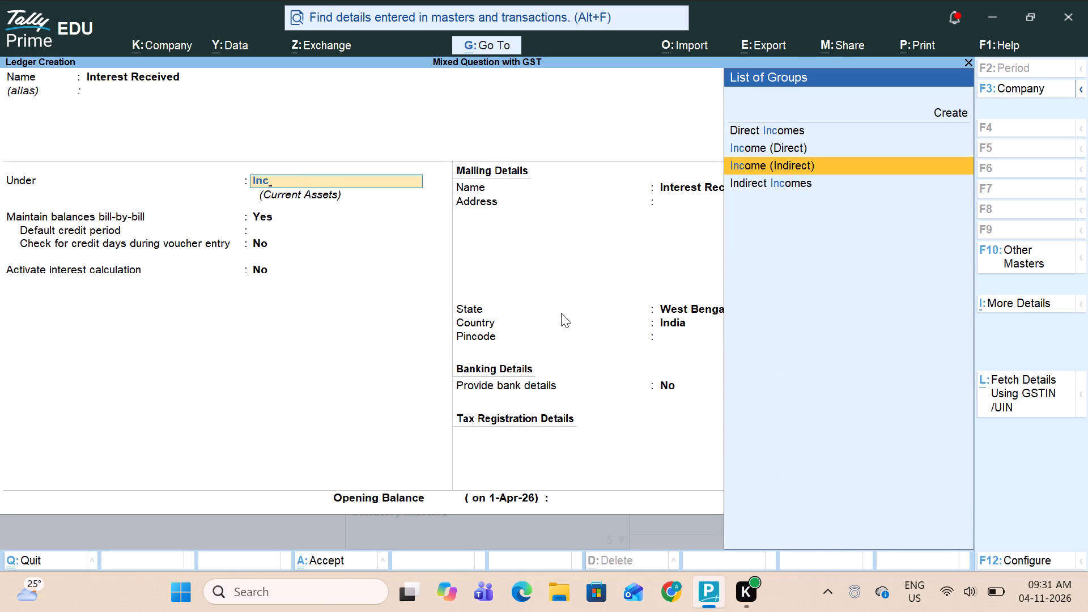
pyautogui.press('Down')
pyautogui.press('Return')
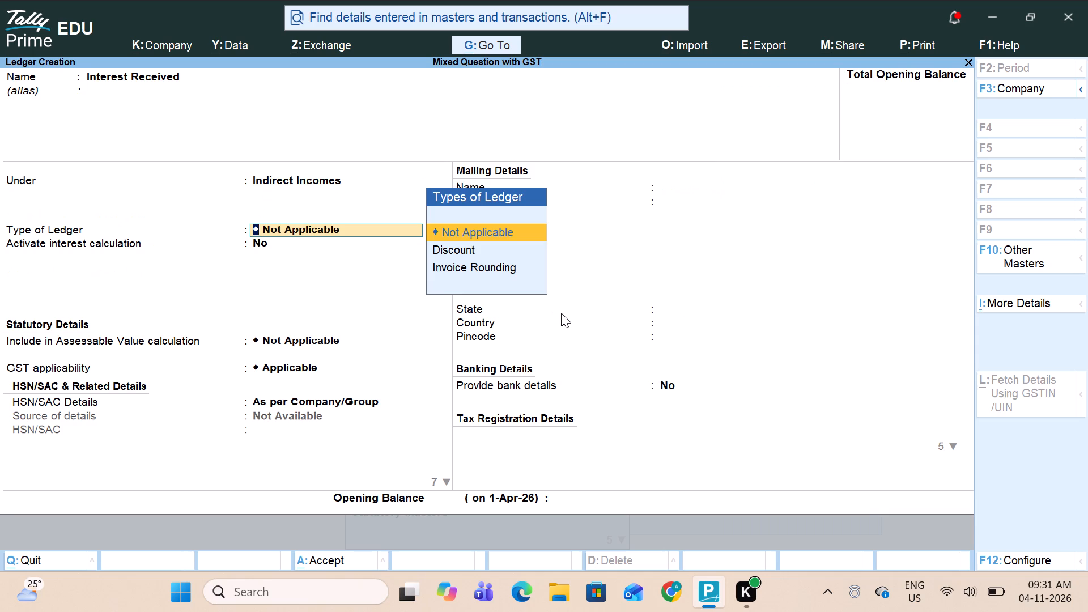
# Keep ledger type and assessable value Not Applicable, interest calculation No, GST Applicable, and HSN/SAC and GST rate details As per Company/Group.
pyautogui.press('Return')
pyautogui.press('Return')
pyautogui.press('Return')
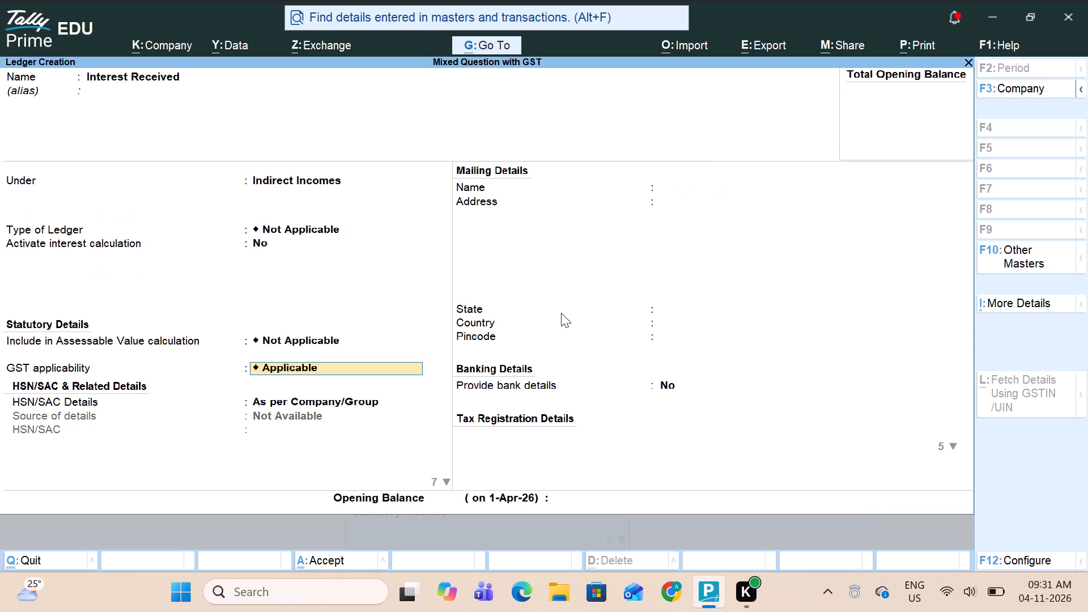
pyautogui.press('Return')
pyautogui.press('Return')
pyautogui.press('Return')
pyautogui.press('Return')
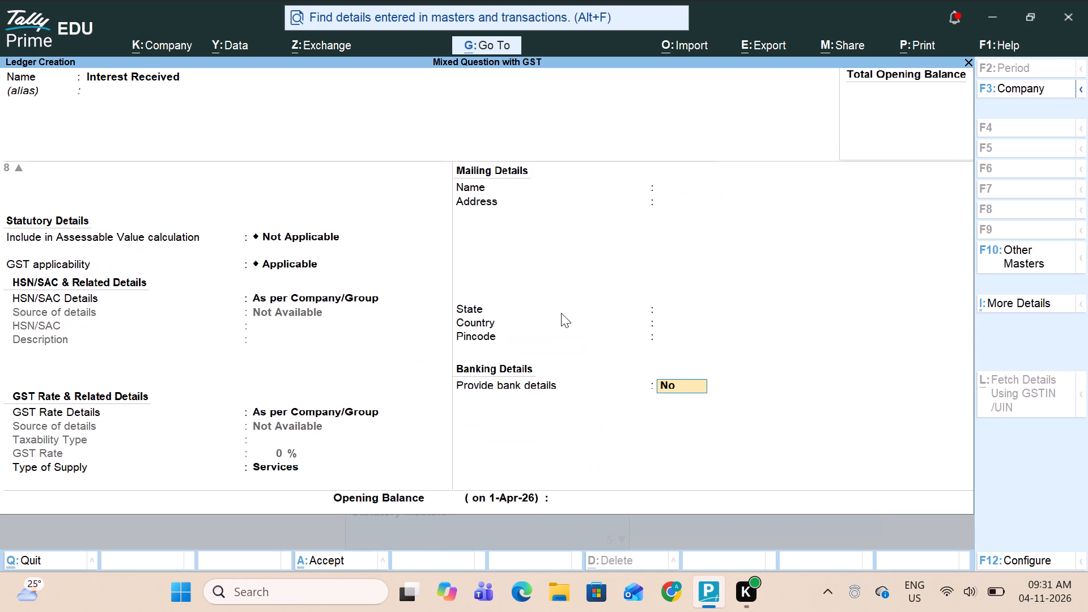
# Set the Interest Received ledger's type of supply to Goods.
pyautogui.press('BackSpace')
pyautogui.press('Up')
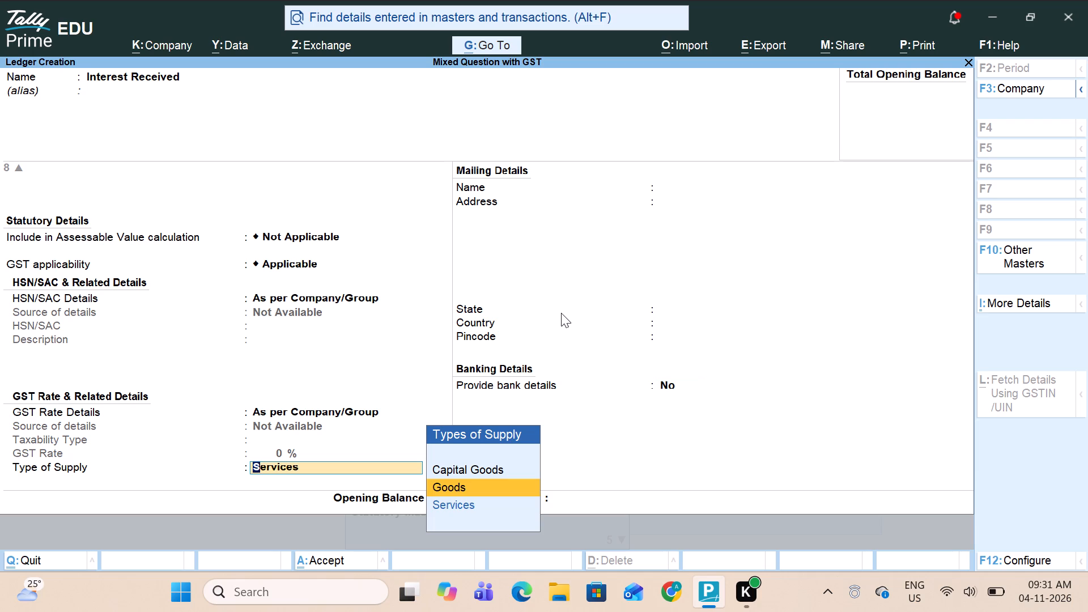
pyautogui.press('Return')
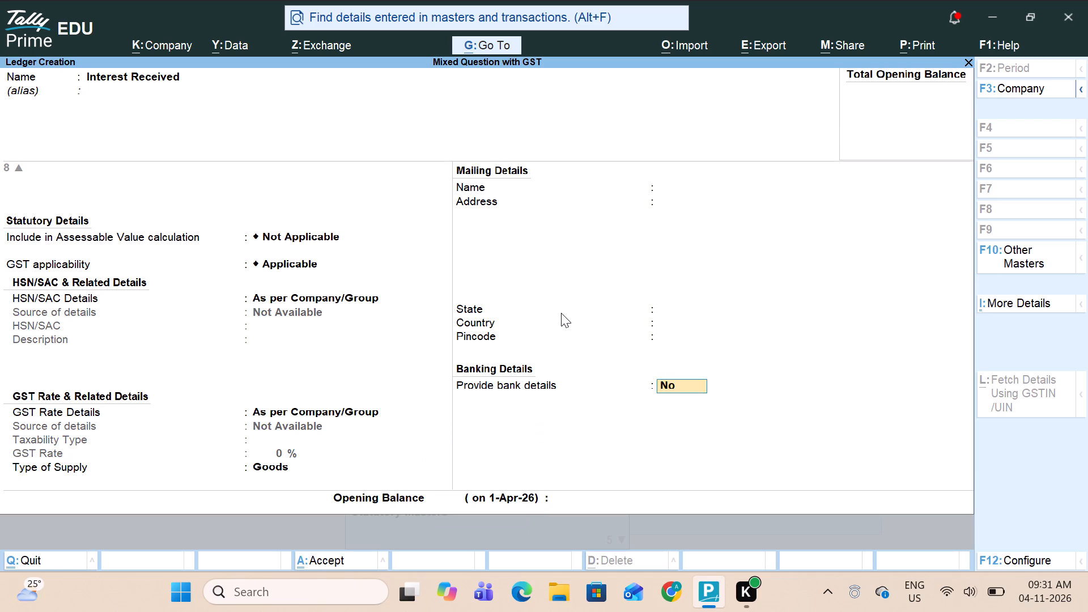
pyautogui.press('Up')
pyautogui.press('Up')
pyautogui.press('Up')
pyautogui.press('Down')
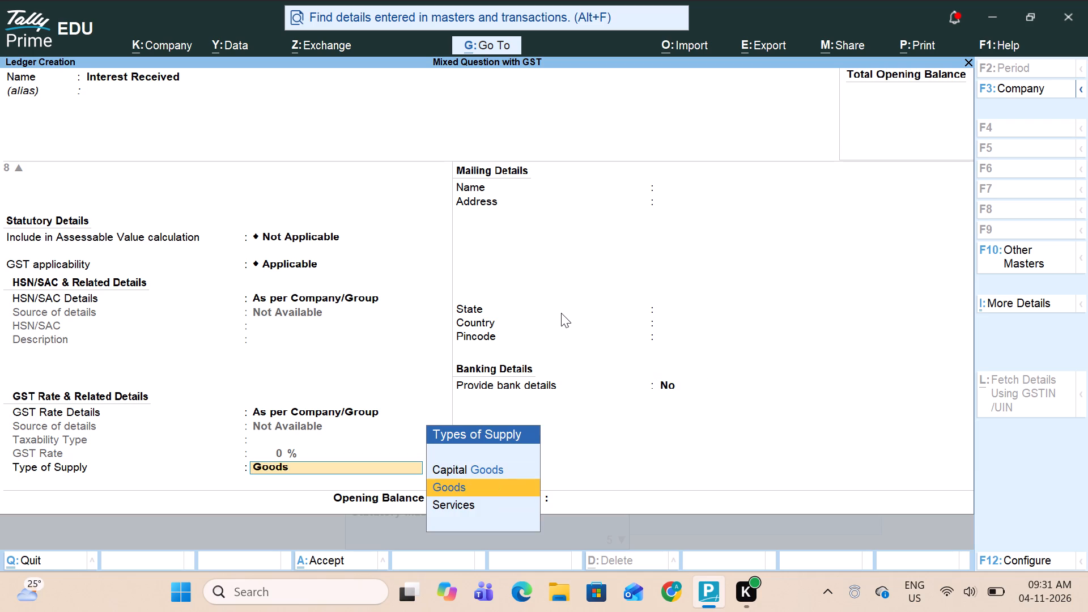
pyautogui.press('Return')
# Review the Interest Received ledger's settings from the GST rate details back up to its group.
pyautogui.press('BackSpace')
pyautogui.press('BackSpace')
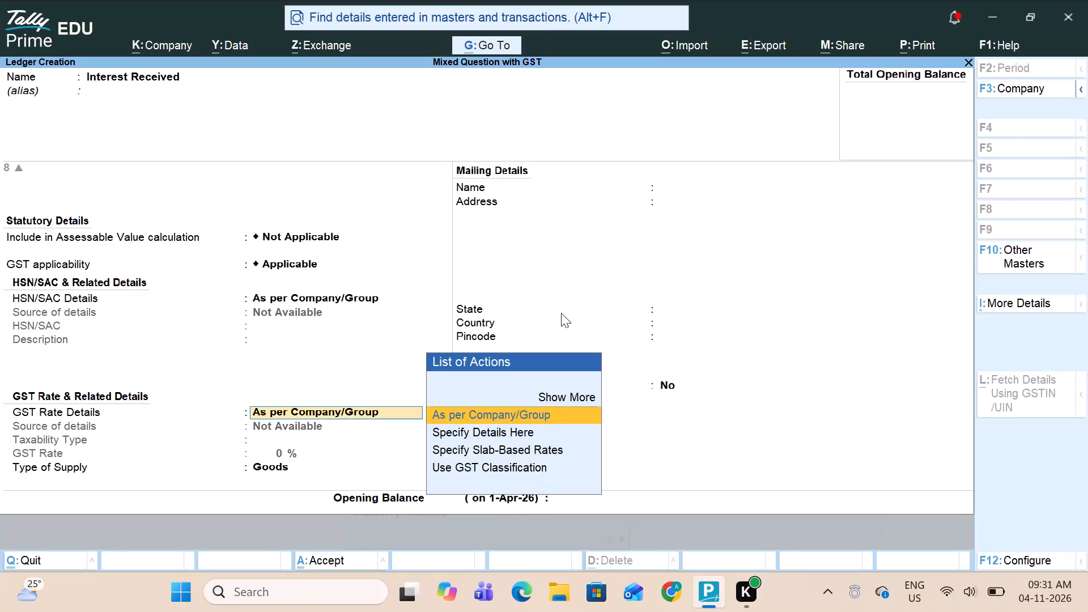
pyautogui.press('BackSpace')
pyautogui.press('BackSpace')
pyautogui.press('BackSpace')
pyautogui.press('BackSpace')
pyautogui.press('BackSpace')
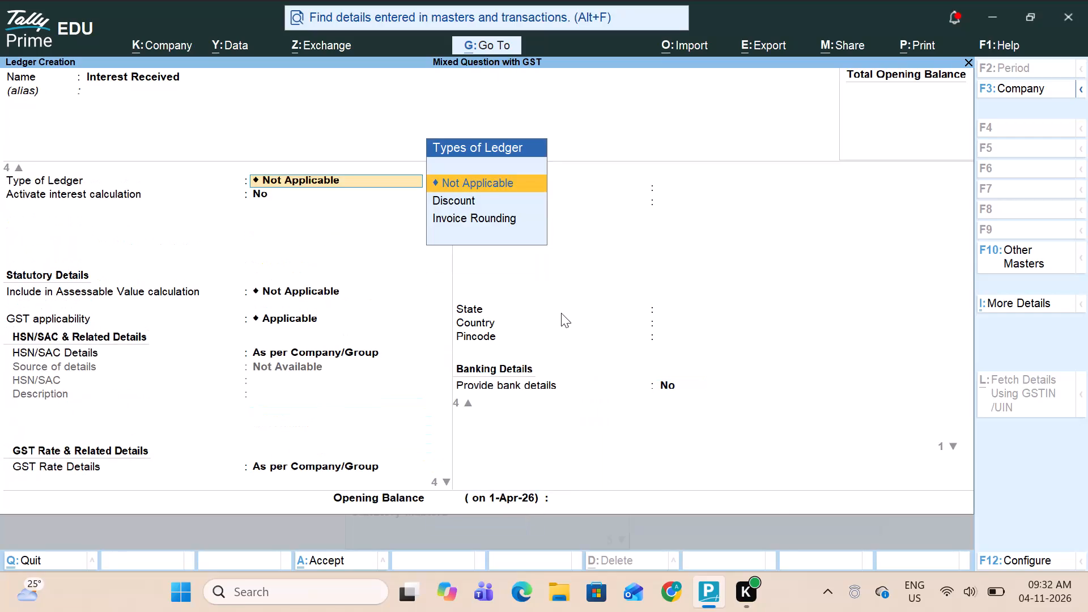
pyautogui.press('BackSpace')
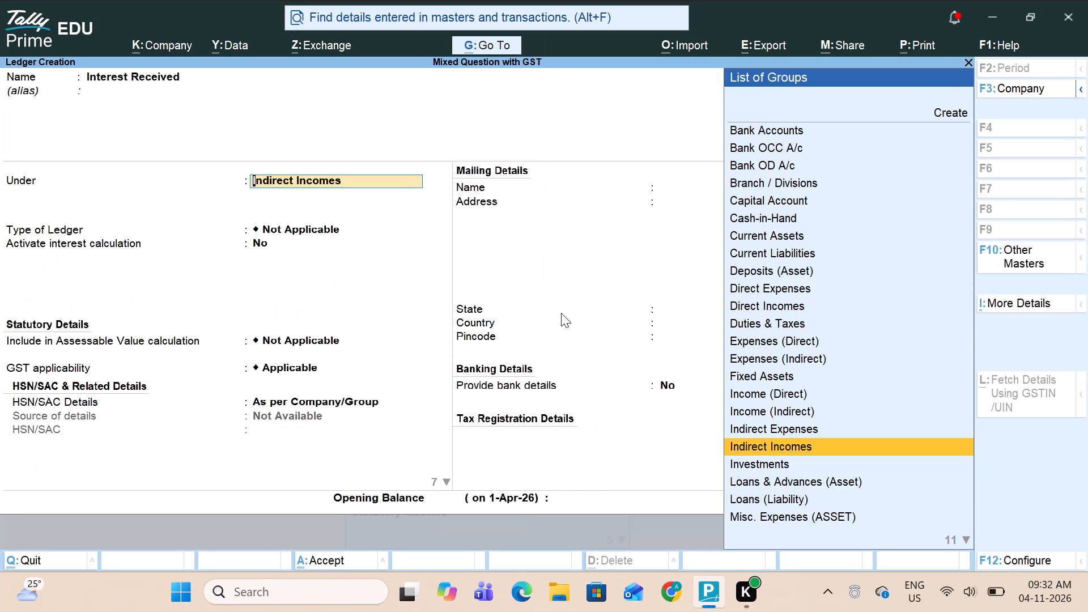
# Keep the Interest Received ledger under Indirect Incomes with its current statutory settings and blank opening balance, and save it.
pyautogui.press('Return')
pyautogui.press('Return')
pyautogui.press('Return')
pyautogui.press('Return')
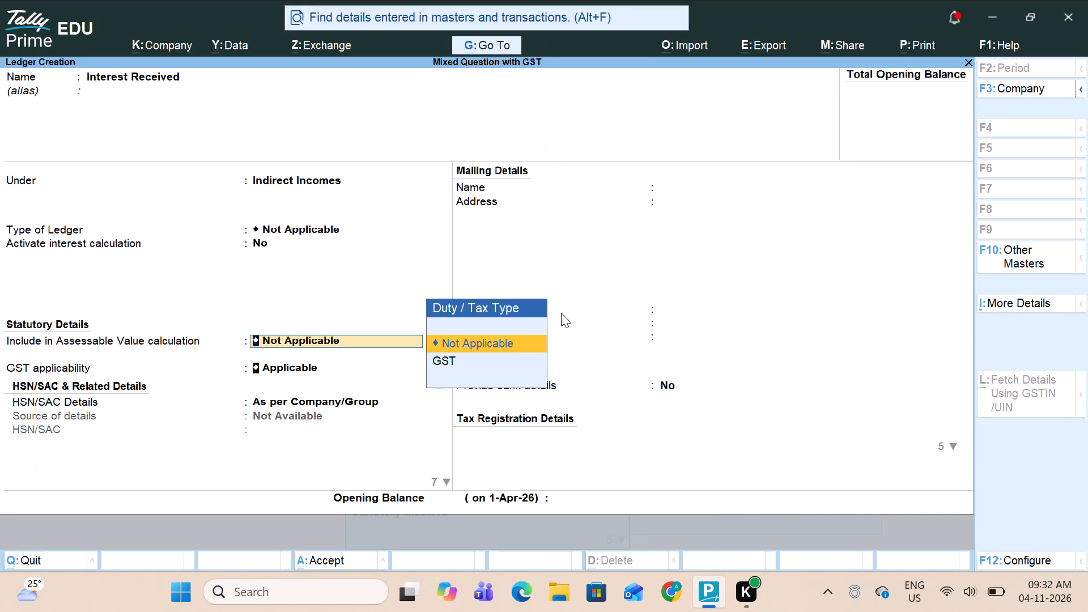
pyautogui.press('Return')
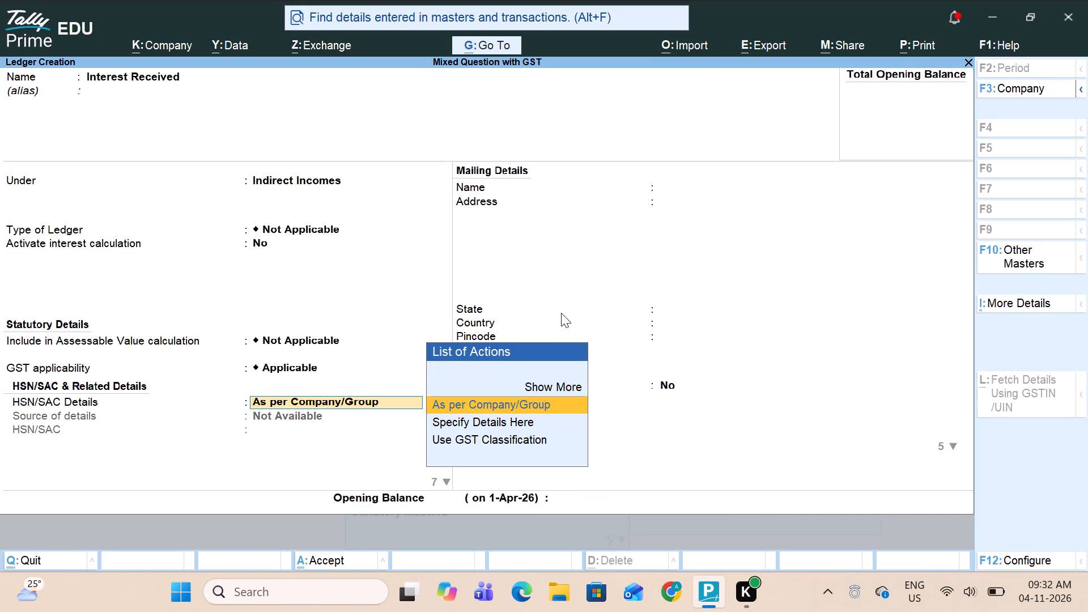
pyautogui.press('Return')
pyautogui.press('Return')
pyautogui.press('Return')
pyautogui.press('Return')
pyautogui.press('Return')
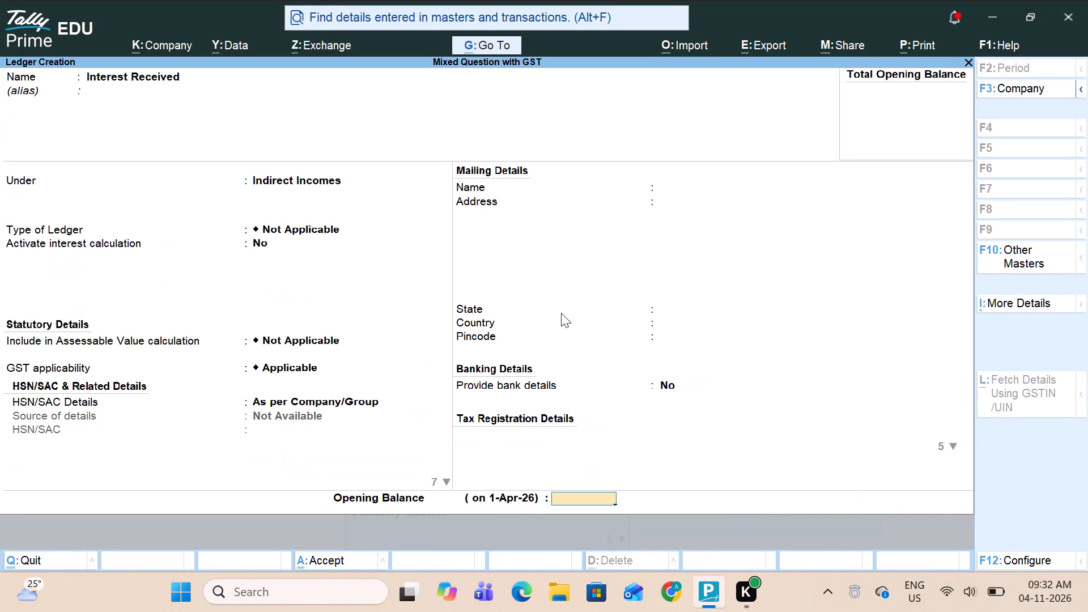
pyautogui.press('Return')
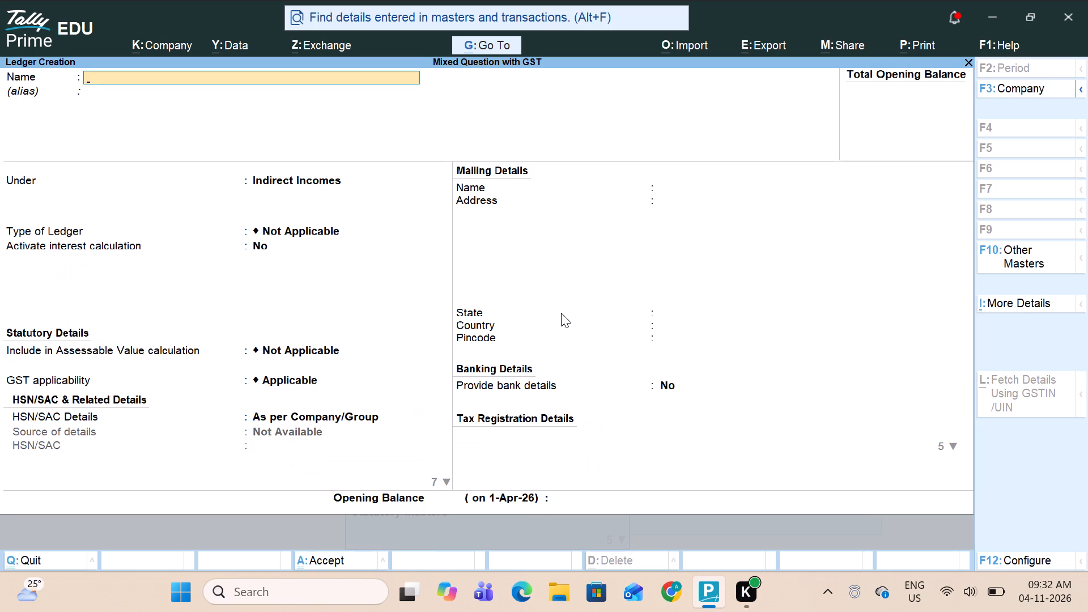
# Name the new ledger CGST, leave its alias blank, and place it under Duties & Taxes.
pyautogui.press('c')
pyautogui.press('space')
pyautogui.press('Return')
pyautogui.press('Return')
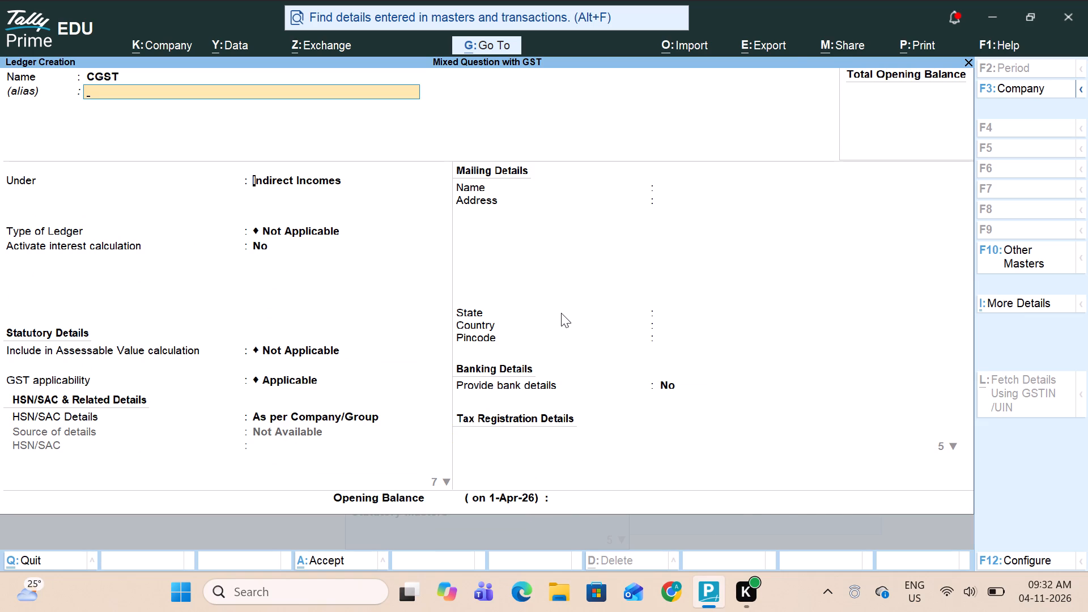
pyautogui.write('dut')
pyautogui.press('Return')
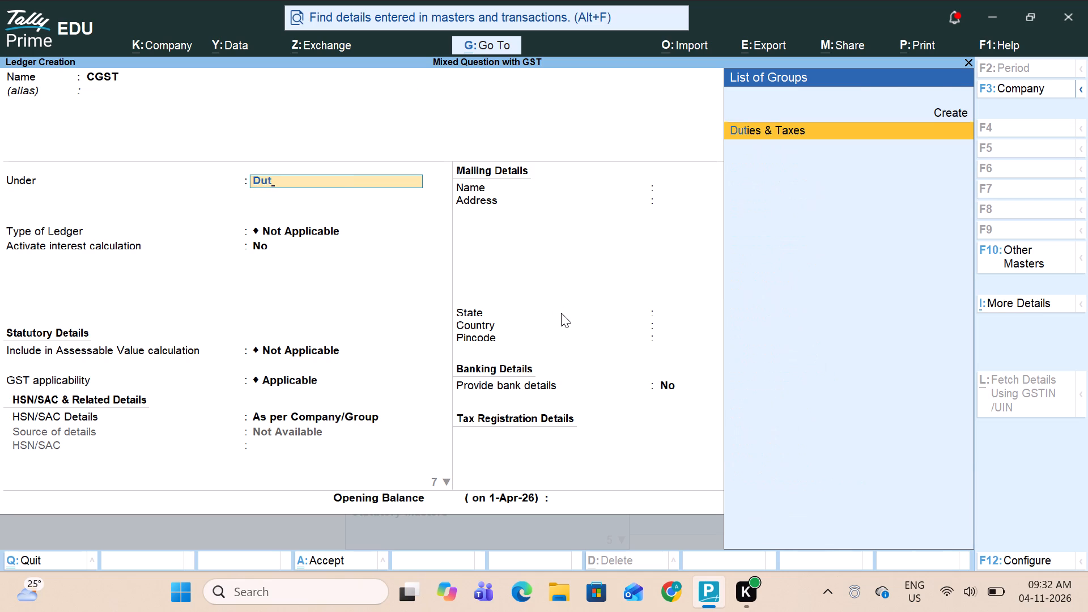
# Set duty type GST and tax type CGST, keep interest No, calculation 0% and rounding Not Applicable, and save the CGST ledger.
pyautogui.press('Up')
pyautogui.press('Return')
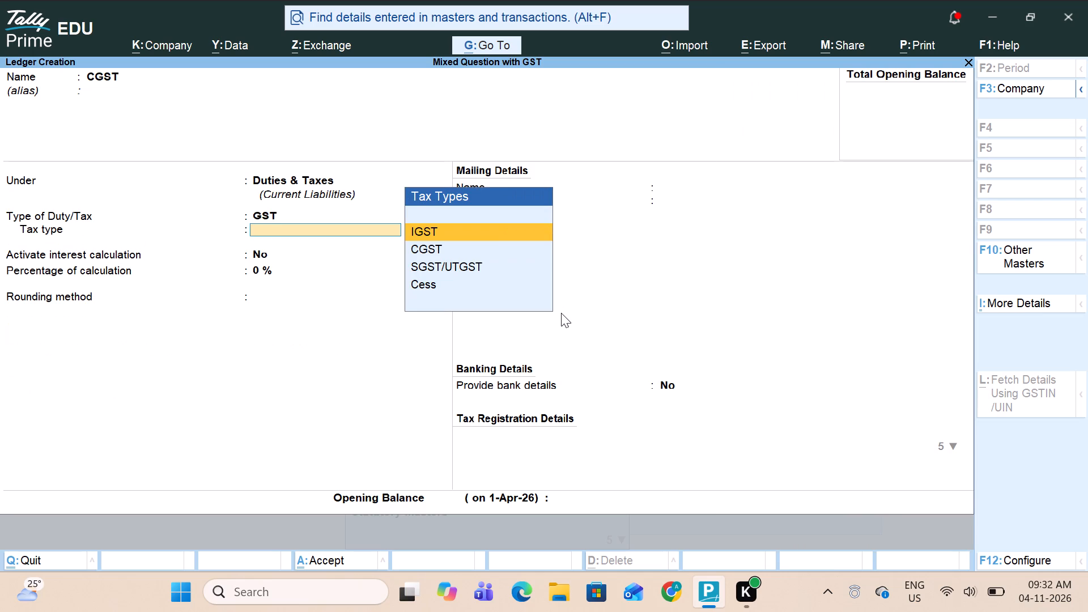
pyautogui.press('Down')
pyautogui.press('Return')
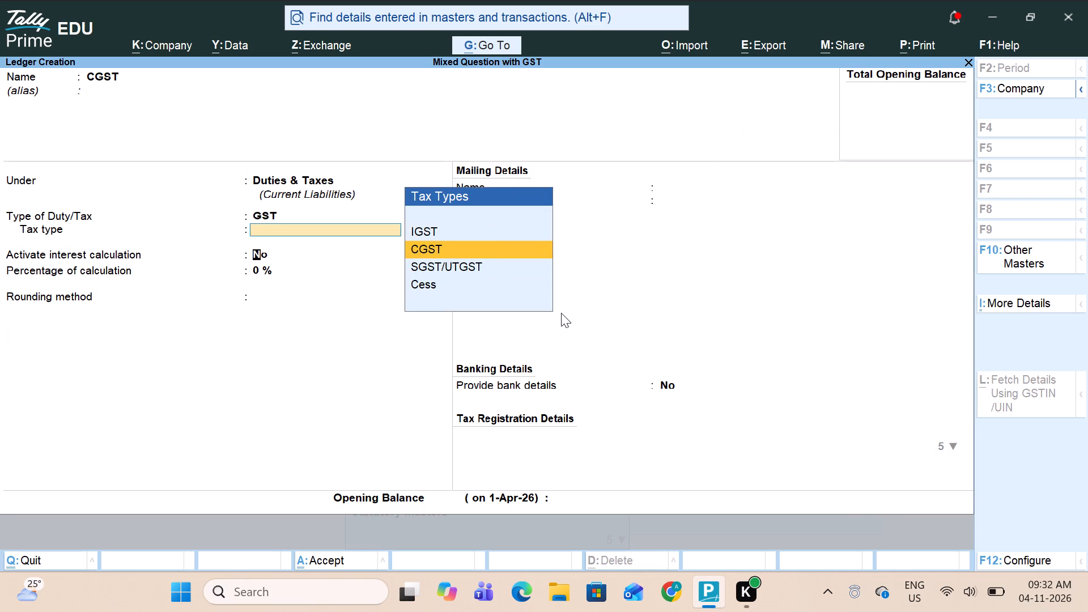
pyautogui.press('Return')
pyautogui.press('Return')
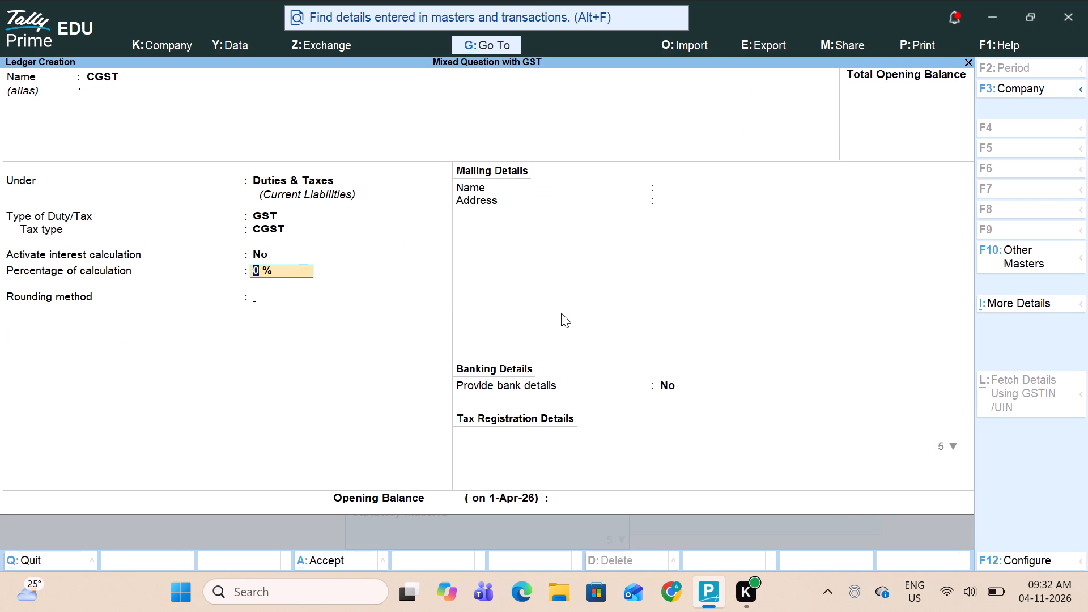
pyautogui.press('Return')
pyautogui.press('Return')
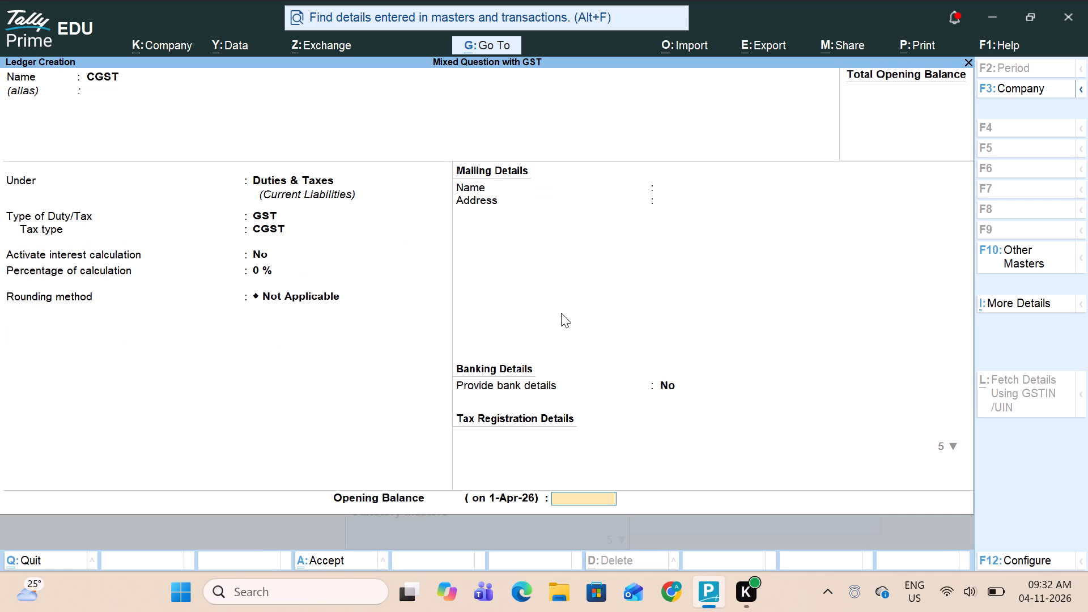
pyautogui.press('Return')
pyautogui.press('Return')
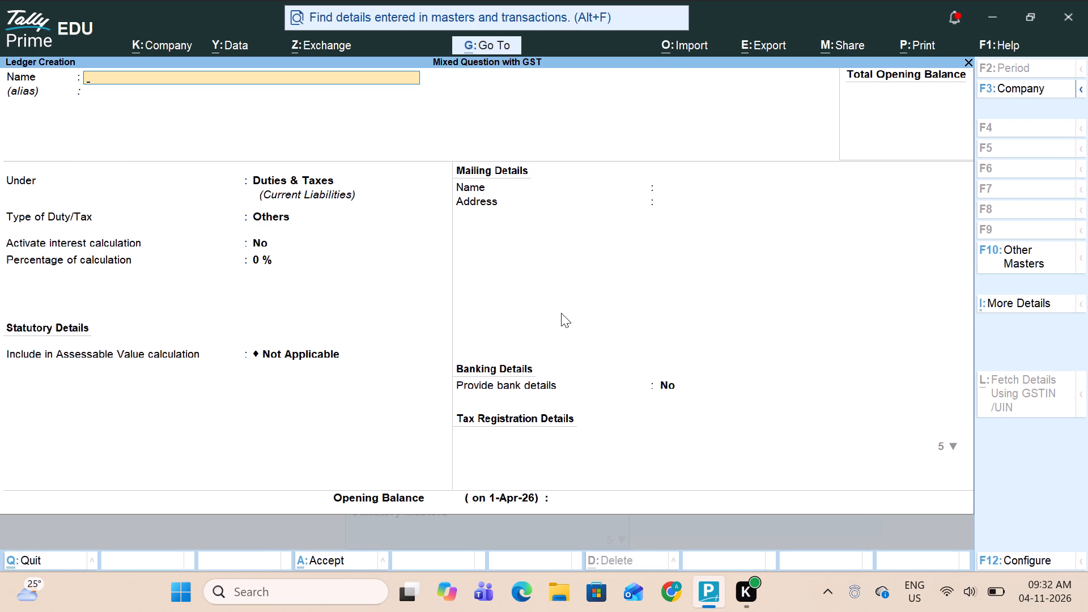
# Create and save the SGST ledger under Duties & Taxes with duty type GST, tax type SGST/UTGST, interest No, 0% calculation and rounding Not Applicable.
pyautogui.write('SGST')
pyautogui.press('Return')
pyautogui.press('Return')
pyautogui.press('Return')
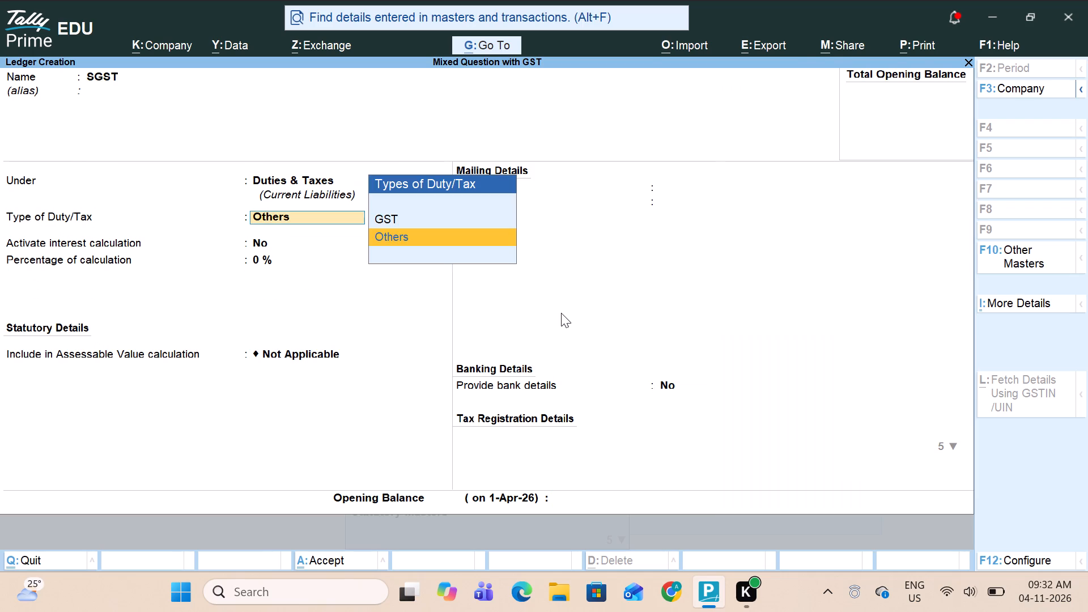
pyautogui.press('Up')
pyautogui.press('Return')
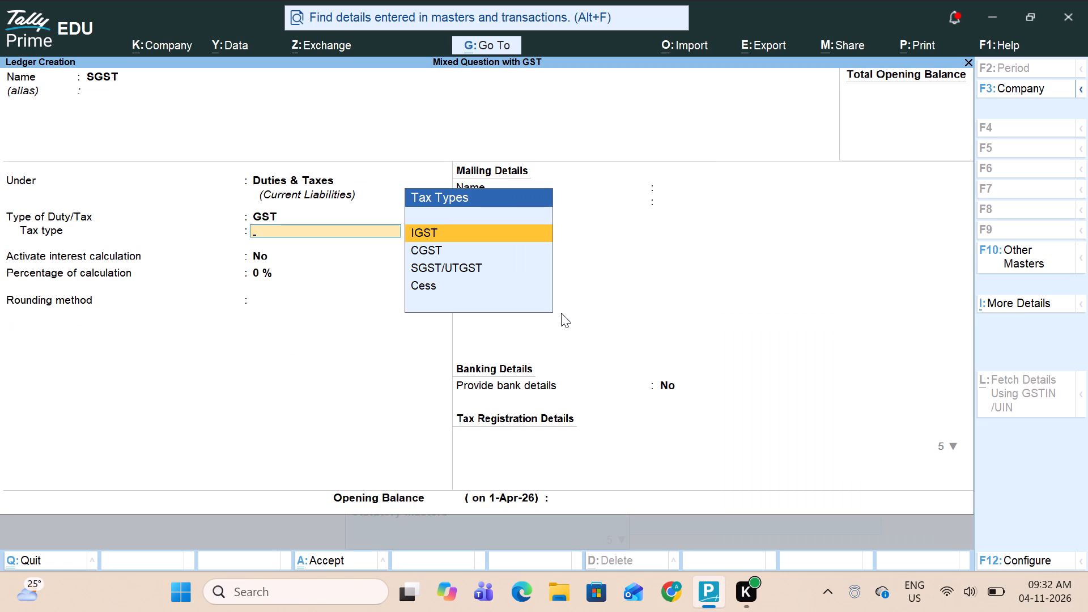
pyautogui.press('Down')
pyautogui.press('Down')
pyautogui.press('Return')
pyautogui.press('Return')
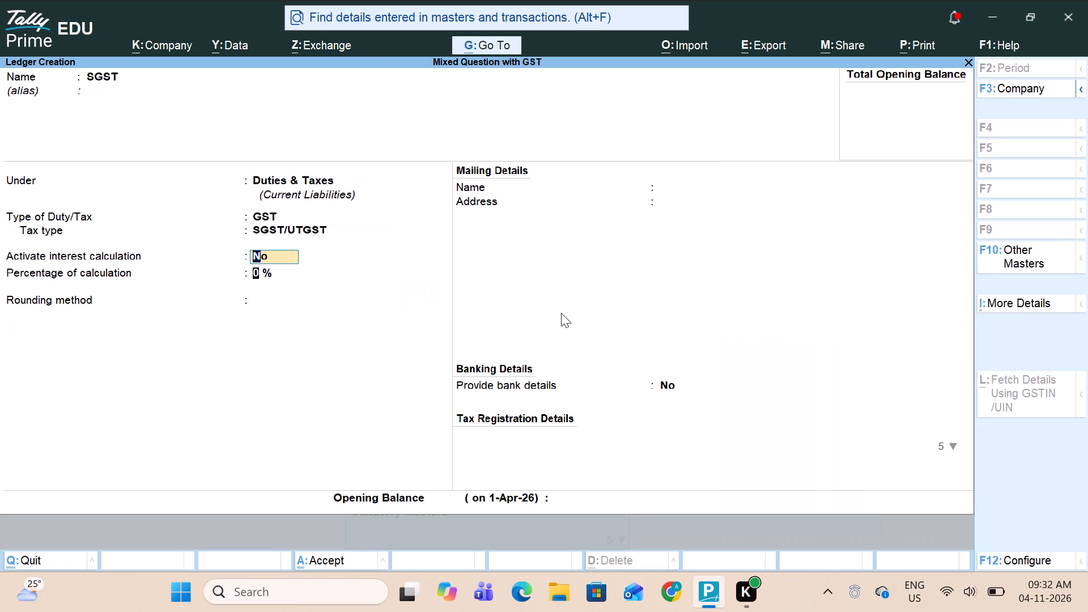
pyautogui.press('Return')
pyautogui.press('Return')
pyautogui.press('Return')
pyautogui.press('Return')
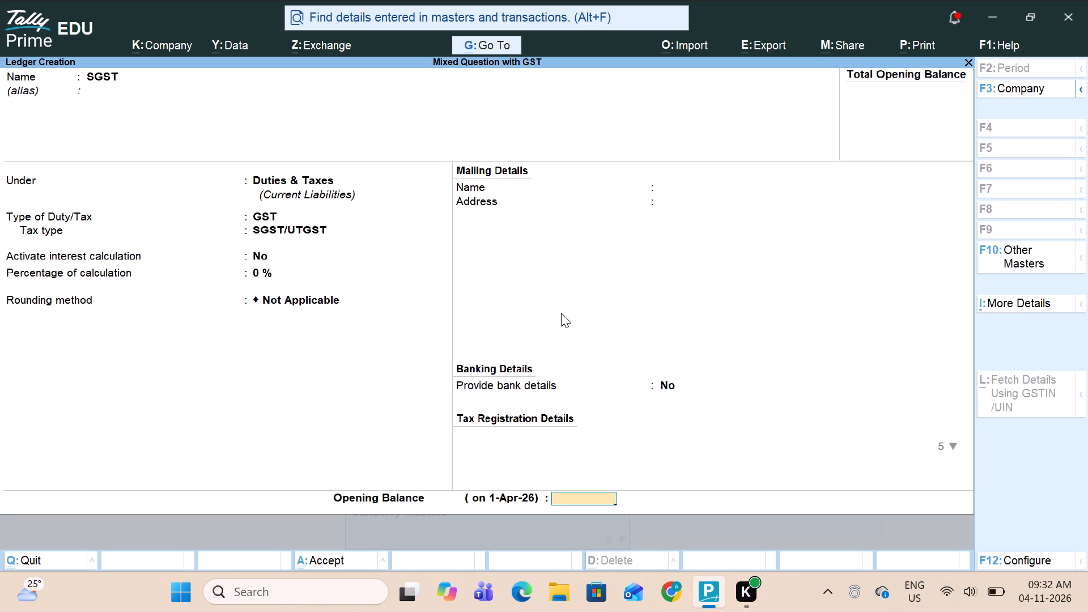
pyautogui.press('Return')
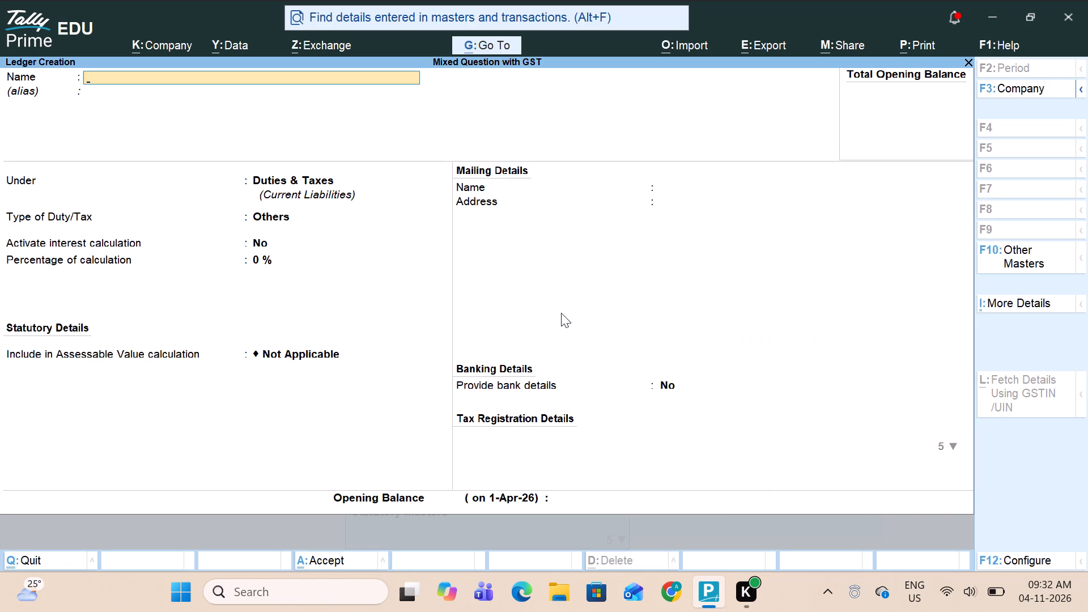
# Create and save the IGST ledger under Duties & Taxes with duty type GST, tax type IGST, interest No, 0% calculation and rounding Not Applicable.
pyautogui.write('IGS')
pyautogui.hotkey('shift', 't')
pyautogui.press('Return')
pyautogui.press('Return')
pyautogui.press('Return')
pyautogui.press('Up')
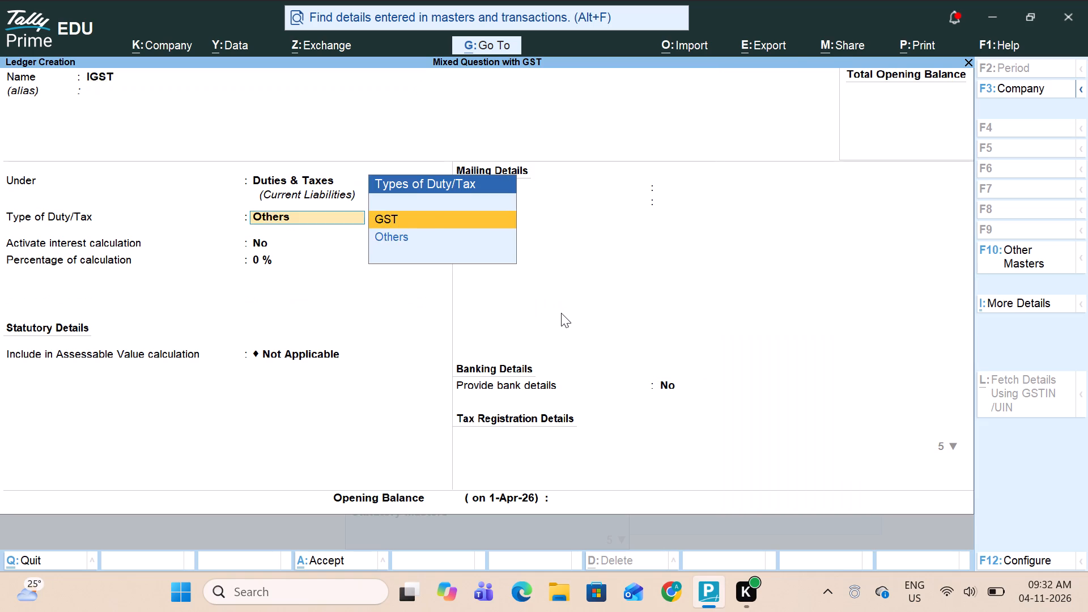
pyautogui.press('Return')
pyautogui.press('Return')
pyautogui.press('Return')
pyautogui.press('Return')
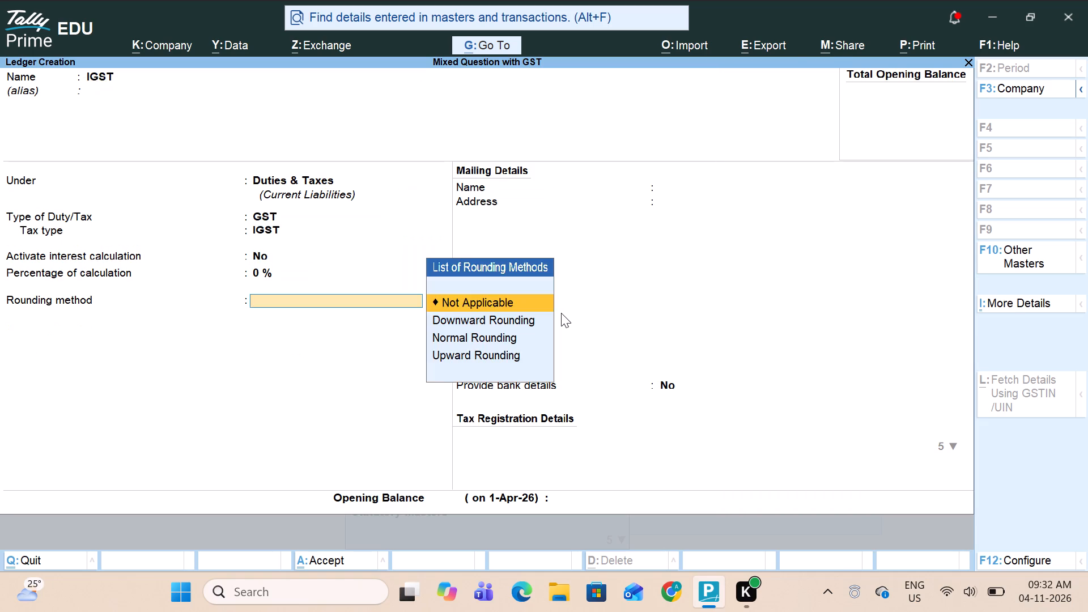
pyautogui.press('Return')
pyautogui.press('Return')
pyautogui.press('Return')
pyautogui.press('Return')
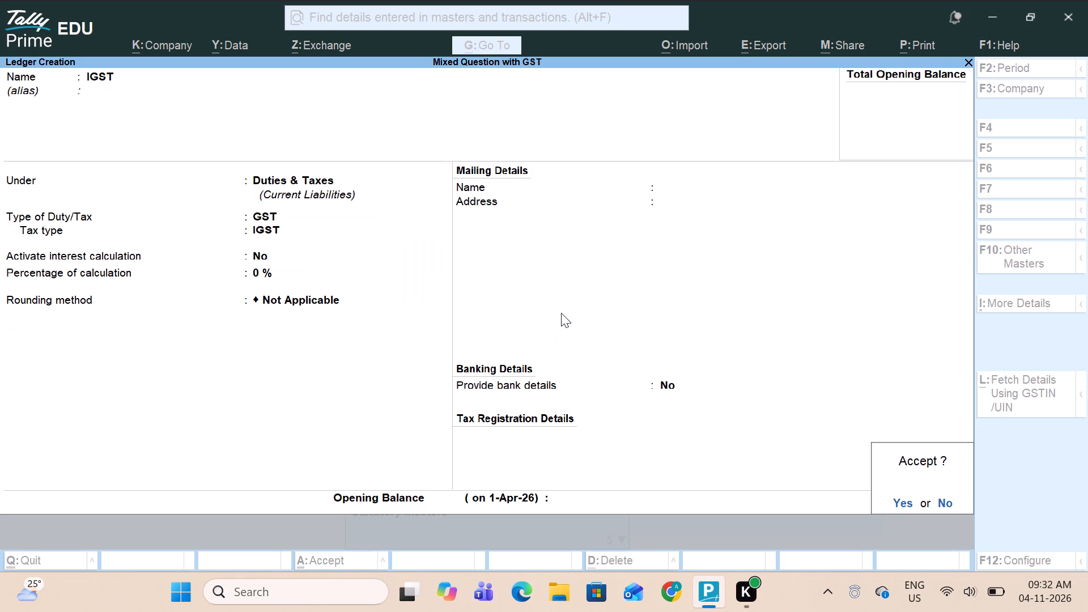
# Name the next new ledger Round Off and leave its alias blank.
pyautogui.press('r')
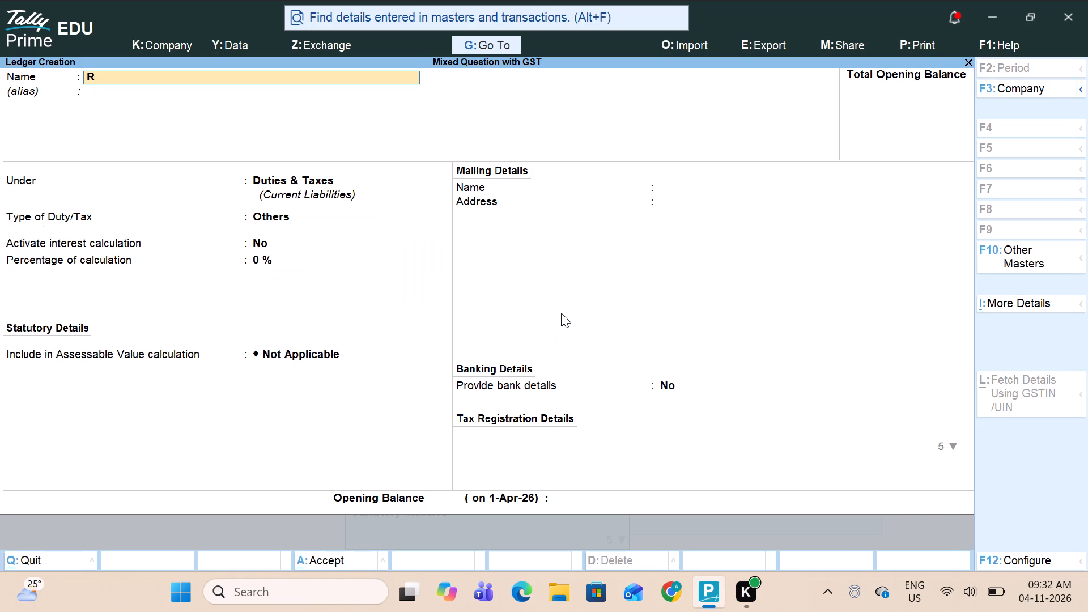
pyautogui.write('ound')
pyautogui.press('space')
pyautogui.write('Off')
pyautogui.press('Return')
pyautogui.press('Return')
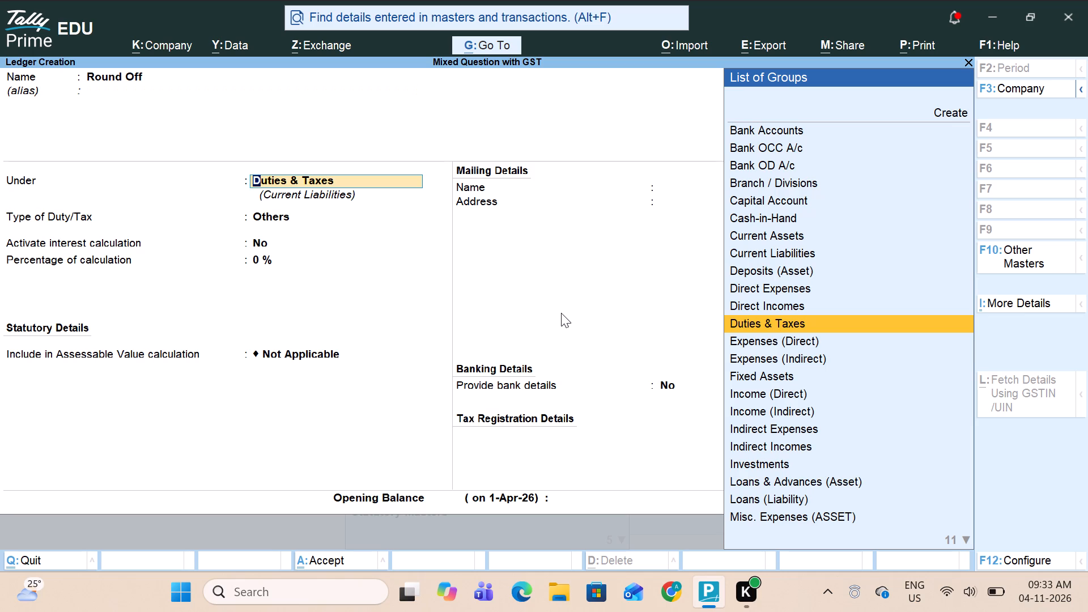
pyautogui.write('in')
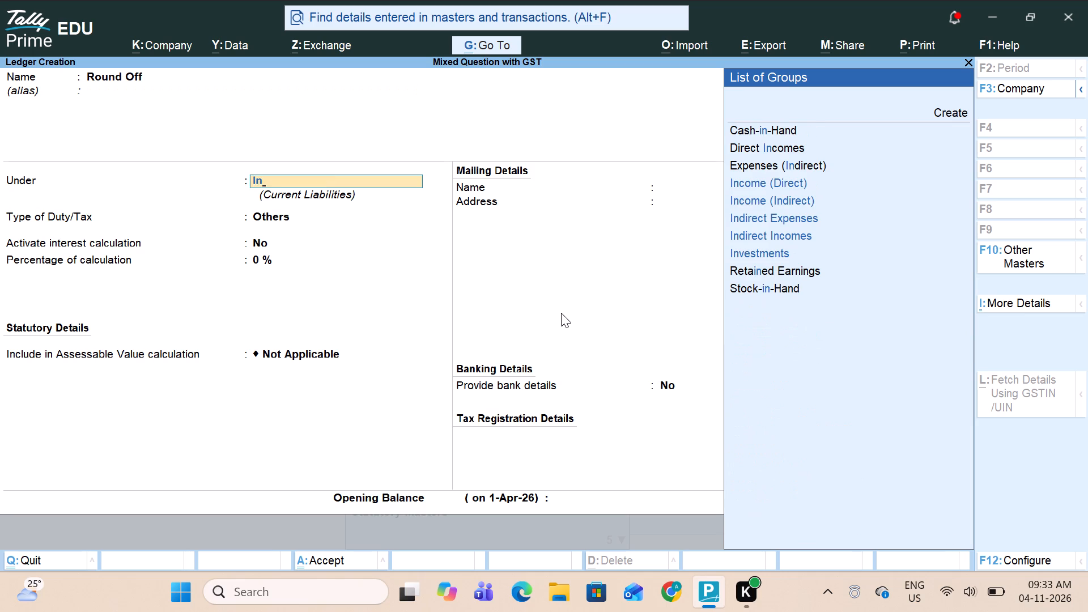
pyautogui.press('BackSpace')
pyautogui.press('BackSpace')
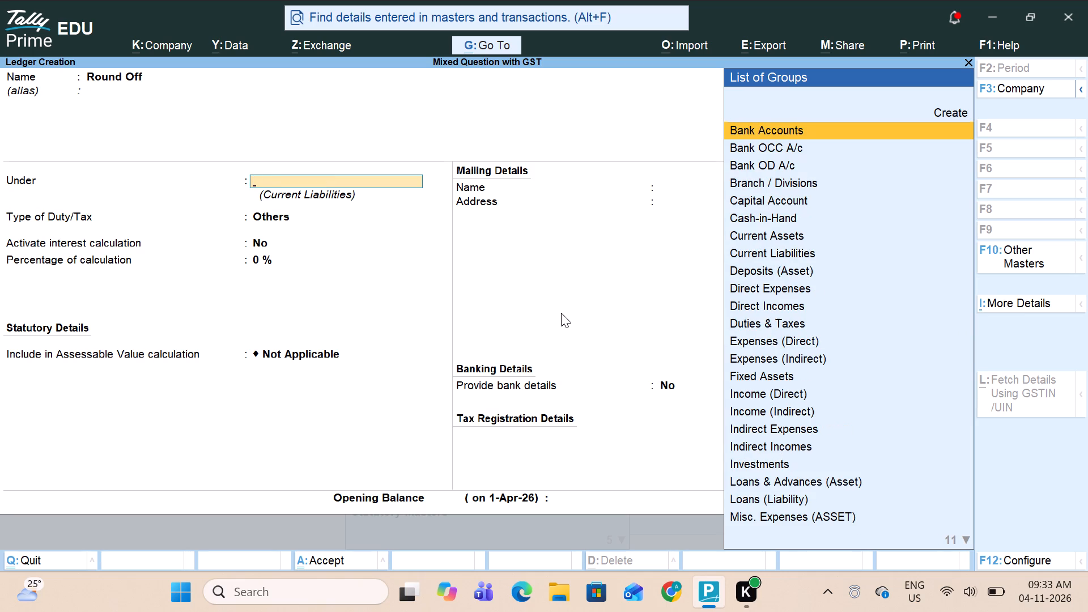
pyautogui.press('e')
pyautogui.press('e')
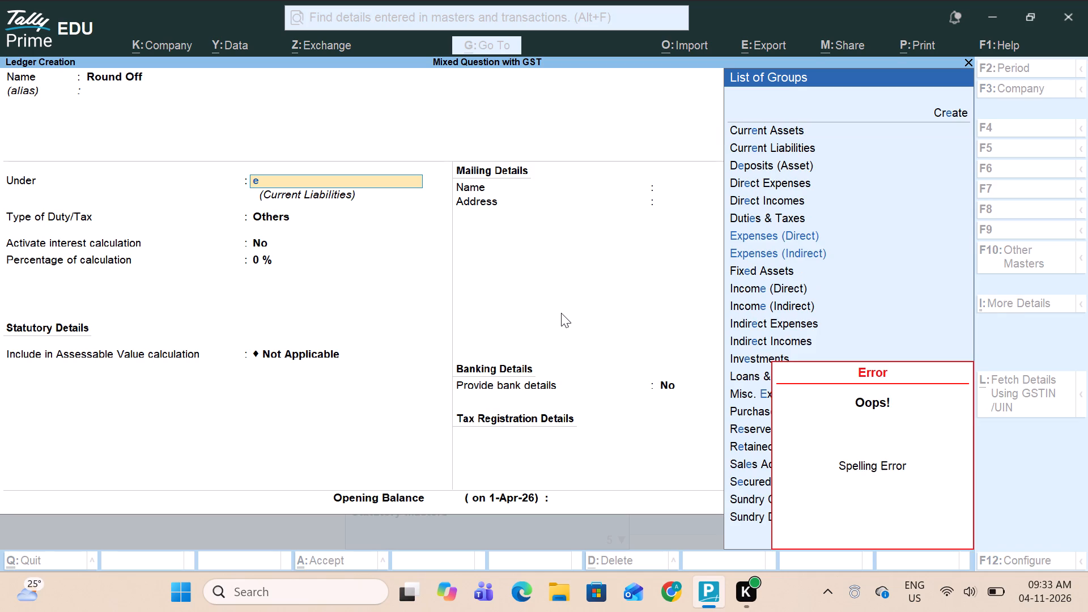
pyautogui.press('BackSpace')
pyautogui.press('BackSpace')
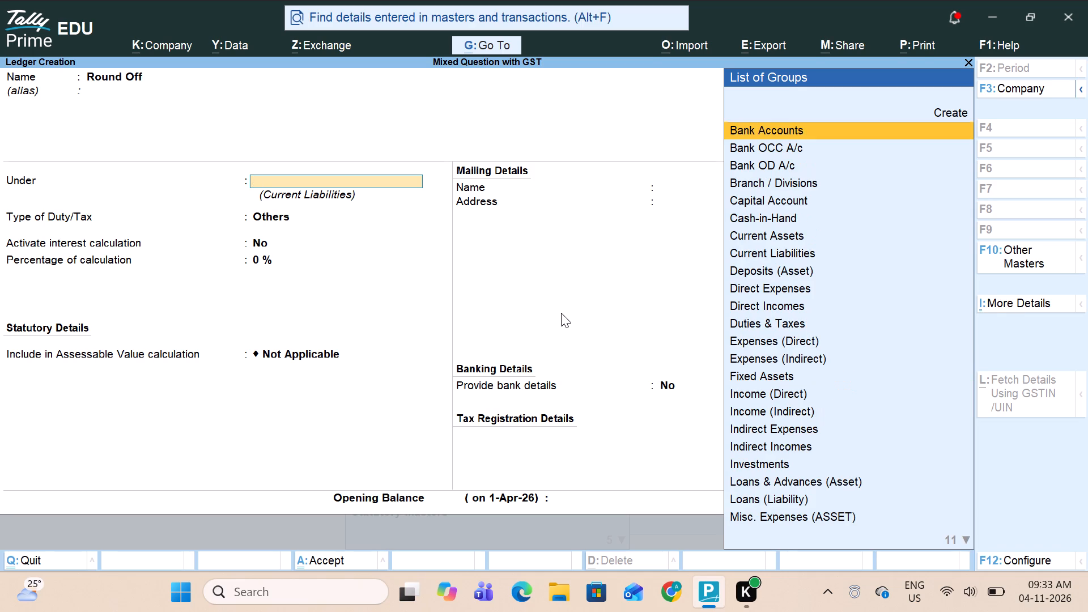
# Place the Round Off ledger under the Expenses (Indirect) group.
pyautogui.write('exp')
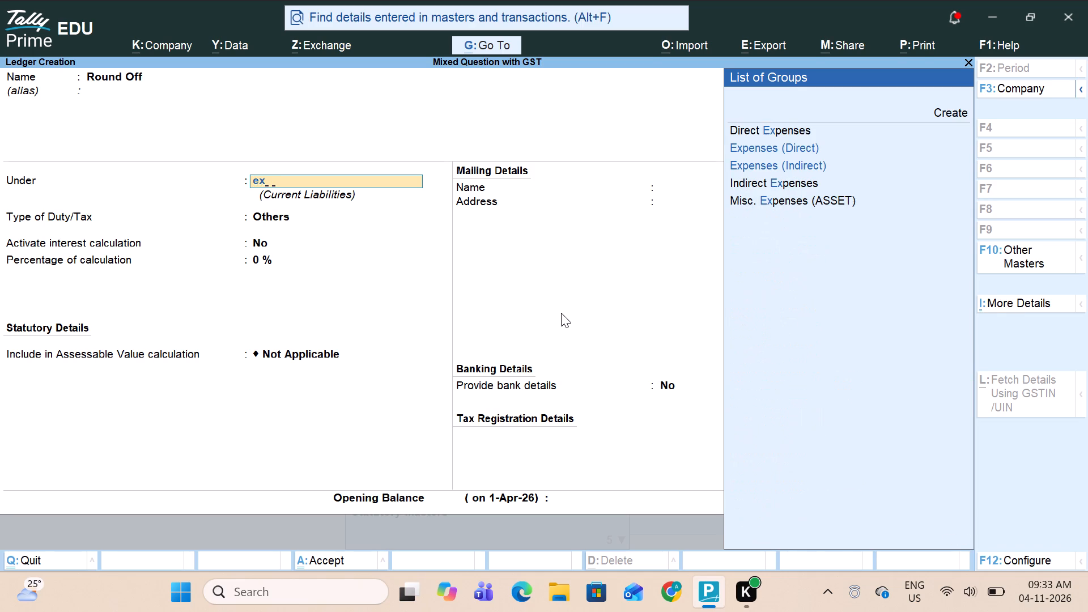
pyautogui.press('Down')
pyautogui.press('Down')
pyautogui.press('Down')
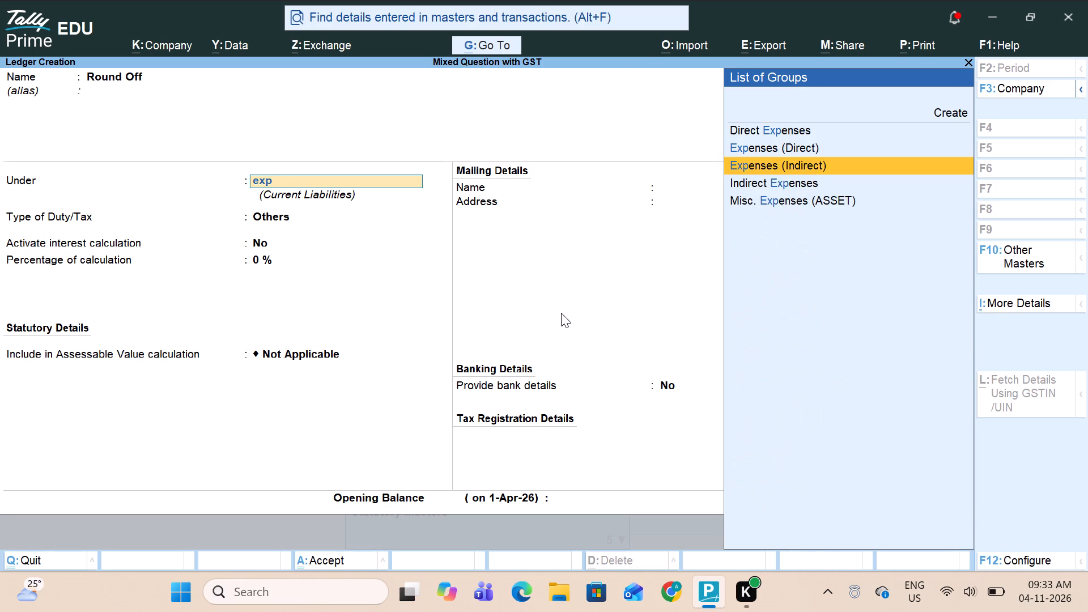
pyautogui.press('Return')
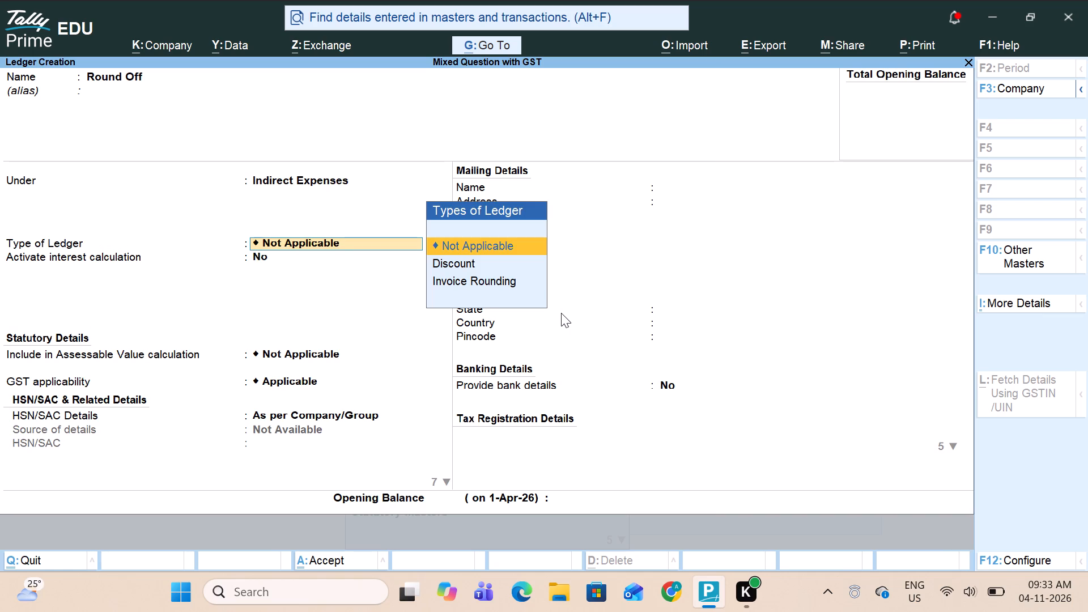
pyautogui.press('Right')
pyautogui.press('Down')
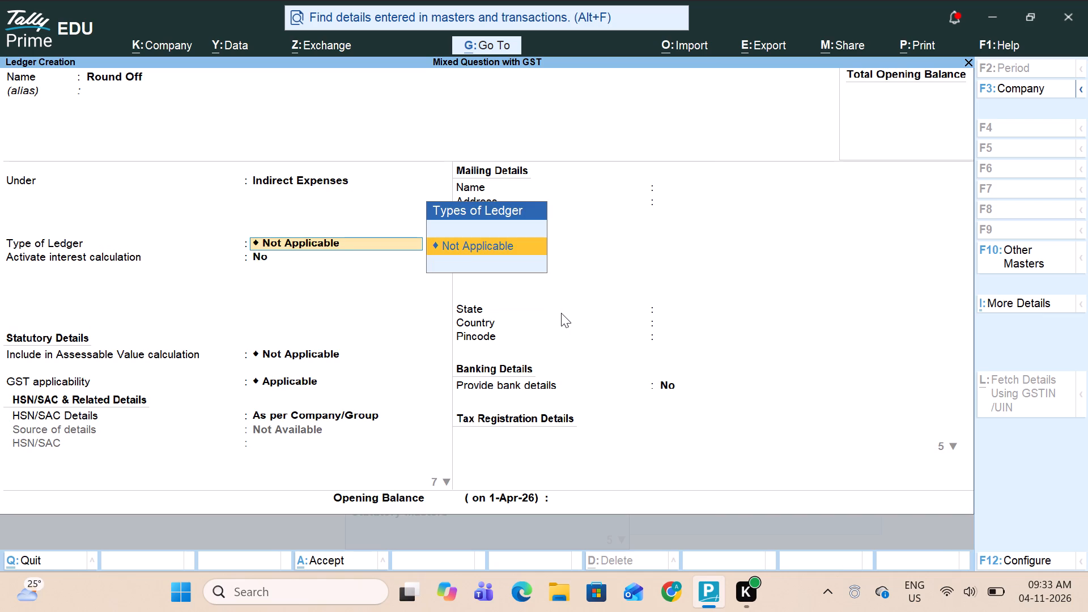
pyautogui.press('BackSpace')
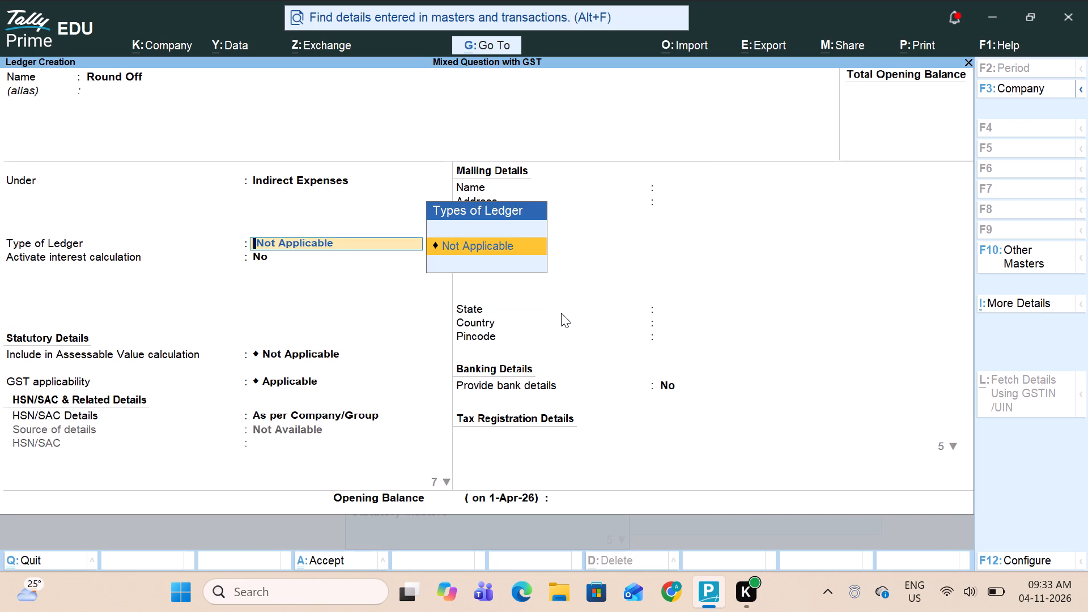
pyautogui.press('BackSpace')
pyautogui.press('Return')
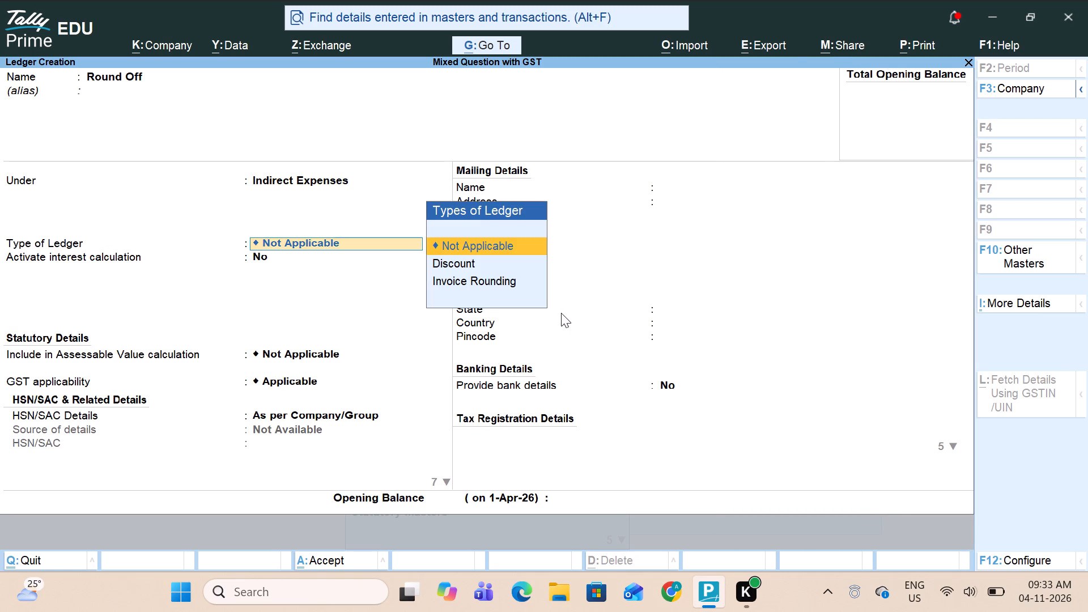
# Set the Round Off ledger to Invoice Rounding with interest No, Normal Rounding and limit 1, save it and leave ledger creation.
pyautogui.press('Down')
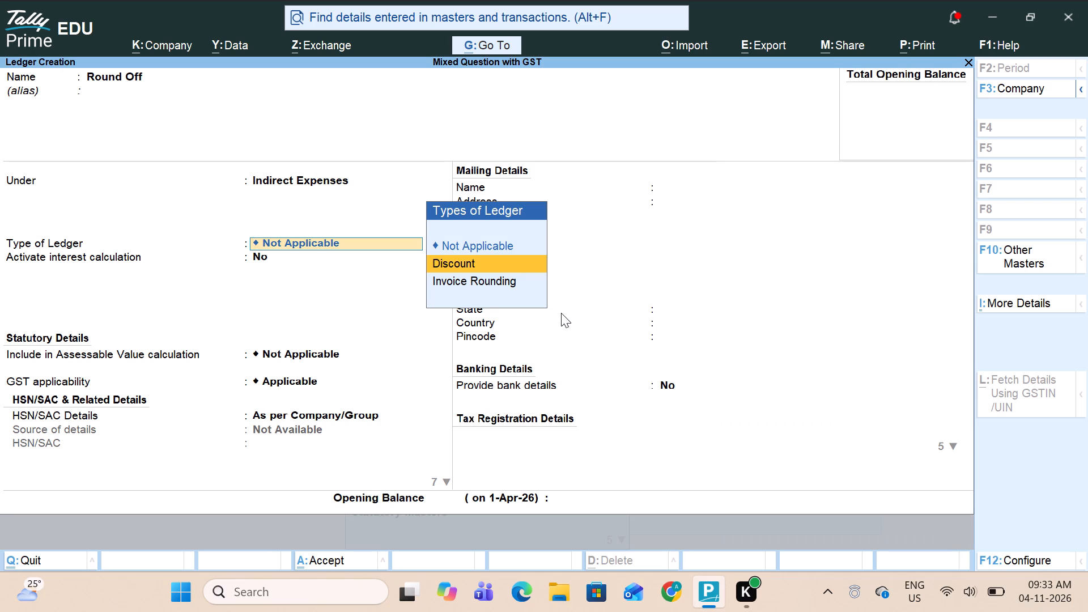
pyautogui.press('Return')
pyautogui.press('BackSpace')
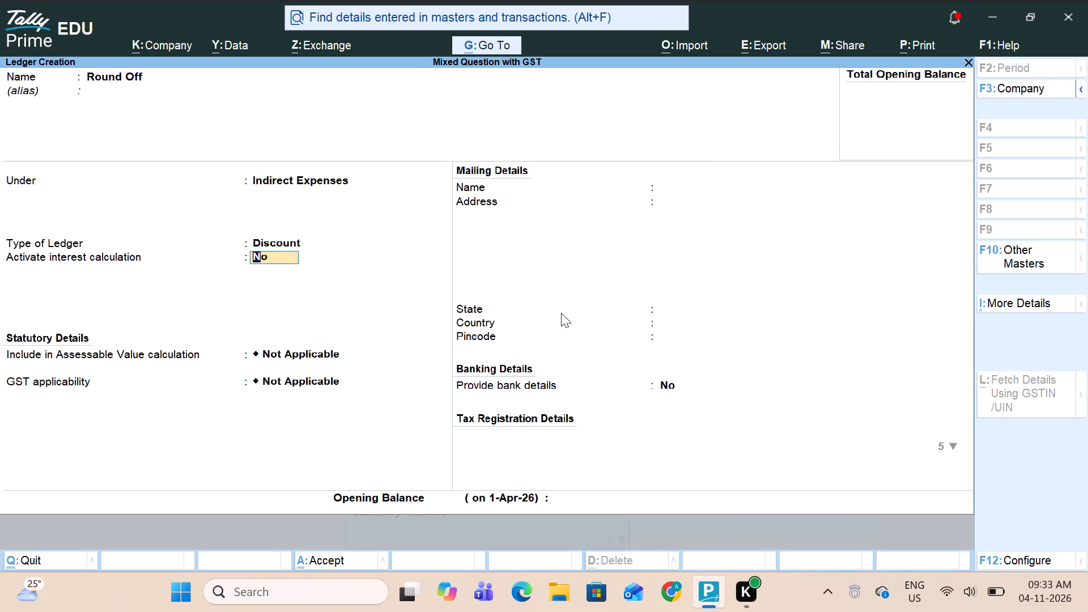
pyautogui.press('Down')
pyautogui.press('Return')
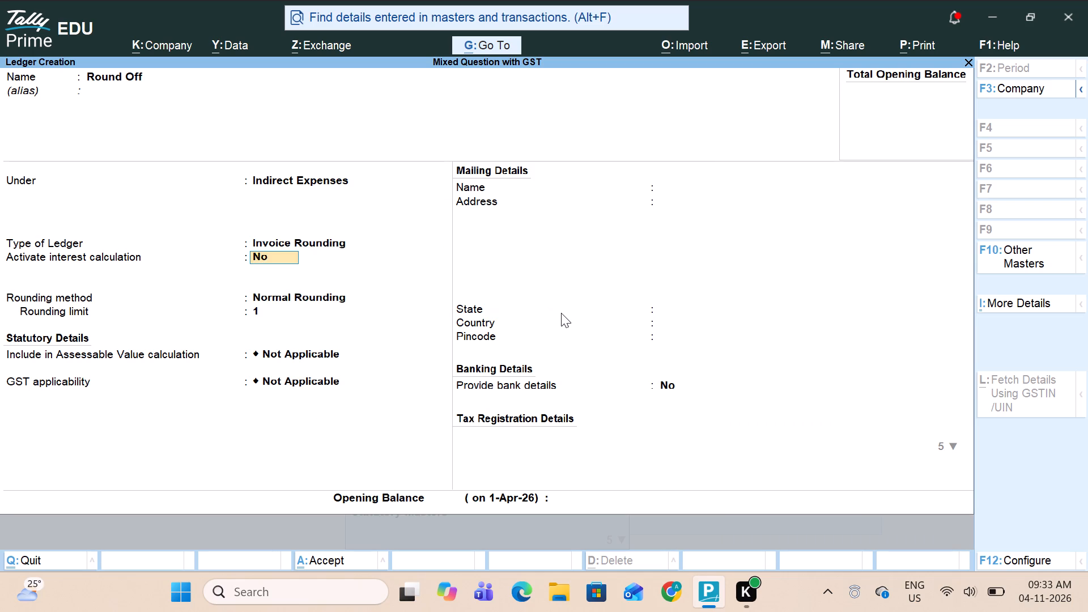
pyautogui.press('Return')
pyautogui.press('Return')
pyautogui.press('Return')
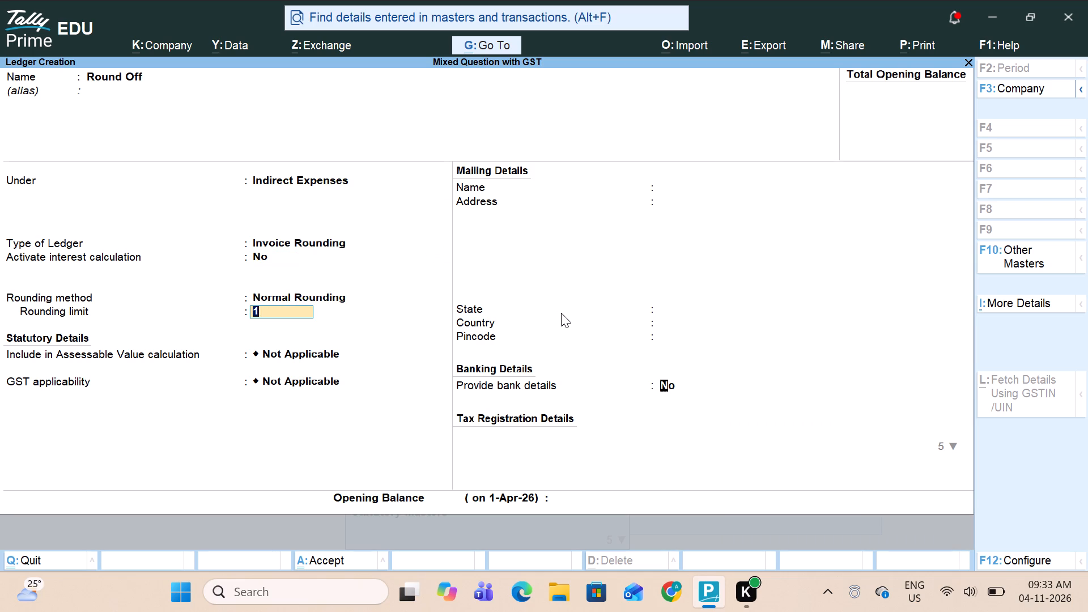
pyautogui.press('Return')
pyautogui.press('Return')
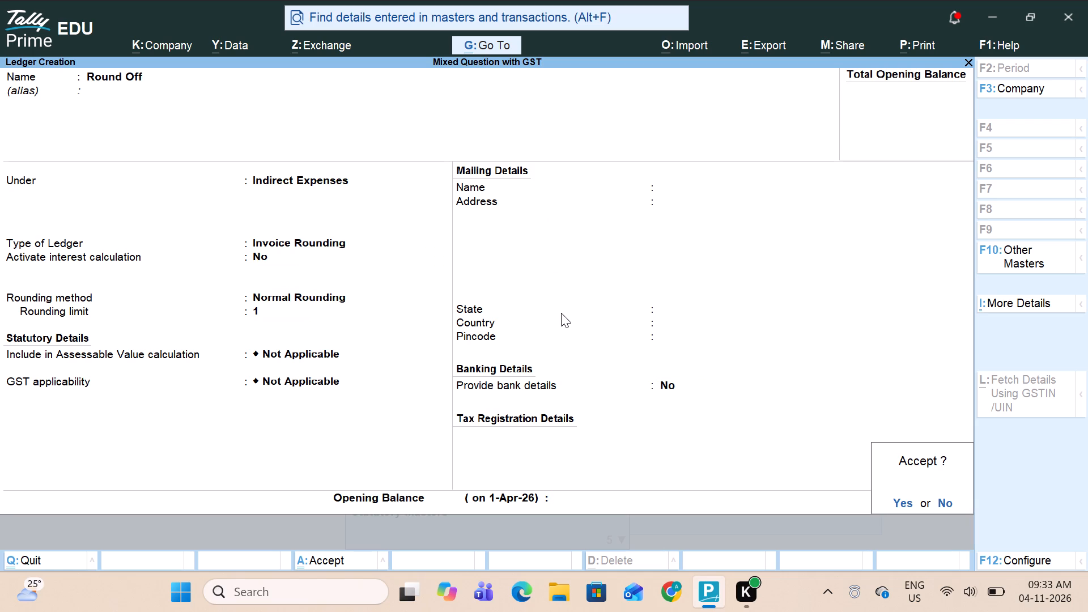
pyautogui.press('Return')
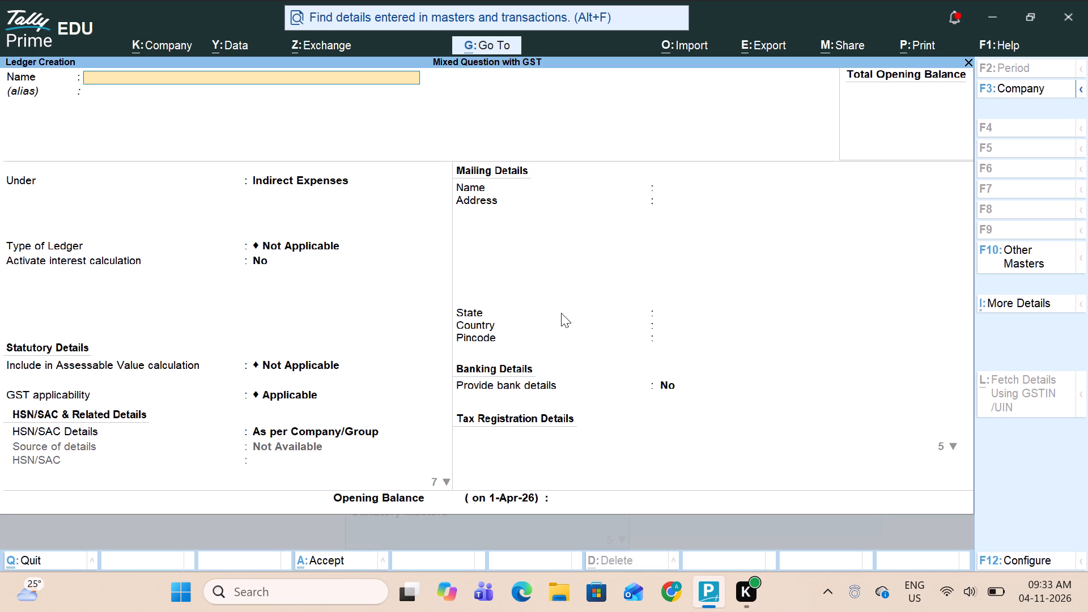
pyautogui.press('Escape')
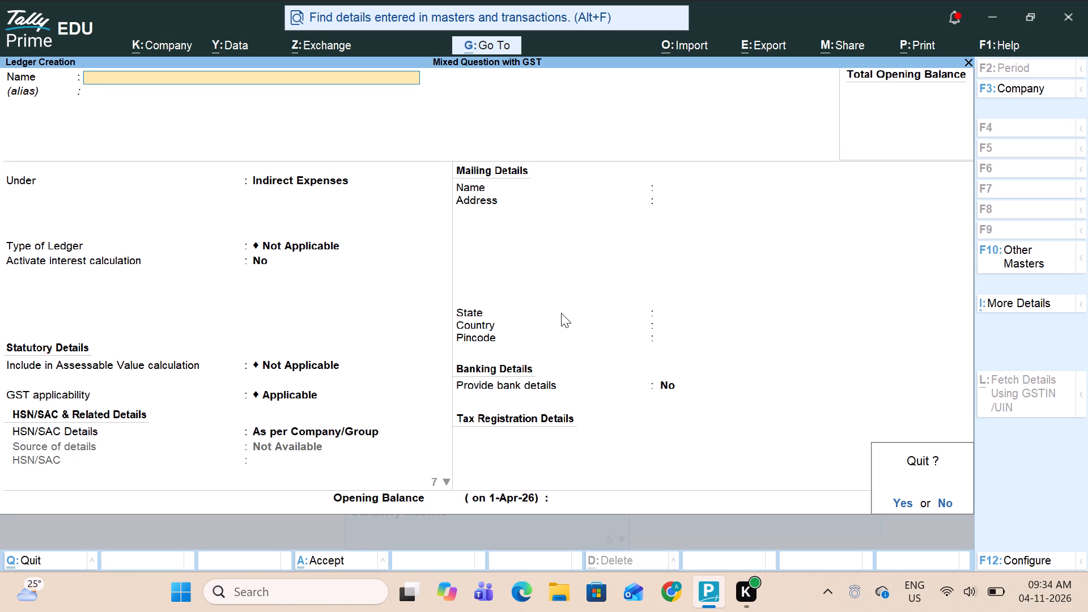
pyautogui.press('Escape')
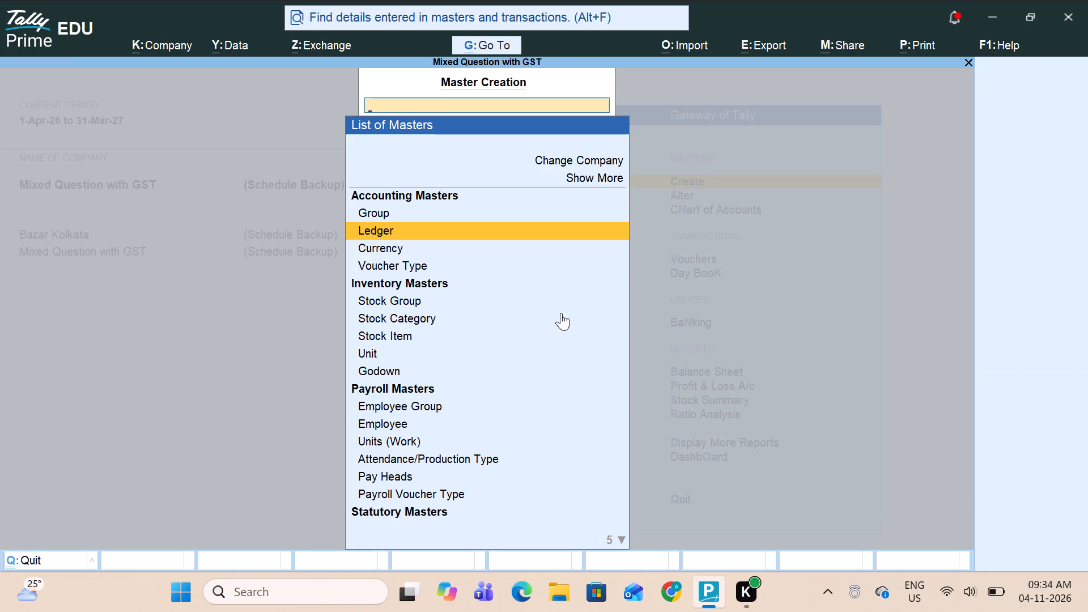
# Create and save the employee group Account Dept. under Primary, with no alias and Define salary details set to No.
pyautogui.press('Down')
pyautogui.press('Down')
pyautogui.press('Down')
pyautogui.press('Down')
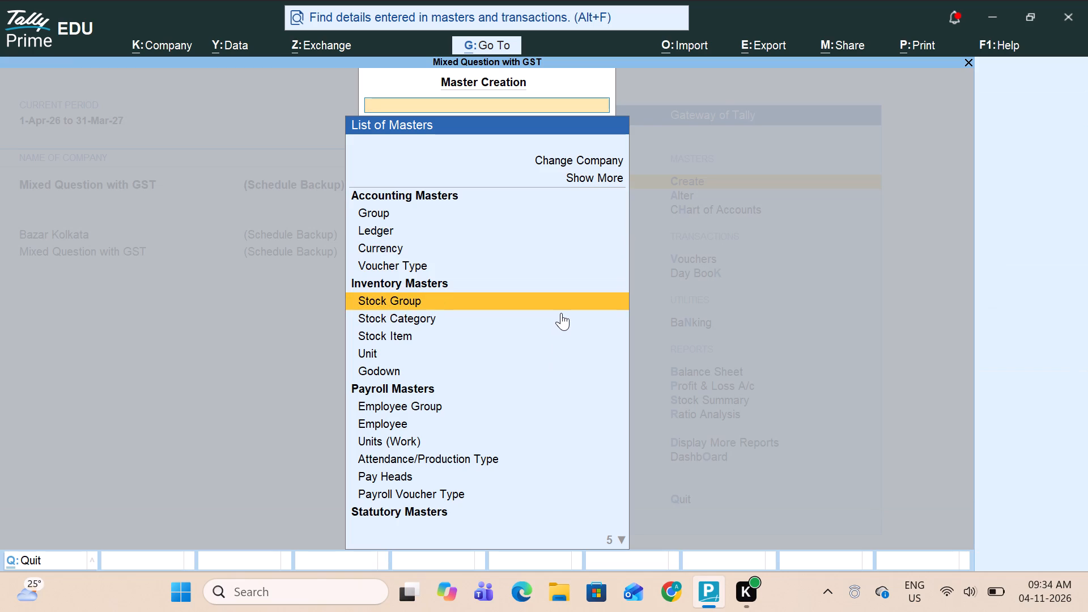
pyautogui.press('Down')
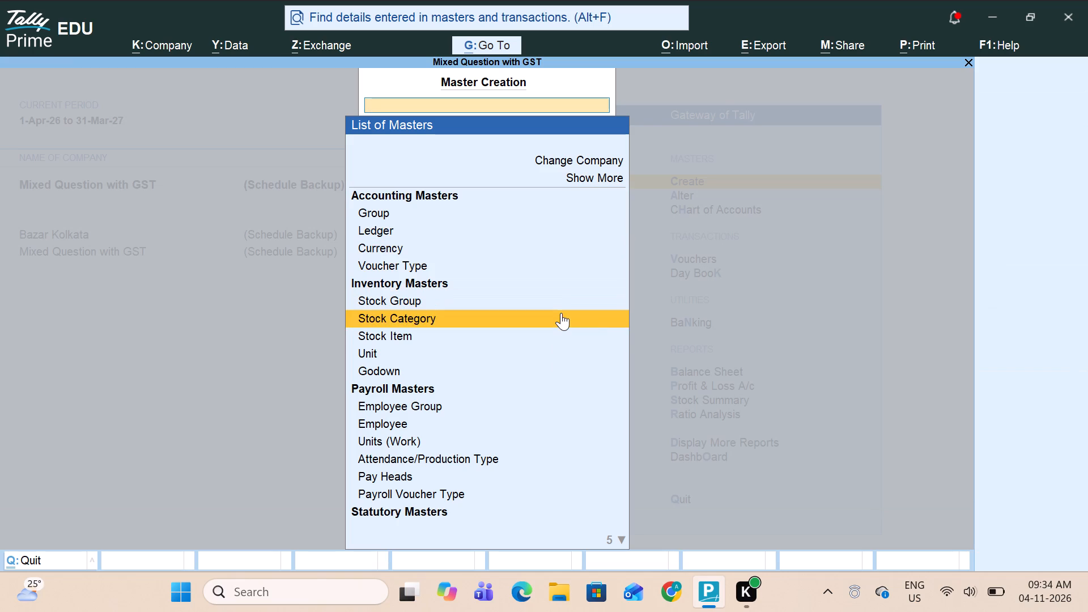
pyautogui.press('Down')
pyautogui.press('Down')
pyautogui.press('Down')
pyautogui.press('Down')
pyautogui.press('Down')
pyautogui.press('Down')
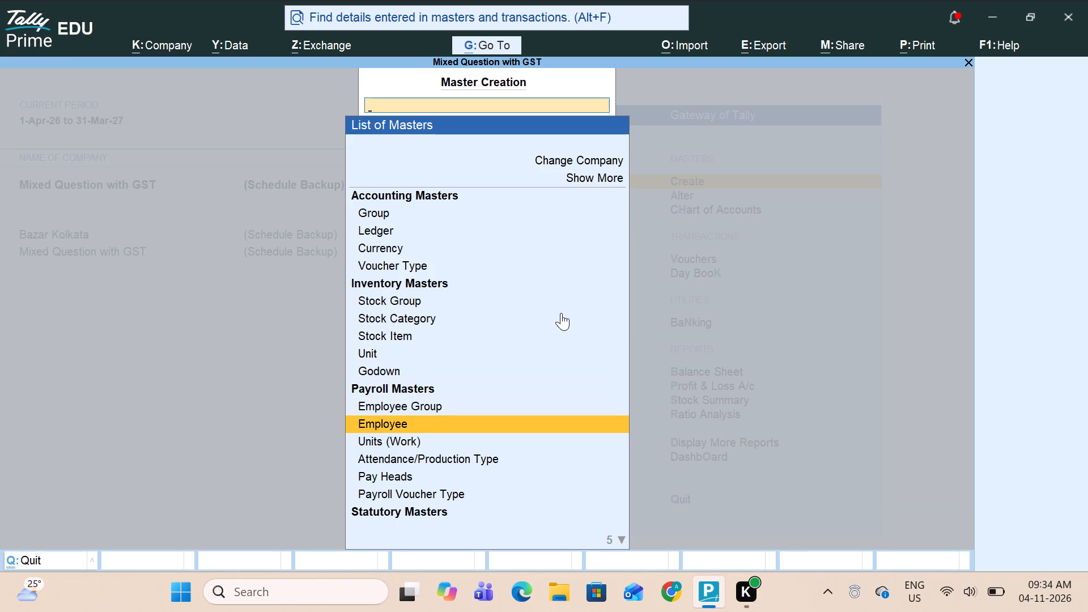
pyautogui.press('Up')
pyautogui.press('Return')
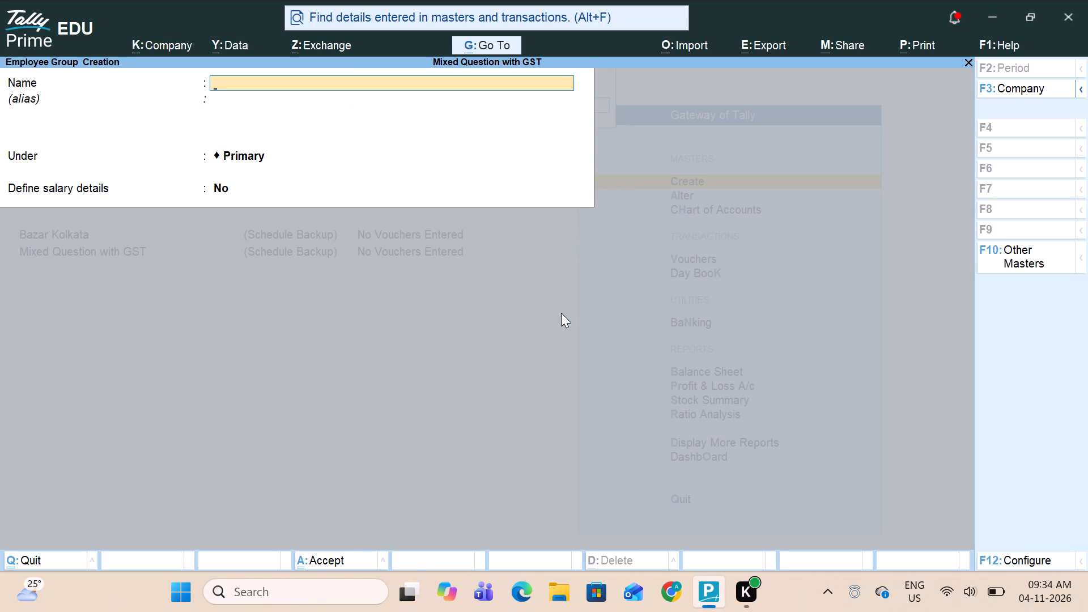
pyautogui.write('ac')
pyautogui.write('count de')
pyautogui.write('pt')
pyautogui.press('.')
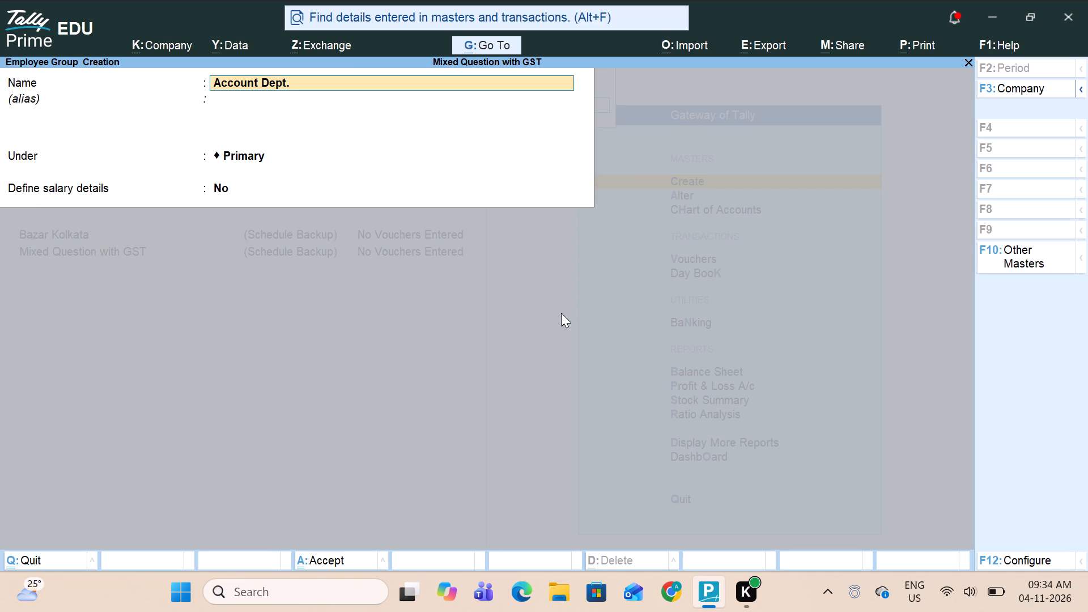
pyautogui.press('Return')
pyautogui.press('Return')
pyautogui.press('Return')
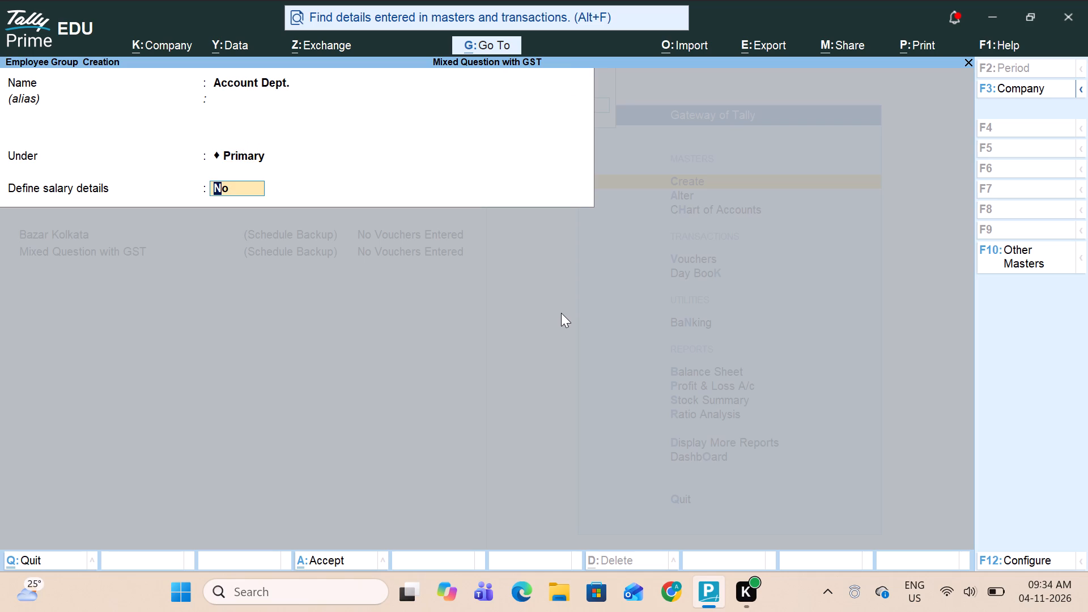
pyautogui.press('Return')
pyautogui.press('Return')
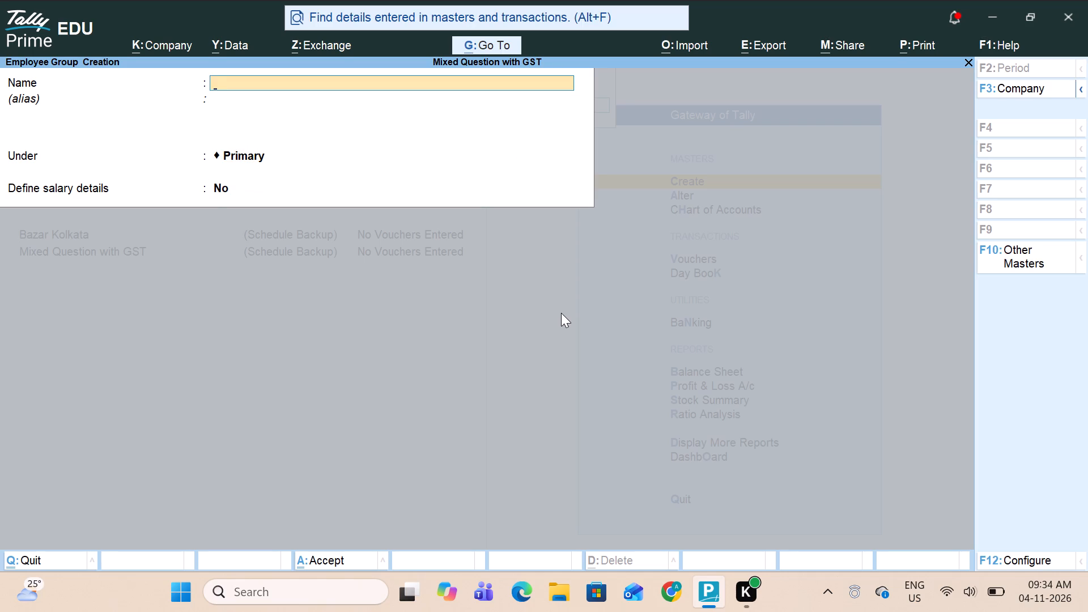
# Create and save the employee group Purchase Dept. under Primary, with no alias and Define salary details set to No.
pyautogui.write('purchase')
pyautogui.press('space')
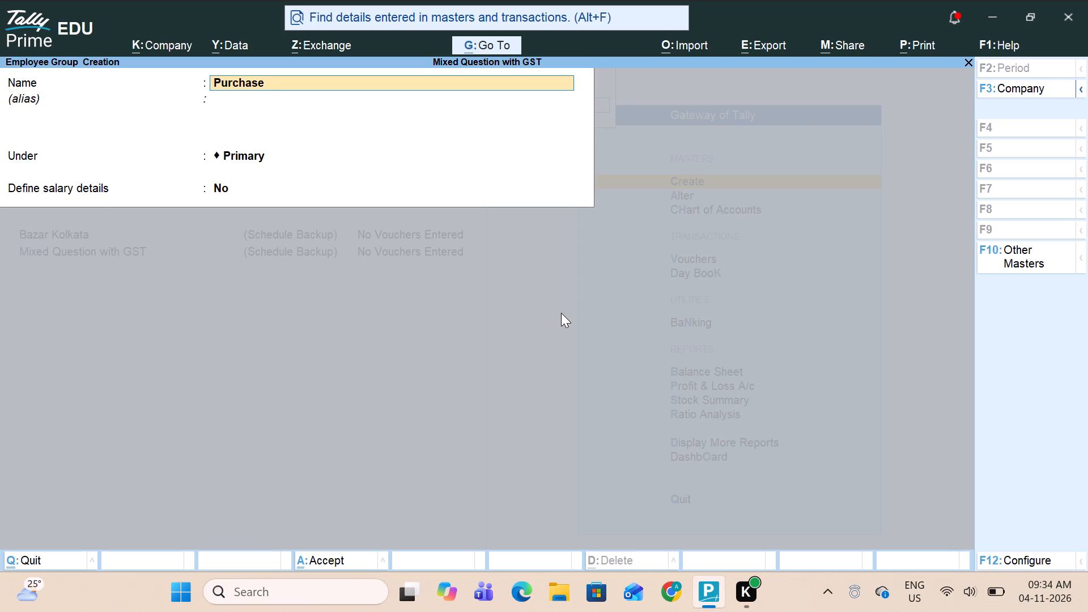
pyautogui.write('dept')
pyautogui.press('.')
pyautogui.press('Return')
pyautogui.press('Return')
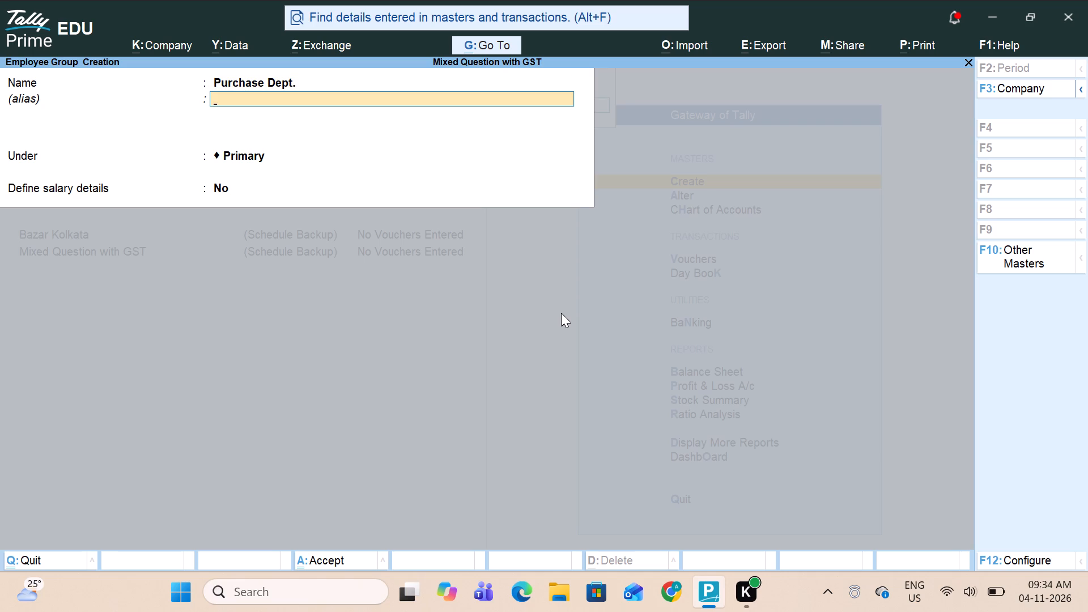
pyautogui.press('Return')
pyautogui.press('Return')
pyautogui.press('Return')
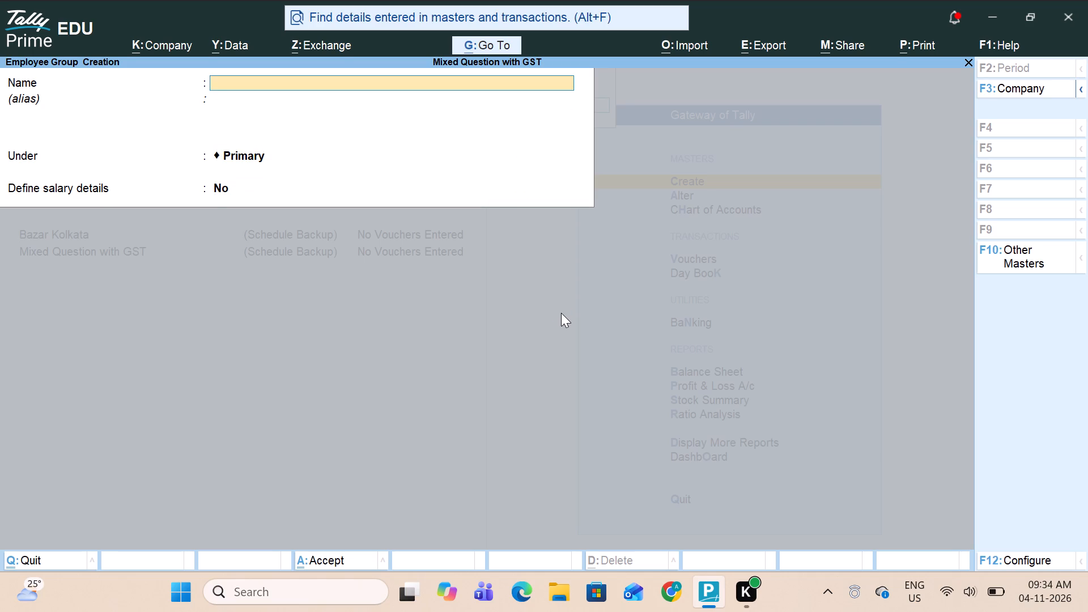
# Create and save the employee group Sales Dept. under Primary without salary details, and leave employee group creation.
pyautogui.write('sales')
pyautogui.press('space')
pyautogui.write('dept')
pyautogui.press('.')
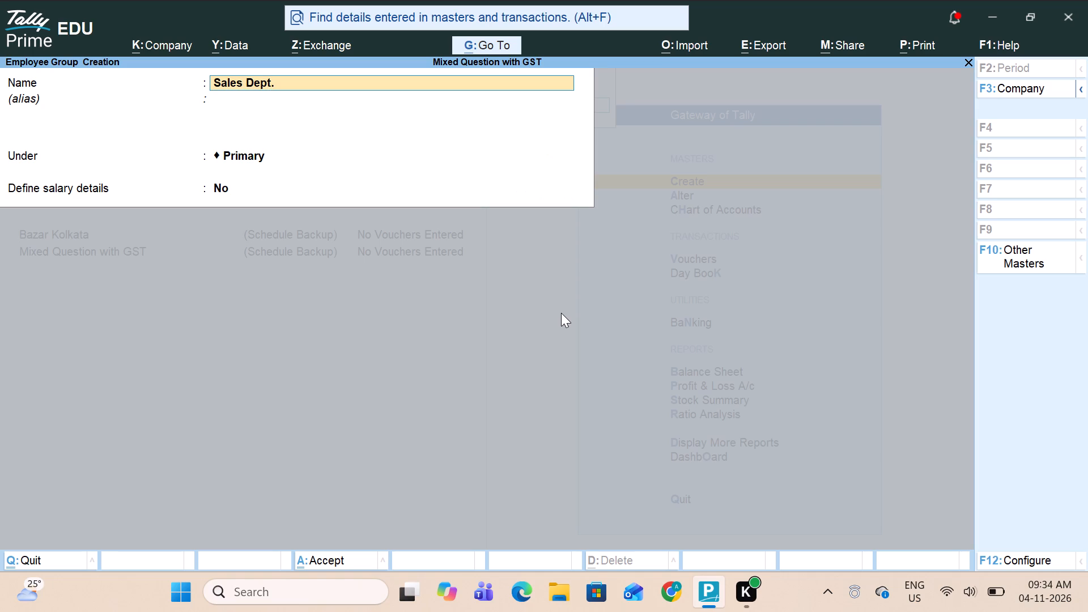
pyautogui.press('Return')
pyautogui.press('Return')
pyautogui.press('Return')
pyautogui.press('Return')
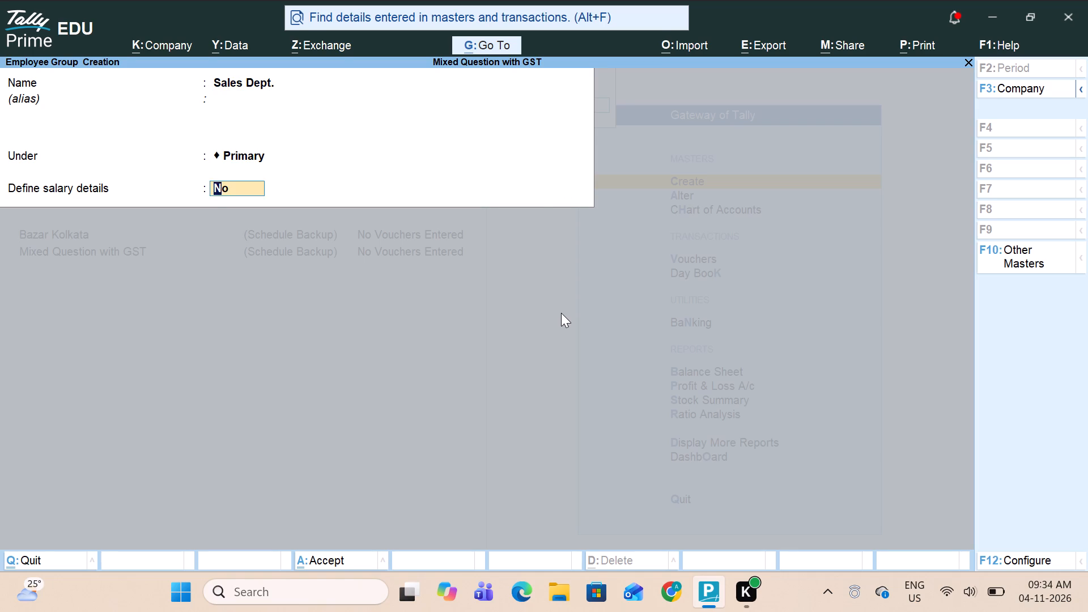
pyautogui.press('Return')
pyautogui.press('Escape')
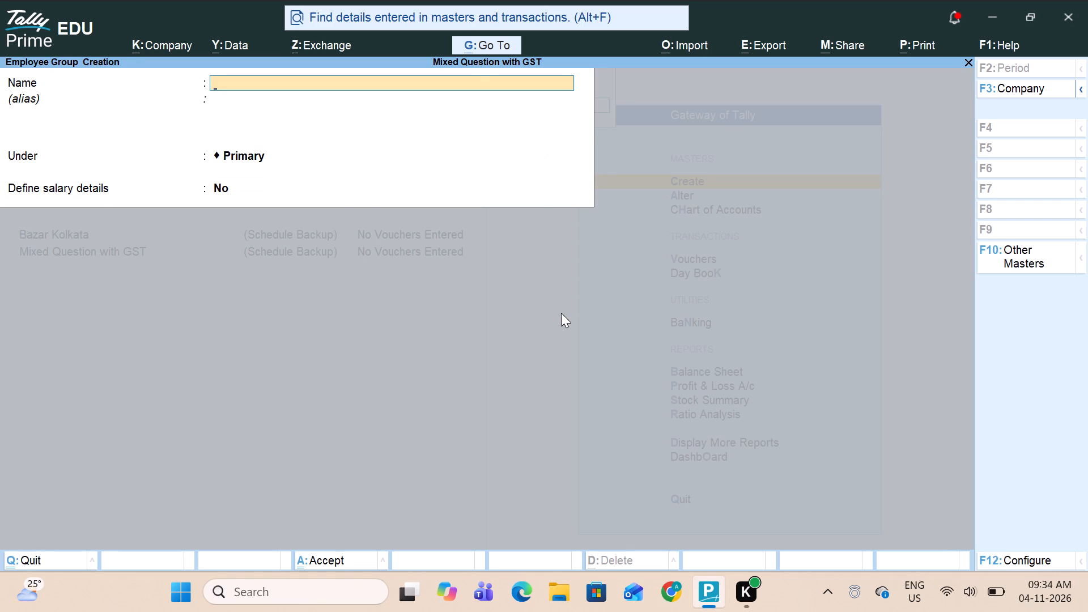
pyautogui.press('Escape')
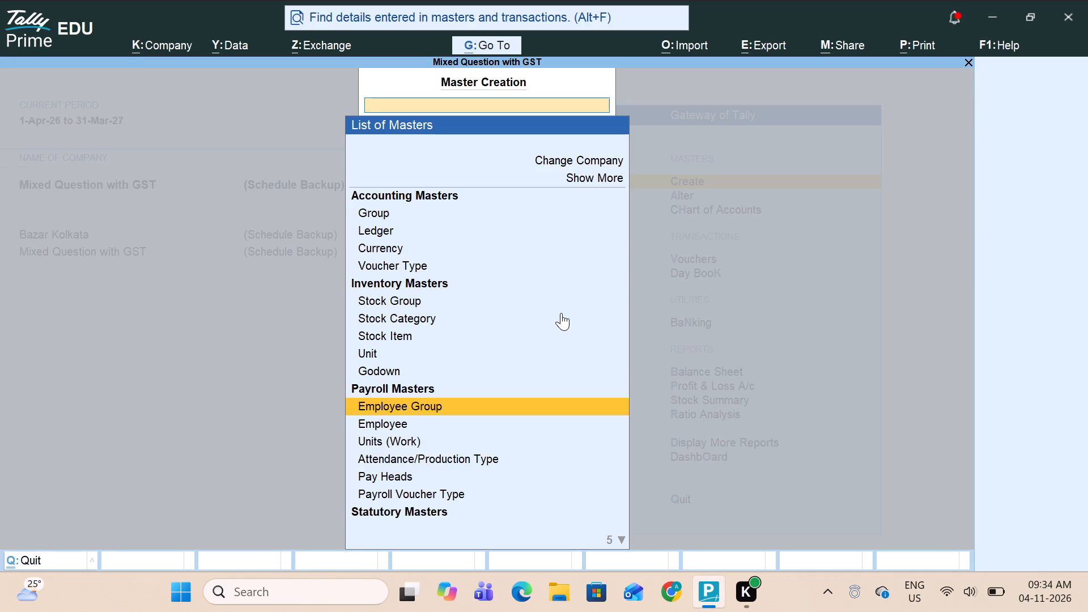
# Create and save a simple work unit with symbol Hrs, formal name Hours, UQC Not Applicable and 2 decimal places.
pyautogui.press('Down')
pyautogui.press('Down')
pyautogui.press('Return')
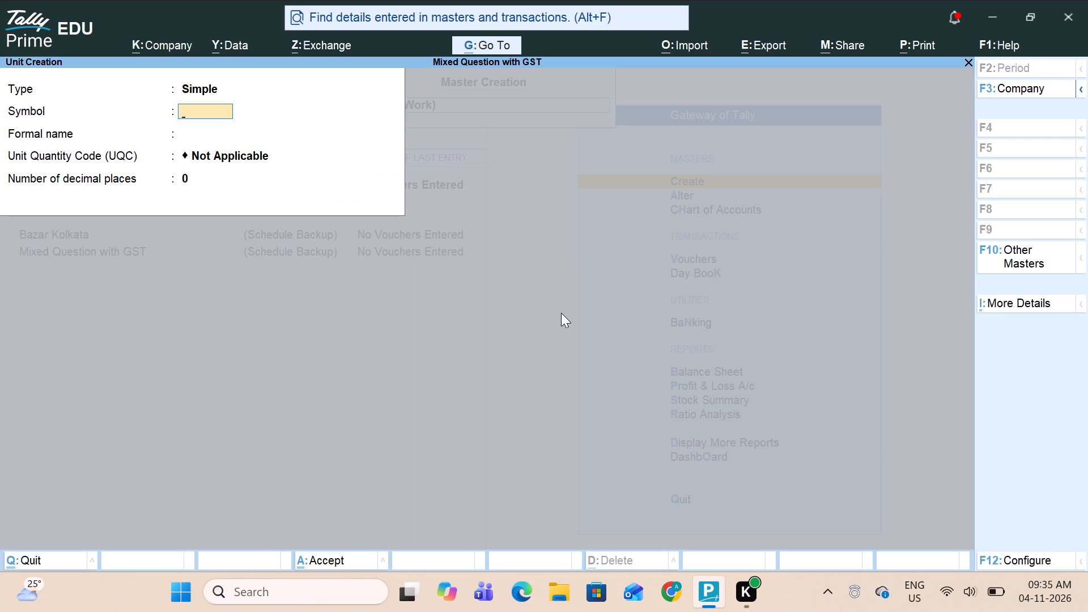
pyautogui.write('hrs')
pyautogui.press('BackSpace')
pyautogui.press('BackSpace')
pyautogui.press('BackSpace')
pyautogui.write('Hrs')
pyautogui.press('Return')
pyautogui.write('hpo')
pyautogui.press('BackSpace')
pyautogui.press('BackSpace')
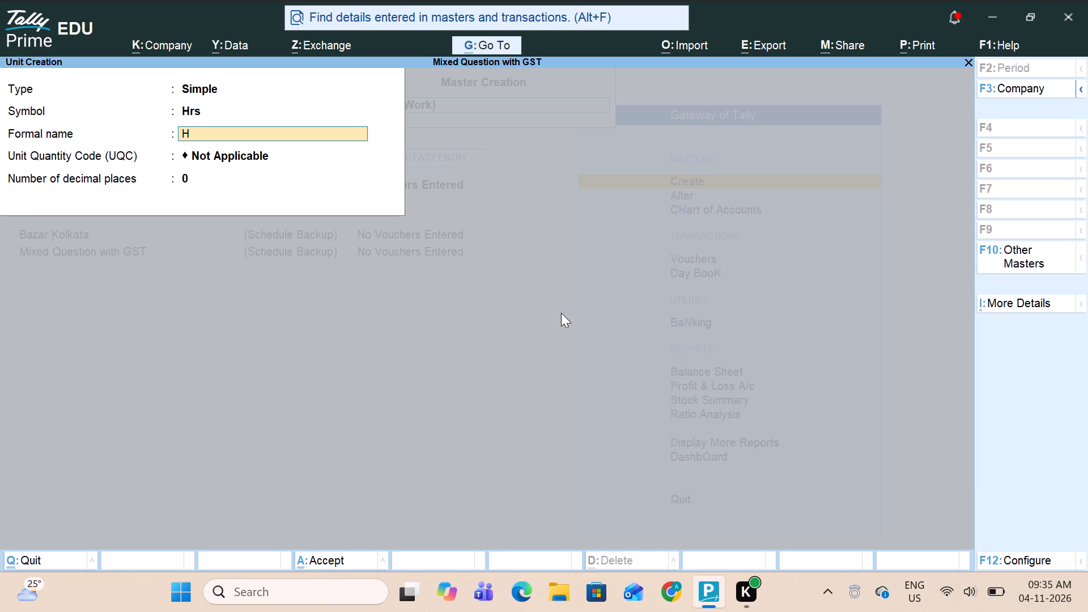
pyautogui.write('ours')
pyautogui.press('Return')
pyautogui.press('Return')
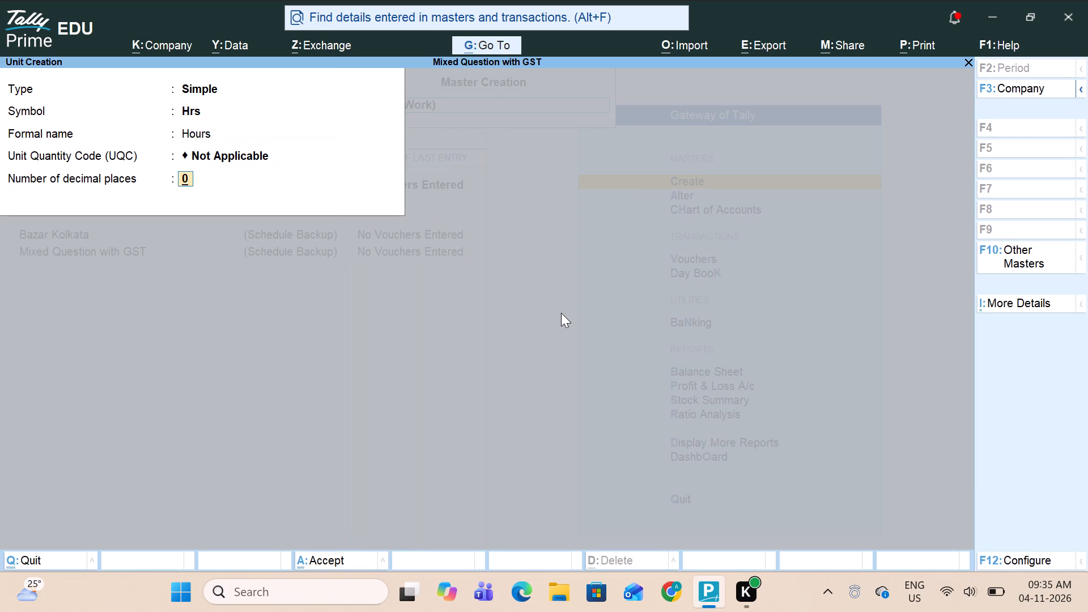
pyautogui.press('2')
pyautogui.press('Return')
pyautogui.press('Return')
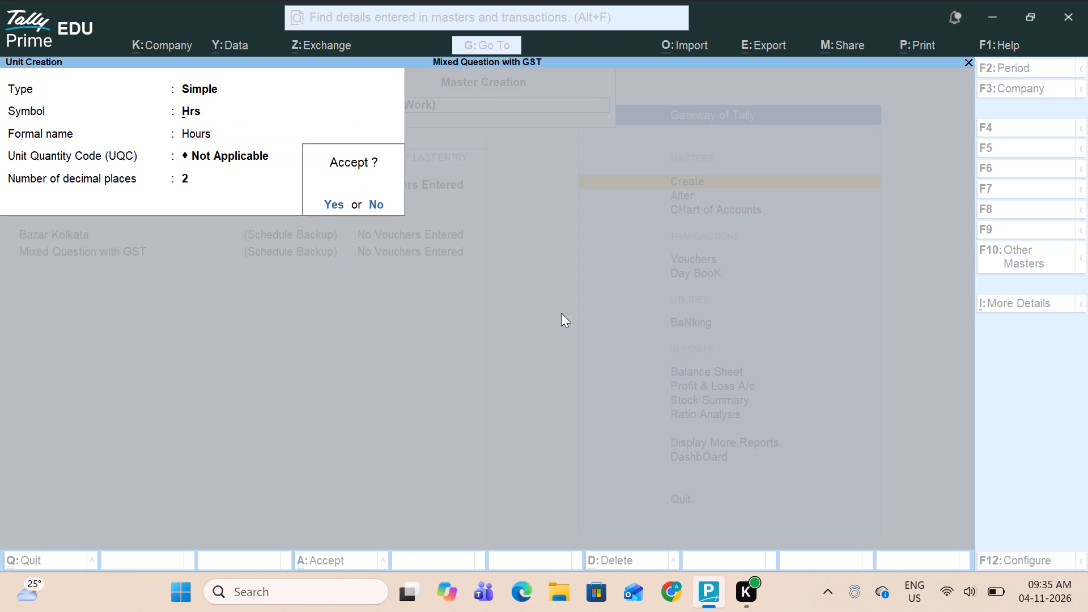
# Create and save a simple work unit with symbol Min, formal name Minutes, UQC Not Applicable and 0 decimal places.
pyautogui.write('Min')
pyautogui.press('Return')
pyautogui.write('minutes')
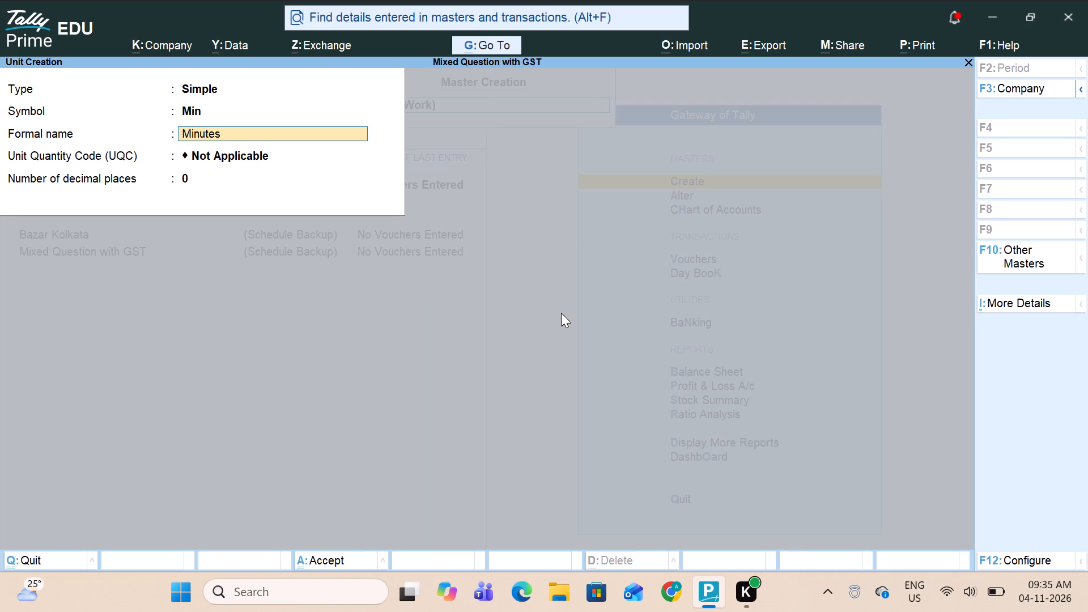
pyautogui.press('Return')
pyautogui.press('Return')
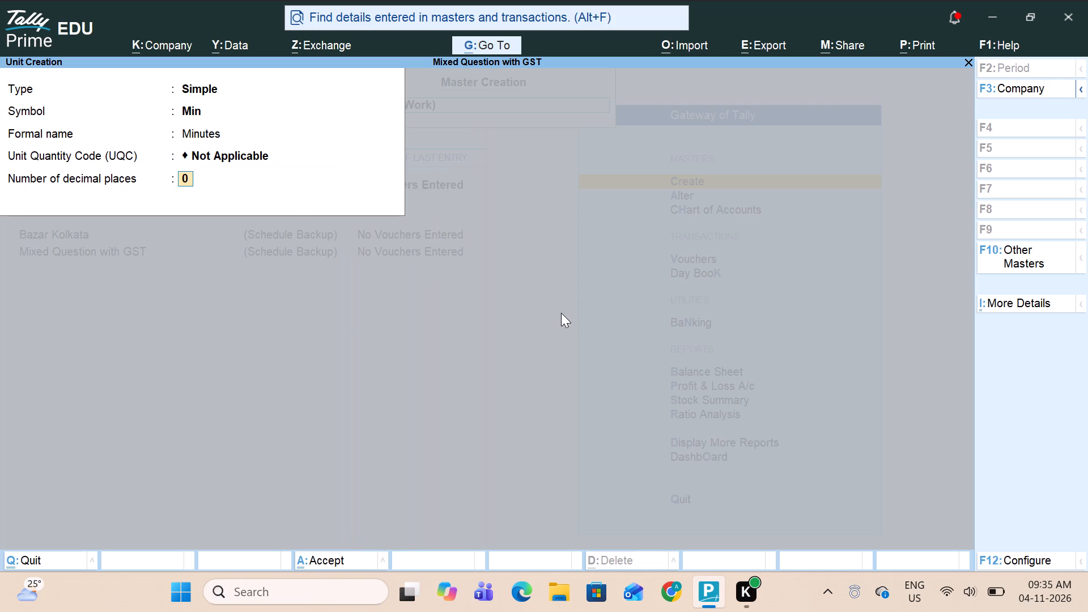
pyautogui.press('Return')
pyautogui.press('Return')
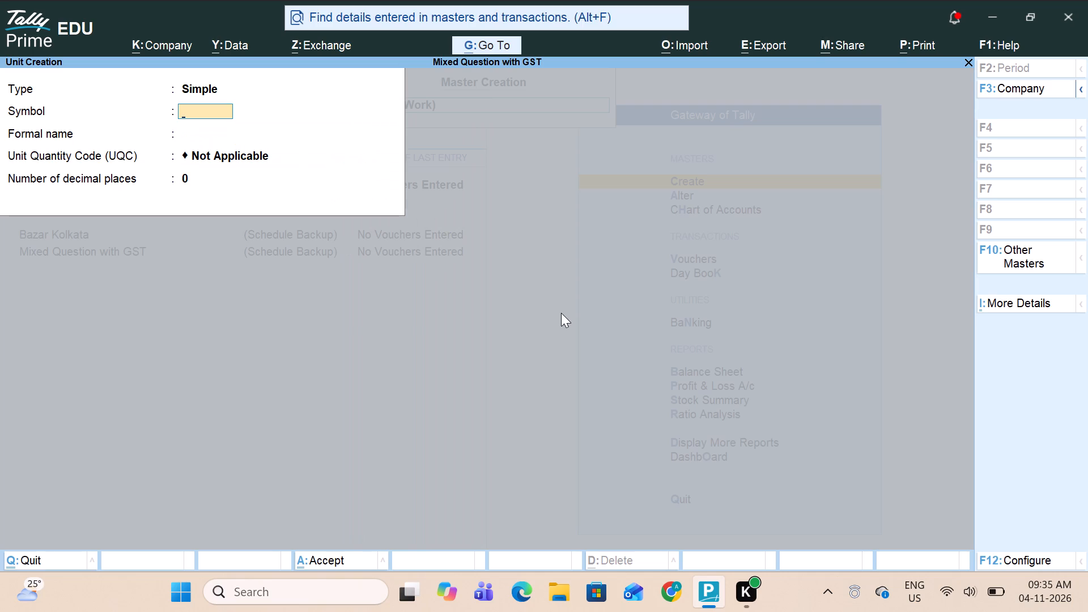
# Create and save a compound work unit of Hrs of 60 Min, and leave unit creation.
pyautogui.press('Up')
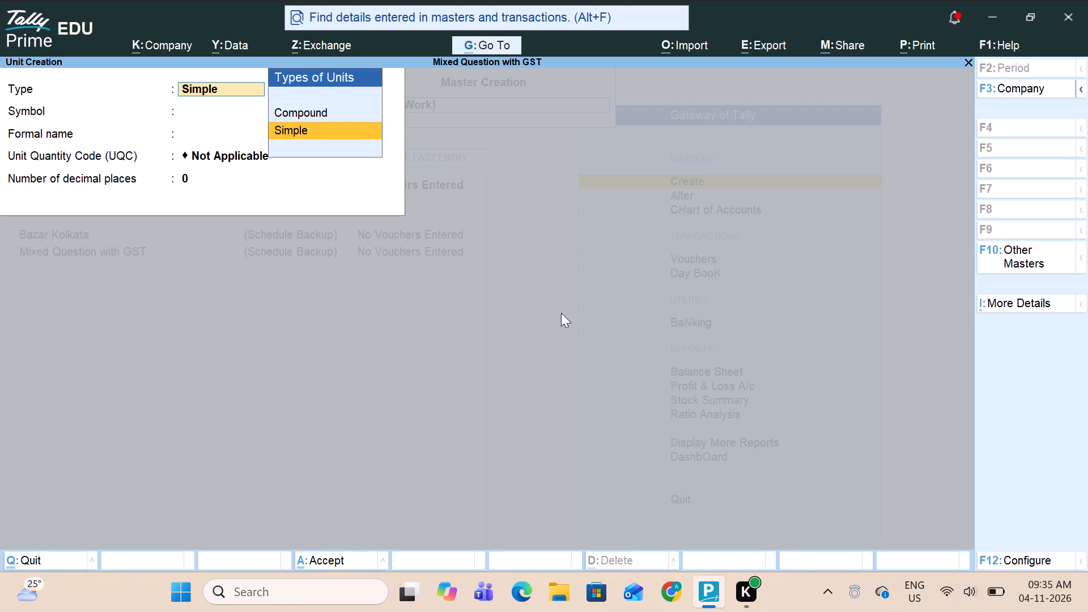
pyautogui.press('Up')
pyautogui.press('Return')
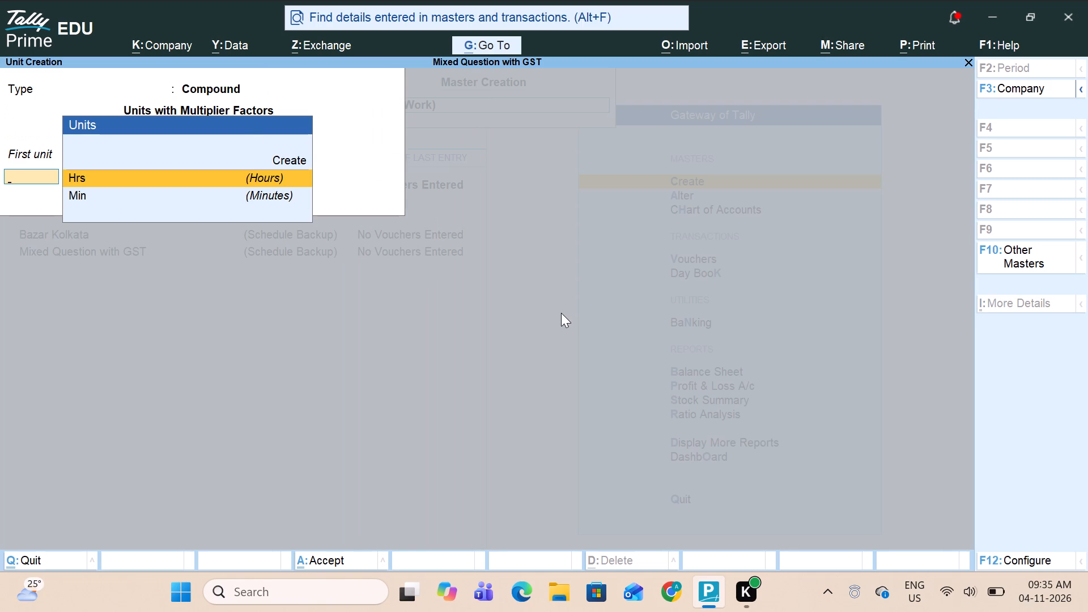
pyautogui.press('Return')
pyautogui.write('60')
pyautogui.press('Return')
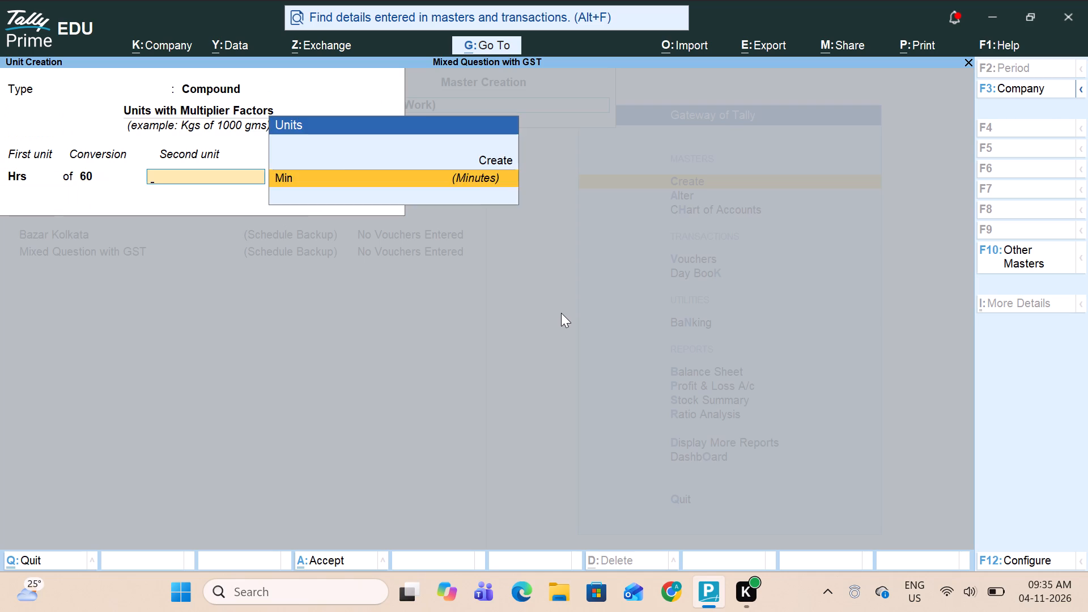
pyautogui.press('Return')
pyautogui.press('Return')
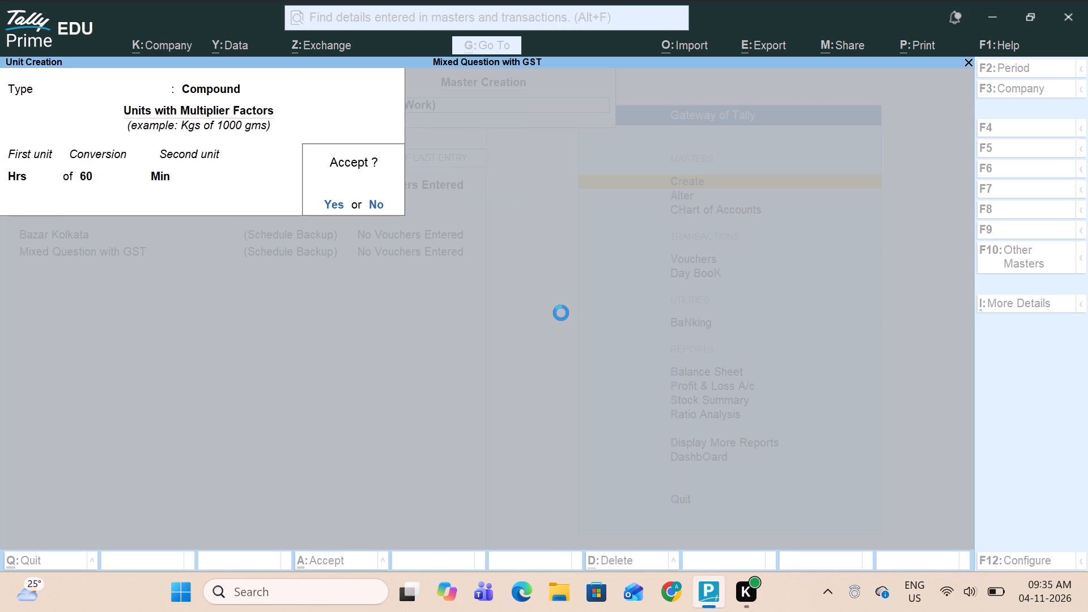
pyautogui.press('Escape')
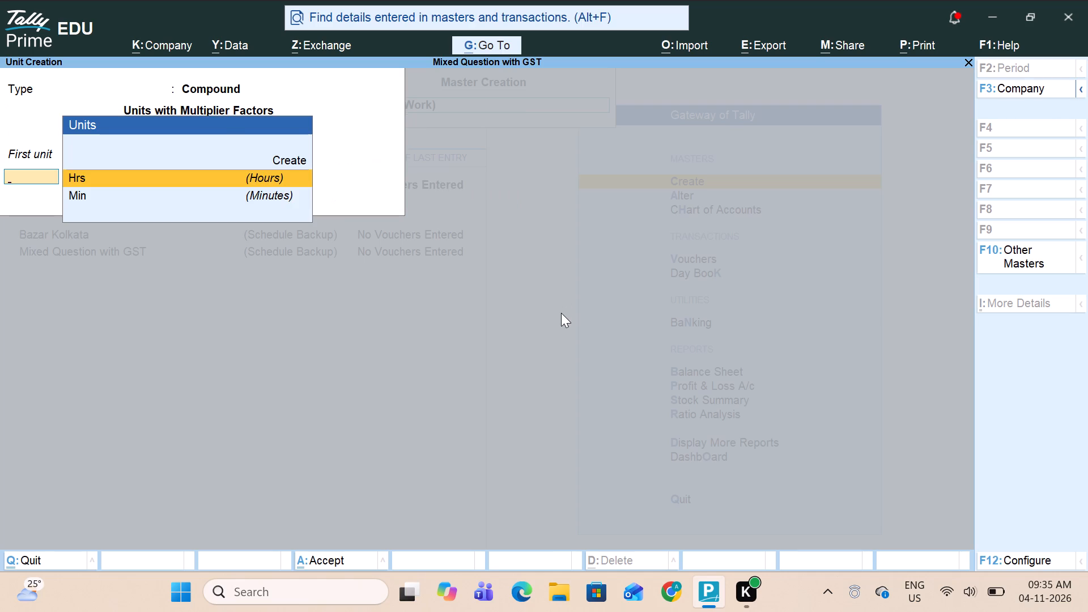
pyautogui.press('Escape')
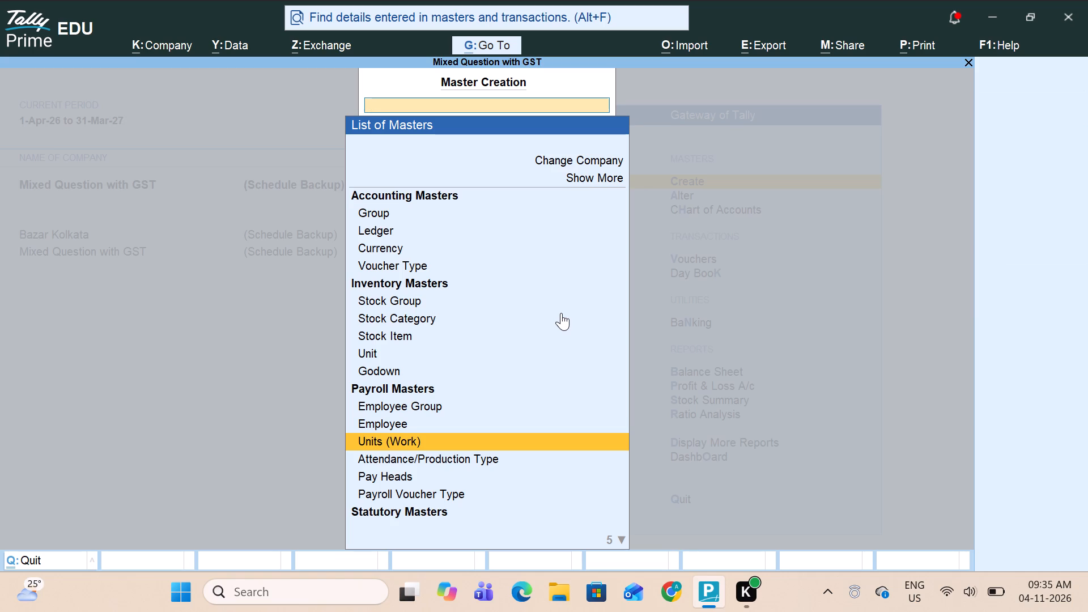
# Select Attendance/Production Type among the payroll masters for creation.
pyautogui.press('Down')
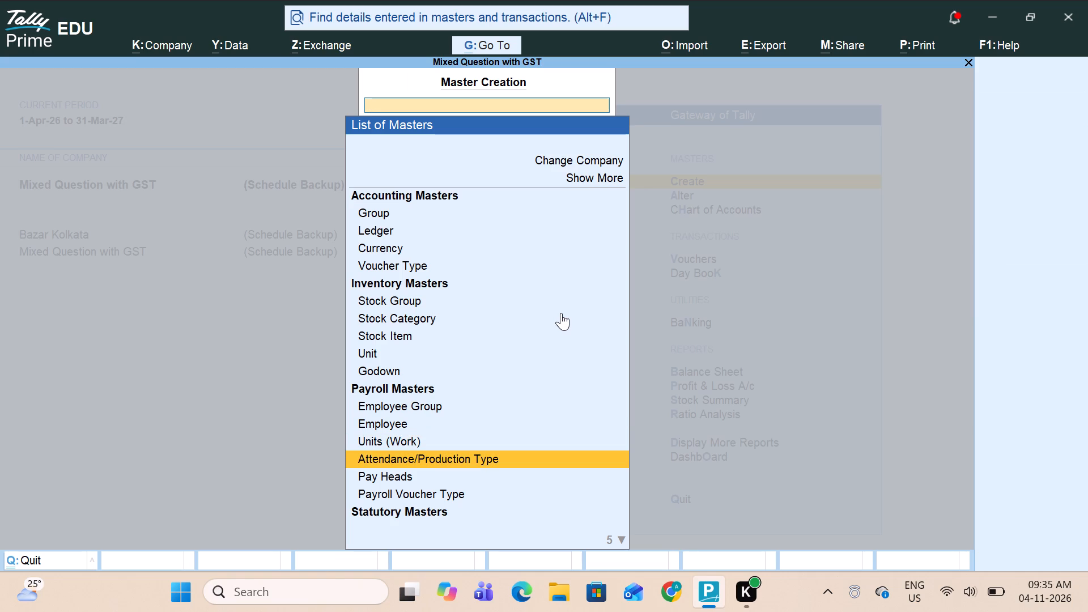
pyautogui.press('Down')
pyautogui.press('Up')
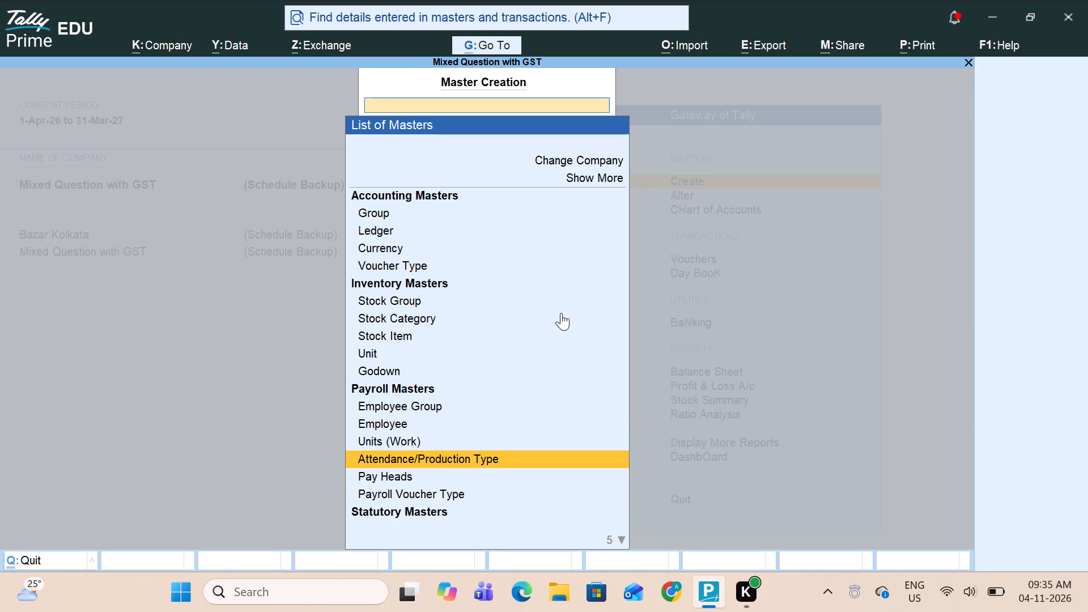
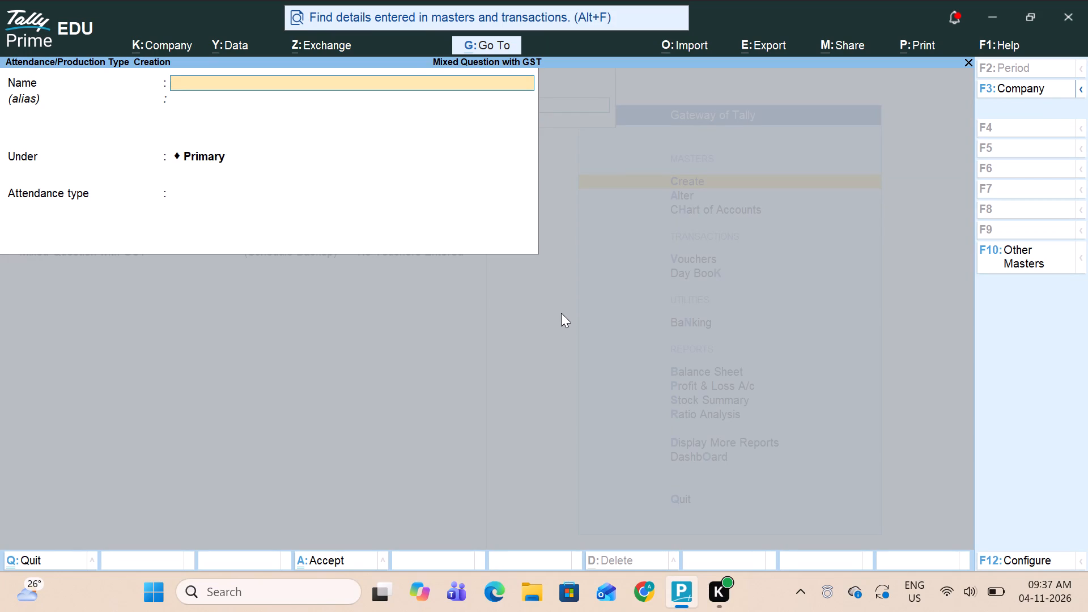
# Create and save the attendance type Leave under Primary, with attendance type Leave without Pay.
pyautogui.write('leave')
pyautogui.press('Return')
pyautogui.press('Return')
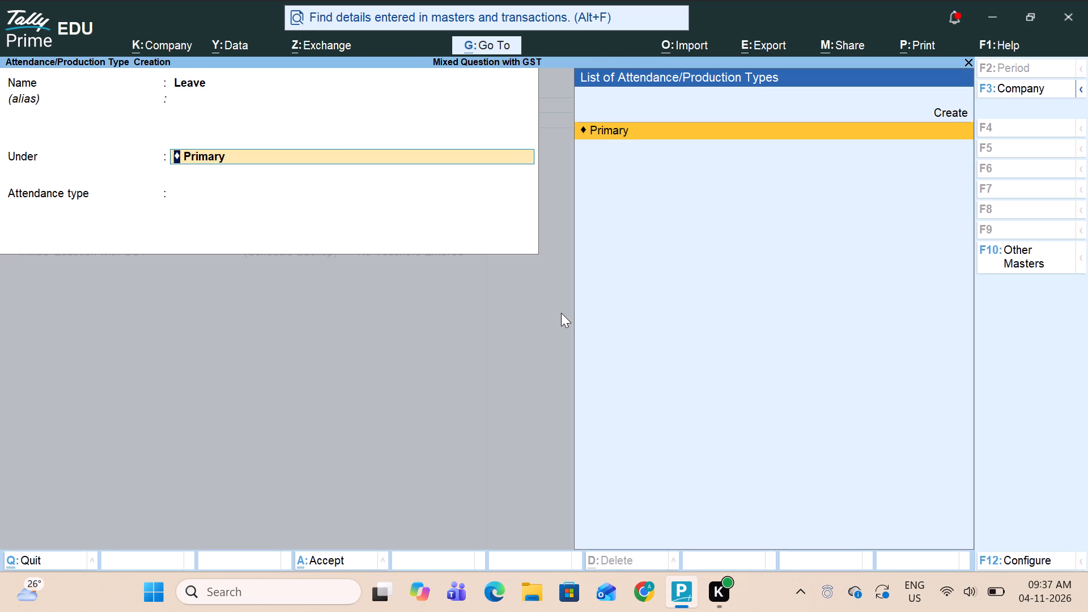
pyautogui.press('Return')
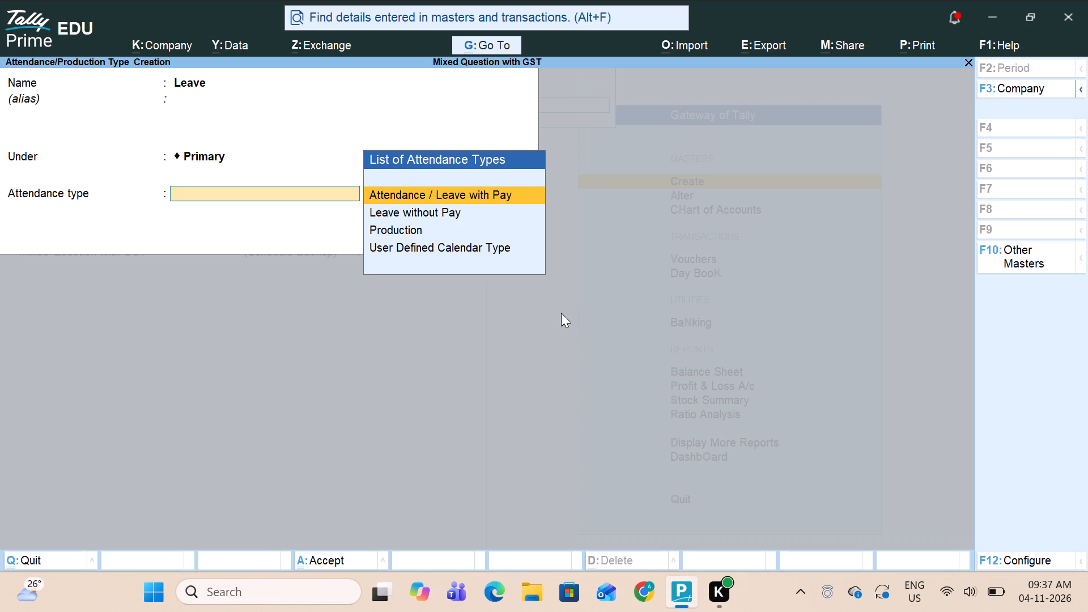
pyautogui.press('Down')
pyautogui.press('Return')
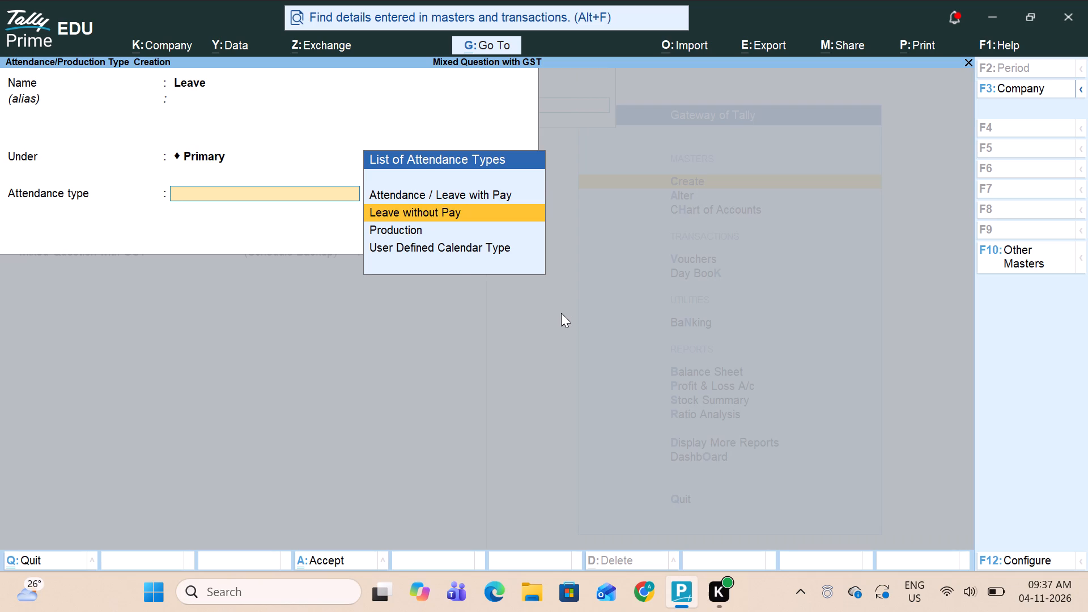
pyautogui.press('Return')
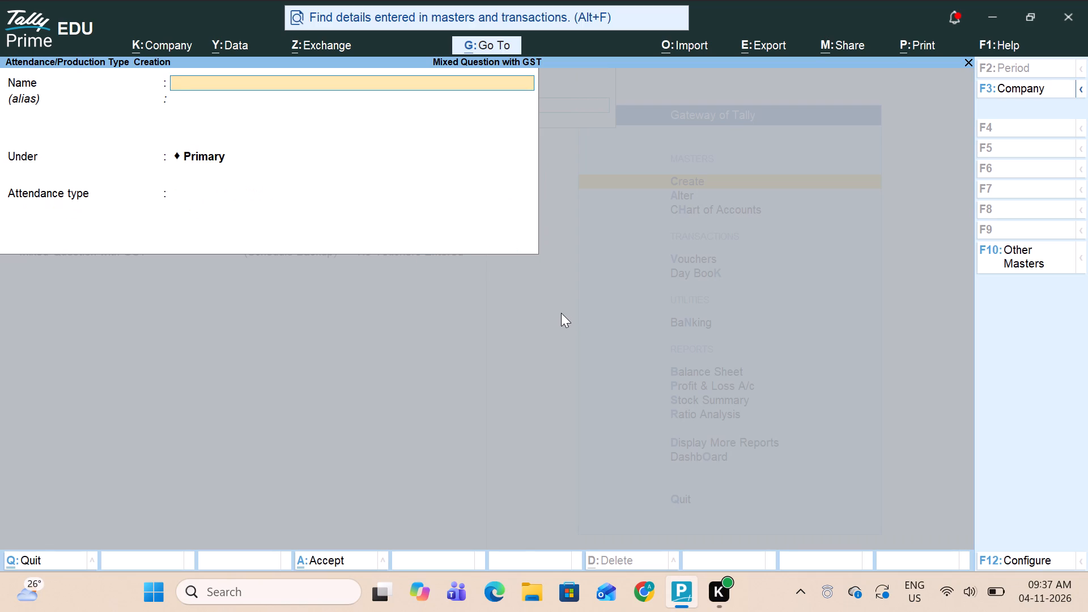
# Create and save the attendance type Sick Leave under Primary, with attendance type Attendance / Leave with Pay.
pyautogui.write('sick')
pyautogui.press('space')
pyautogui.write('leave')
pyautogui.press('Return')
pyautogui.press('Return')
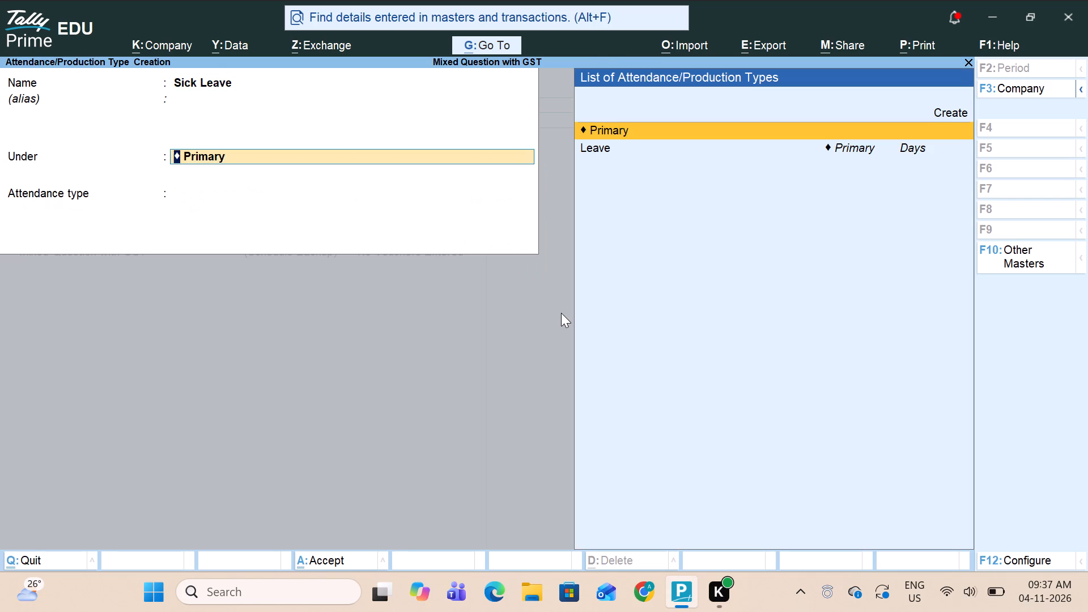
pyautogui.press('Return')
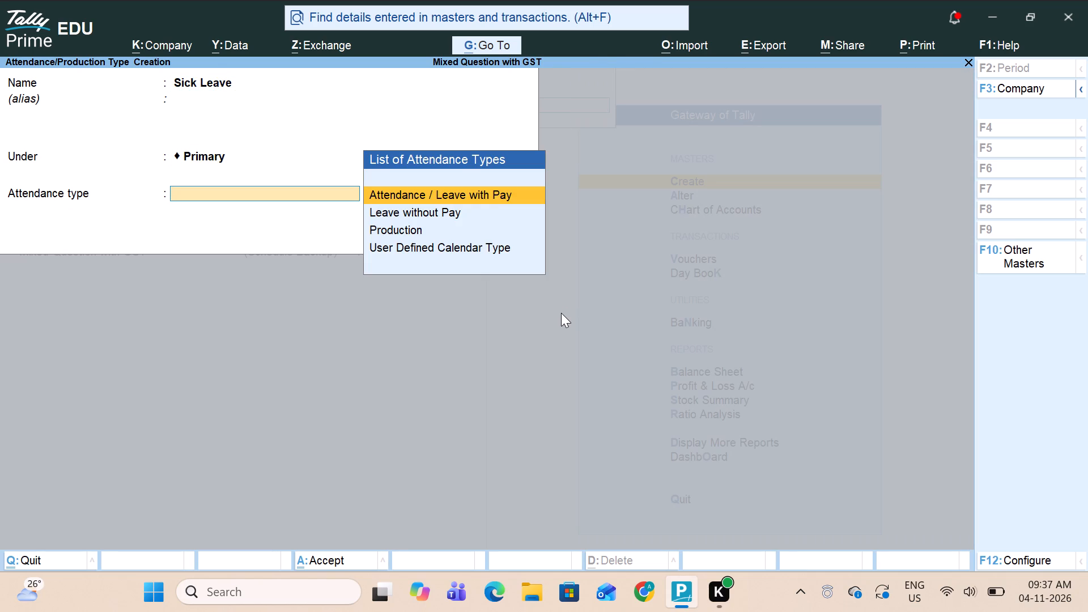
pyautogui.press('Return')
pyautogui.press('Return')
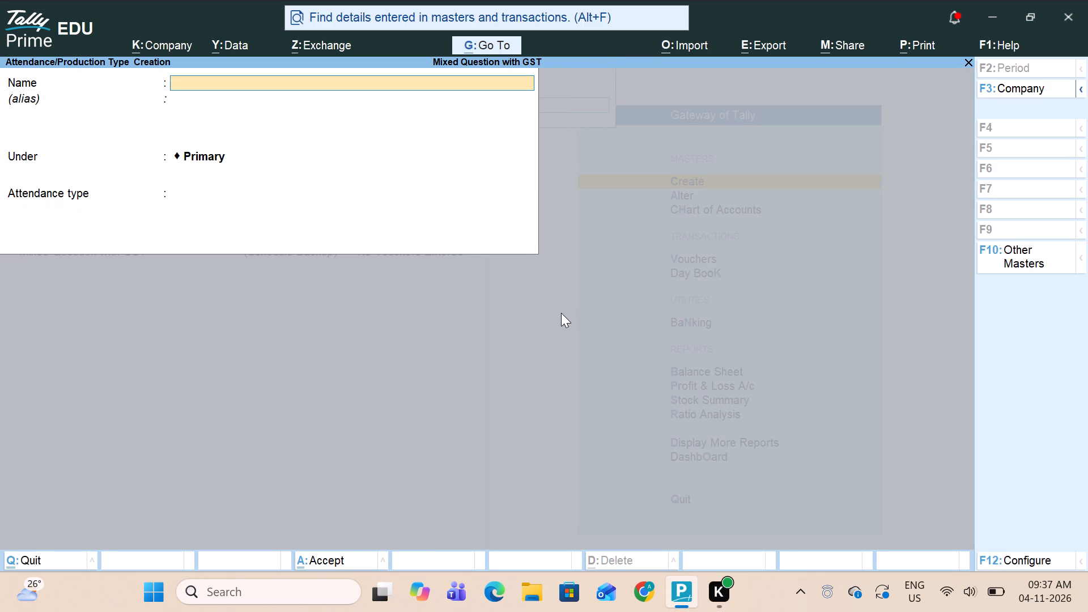
# Create and save the type Overtime under Primary as Production with unit Hrs of 60 Min, and leave attendance type creation.
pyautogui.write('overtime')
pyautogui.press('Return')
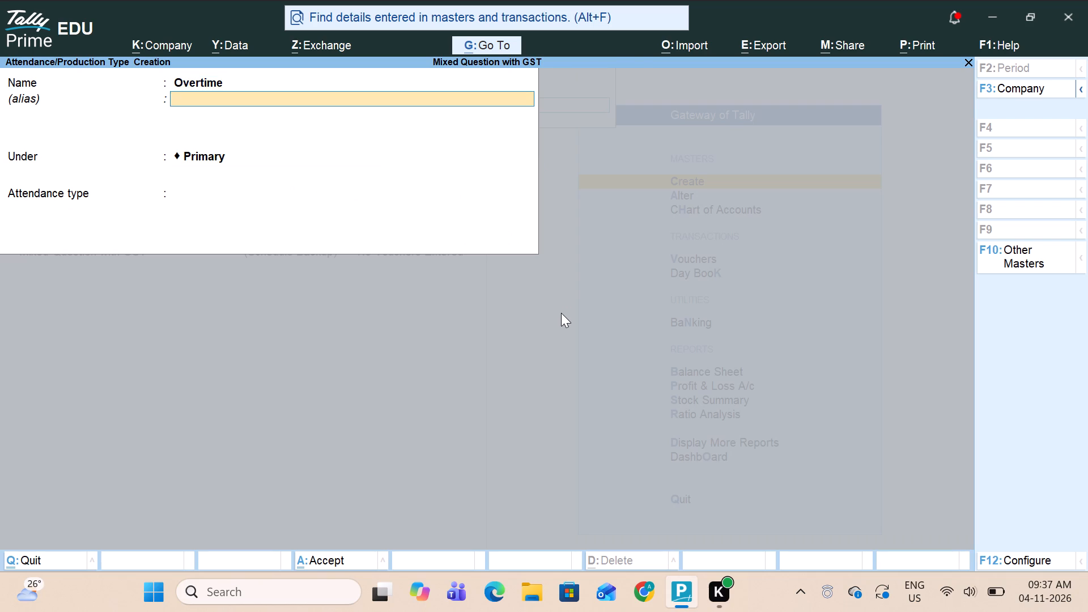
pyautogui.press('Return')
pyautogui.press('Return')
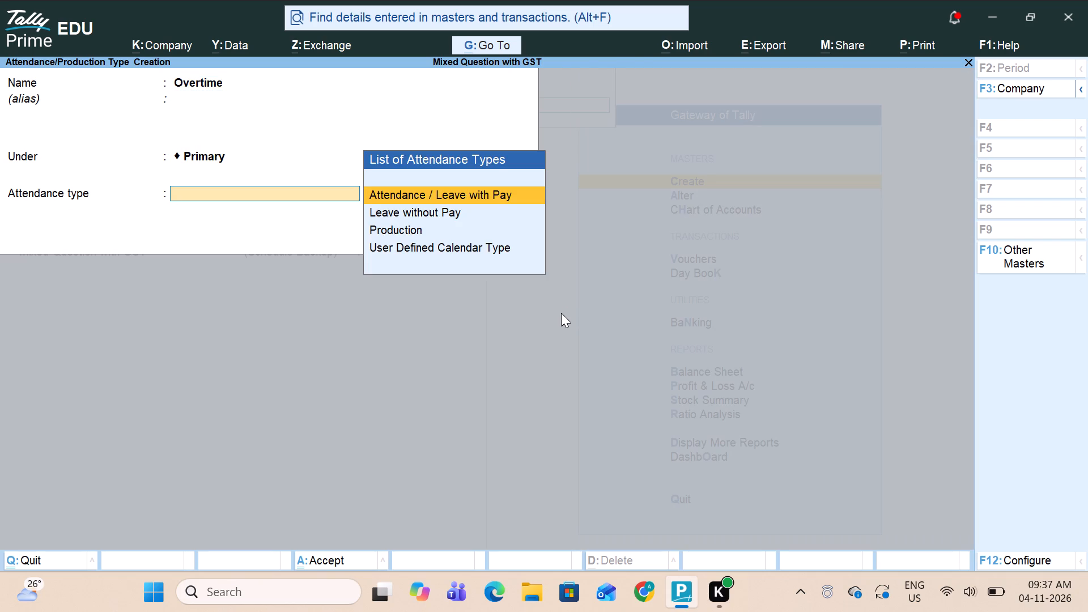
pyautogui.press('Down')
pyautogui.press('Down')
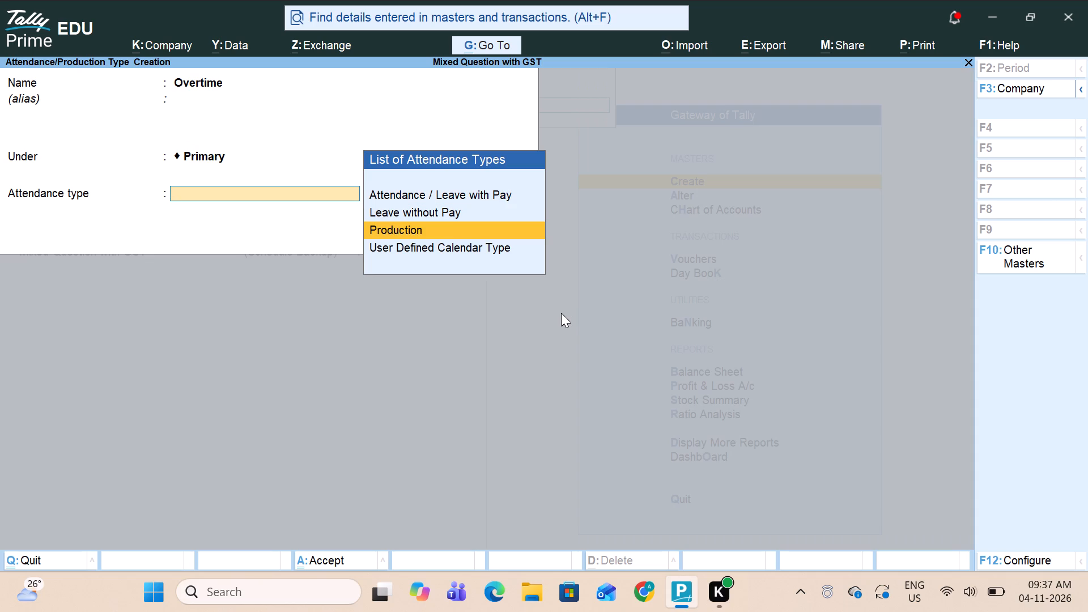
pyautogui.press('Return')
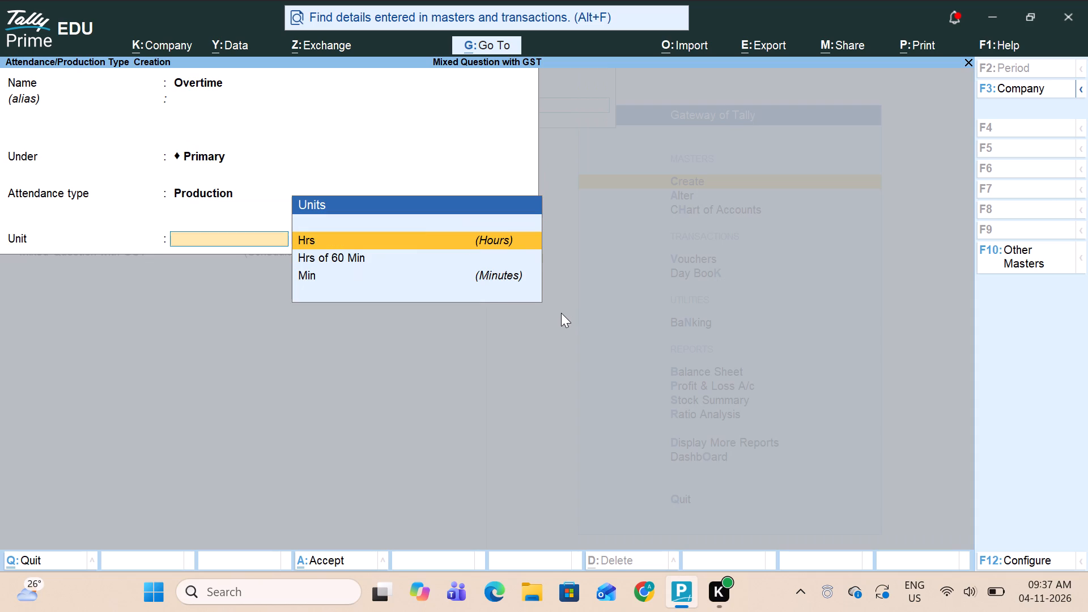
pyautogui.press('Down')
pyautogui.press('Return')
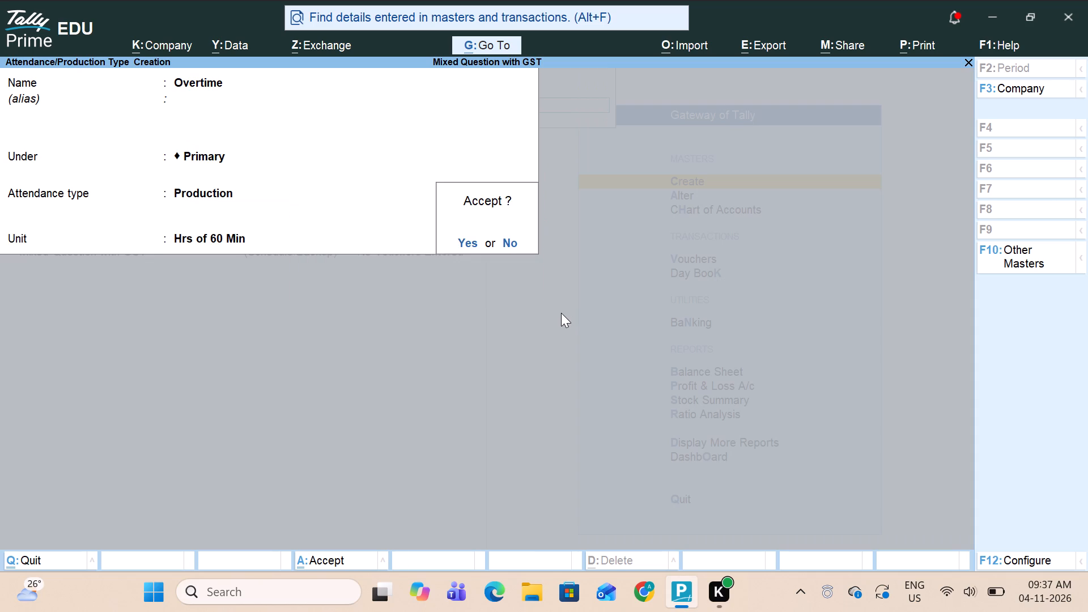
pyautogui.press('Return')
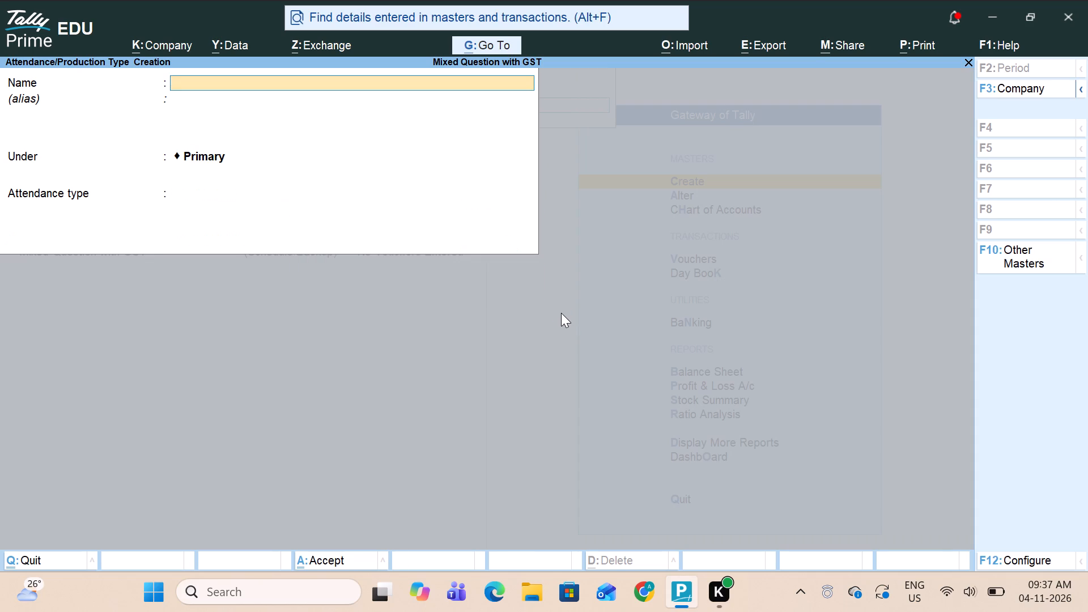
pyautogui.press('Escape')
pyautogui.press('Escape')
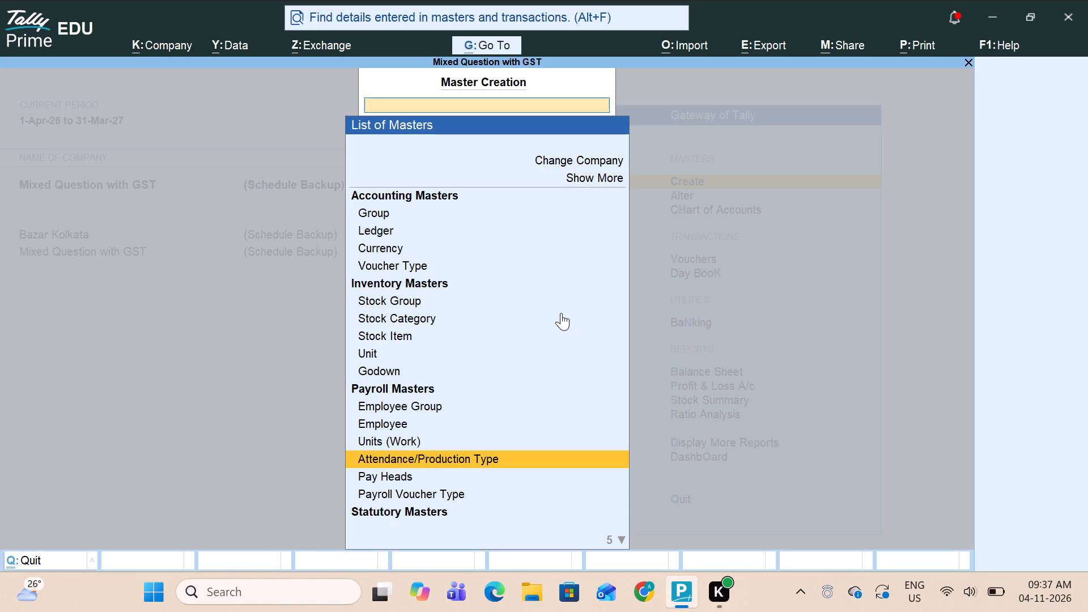
# Start a pay head named Basic Salary as Earnings for Employees with Fixed income type, under Indirect Expenses.
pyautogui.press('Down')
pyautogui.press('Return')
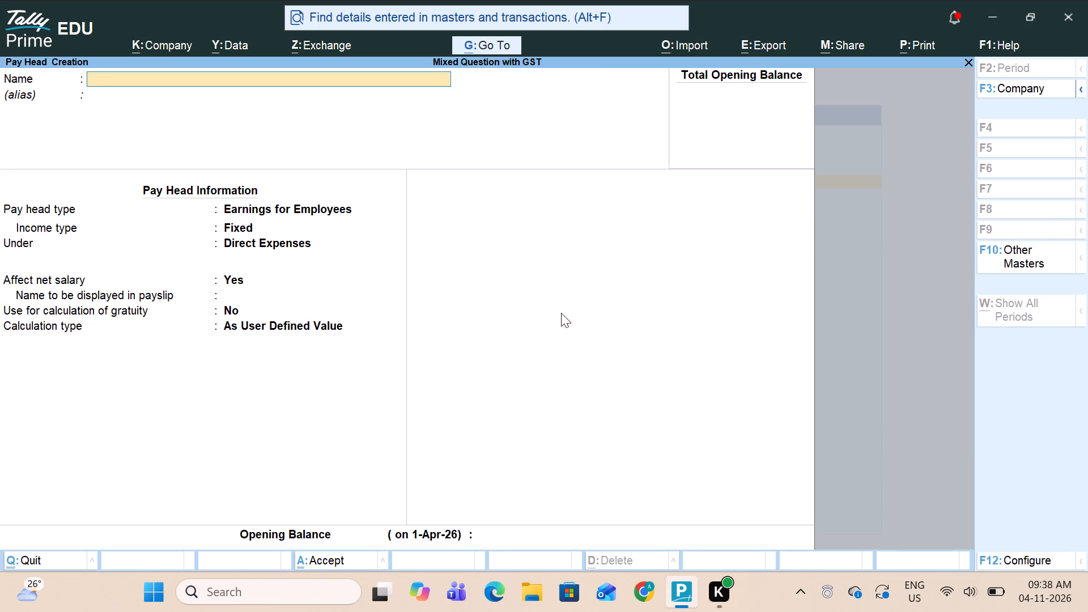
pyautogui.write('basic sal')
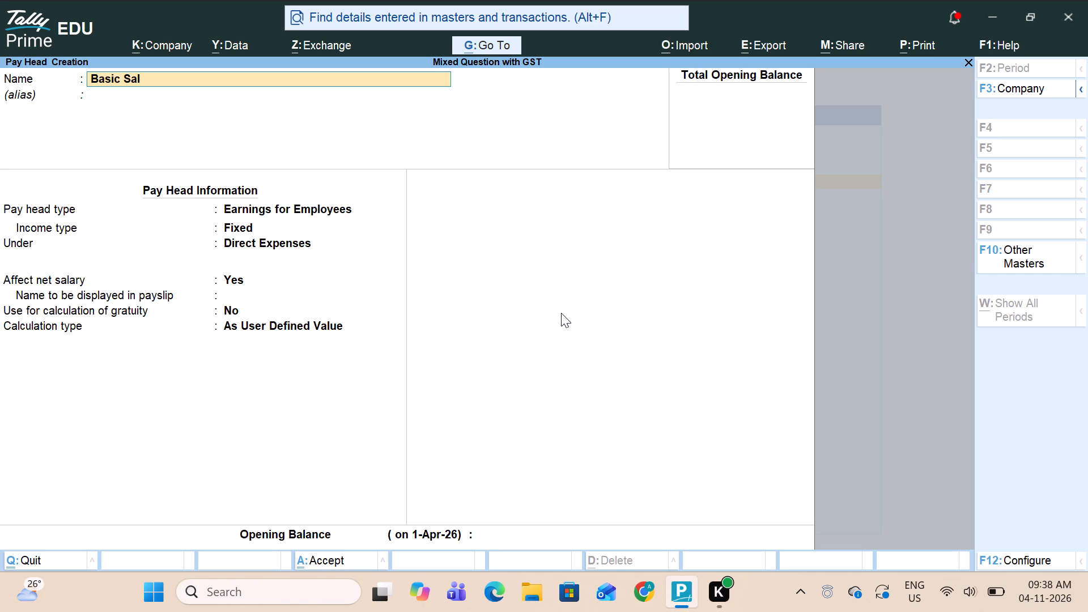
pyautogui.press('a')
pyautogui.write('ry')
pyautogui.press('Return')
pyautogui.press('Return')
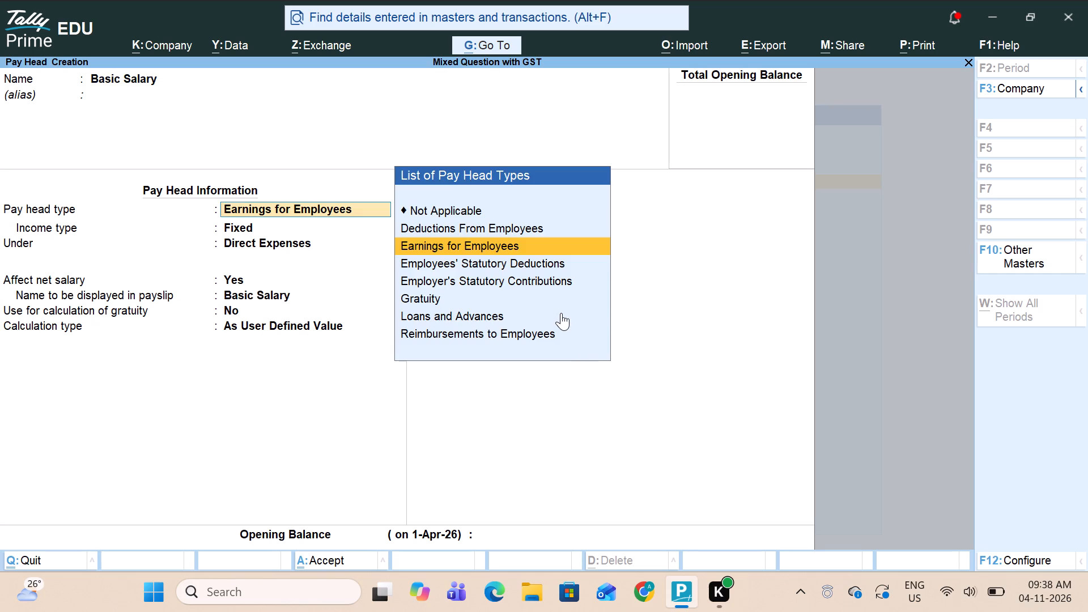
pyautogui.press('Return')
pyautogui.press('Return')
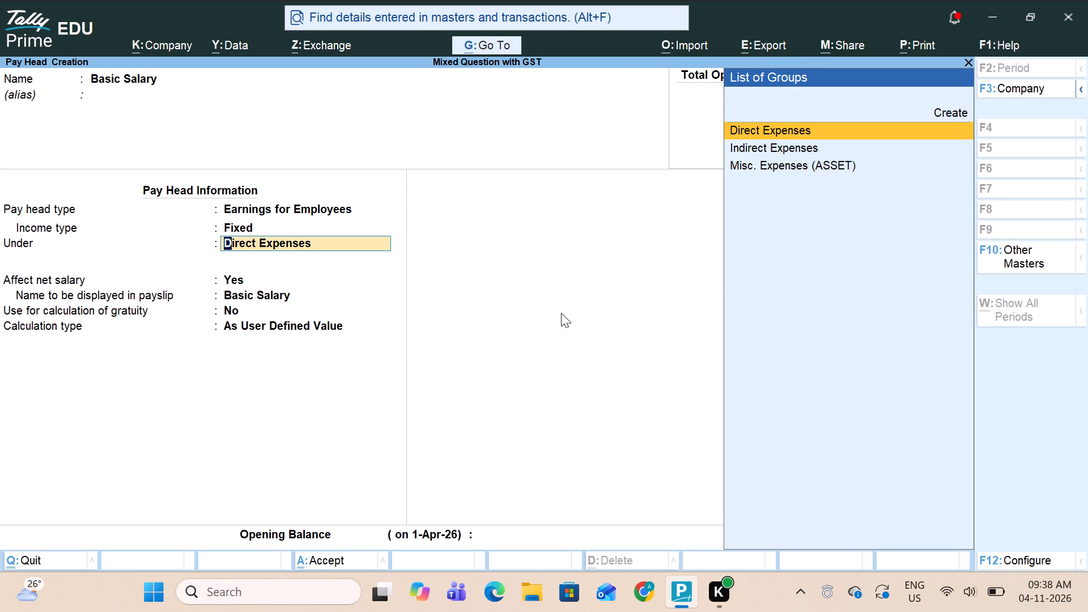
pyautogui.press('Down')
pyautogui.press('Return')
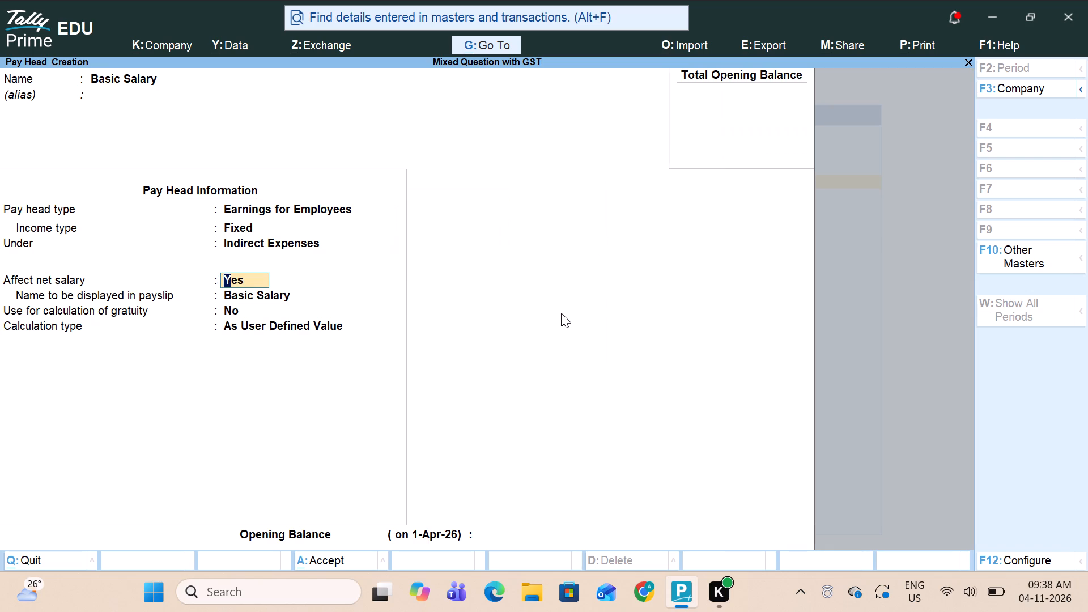
# Keep Basic Salary affecting net salary, unused for gratuity and calculated As User Defined Value, leave its opening balance blank, and save it.
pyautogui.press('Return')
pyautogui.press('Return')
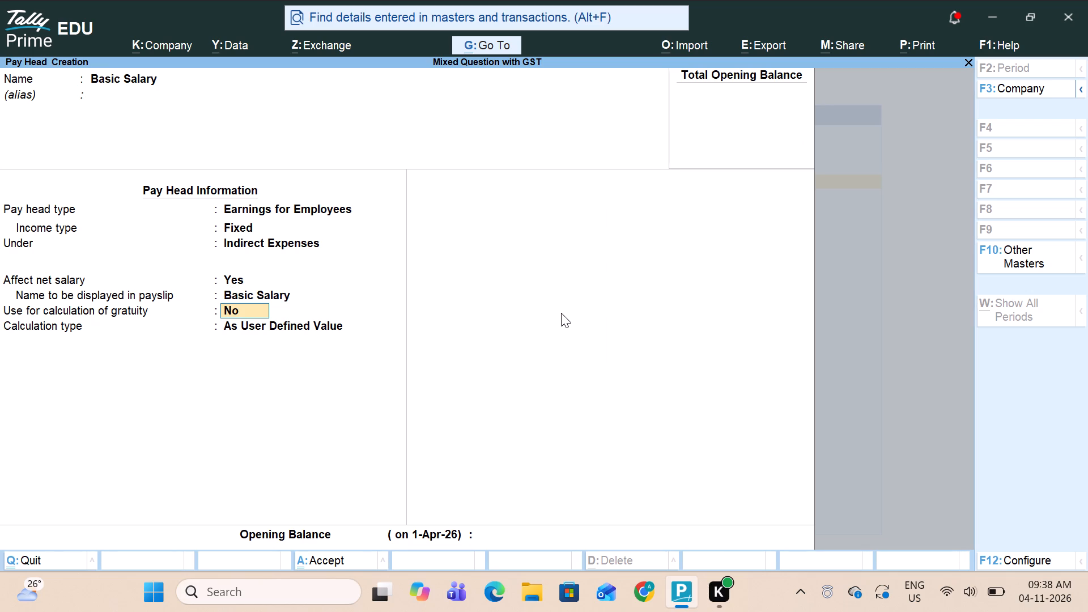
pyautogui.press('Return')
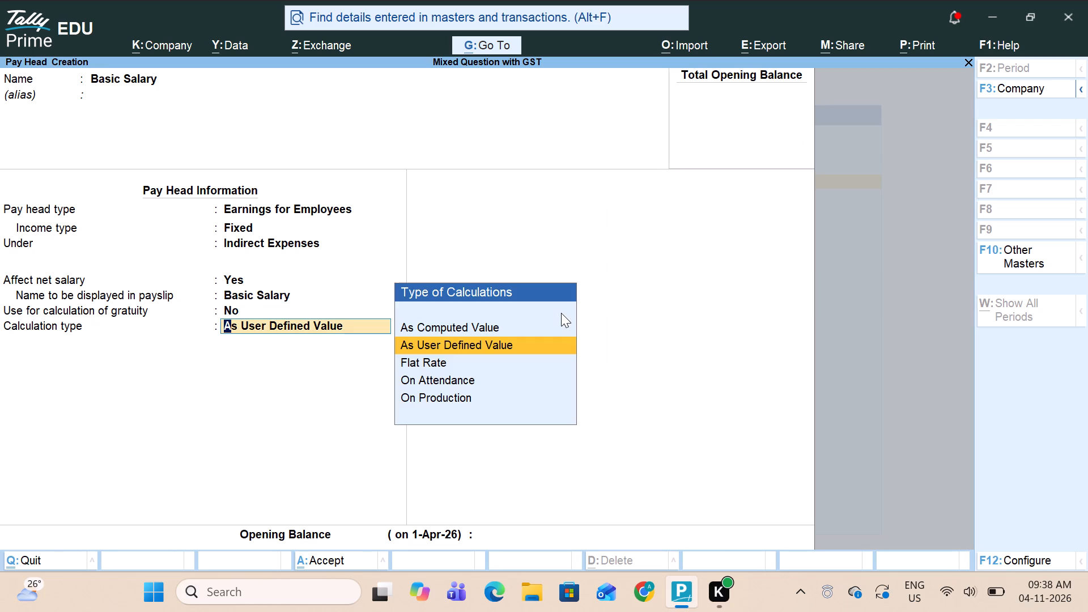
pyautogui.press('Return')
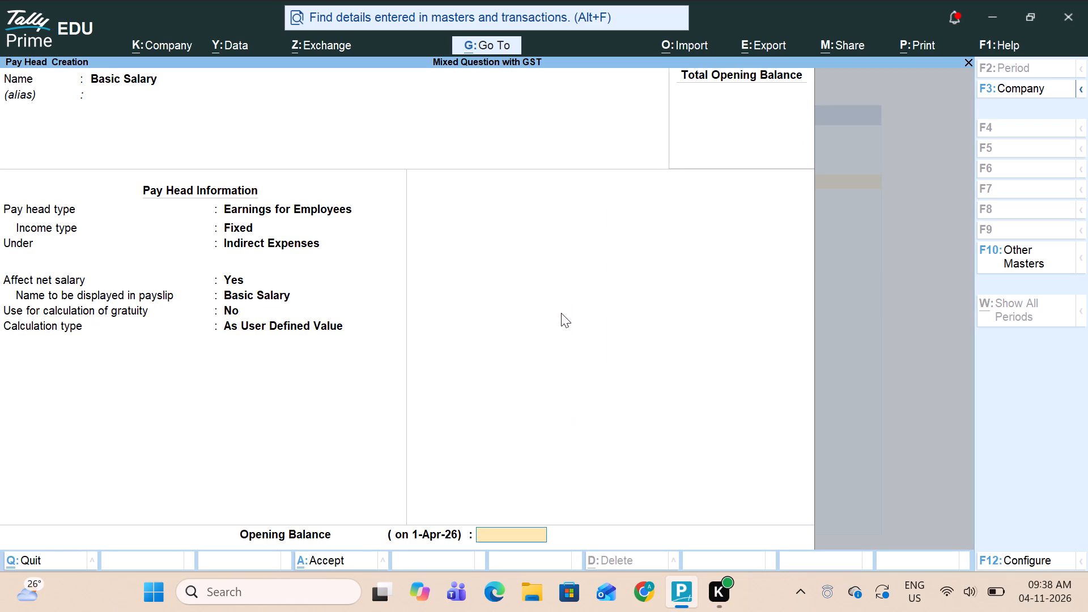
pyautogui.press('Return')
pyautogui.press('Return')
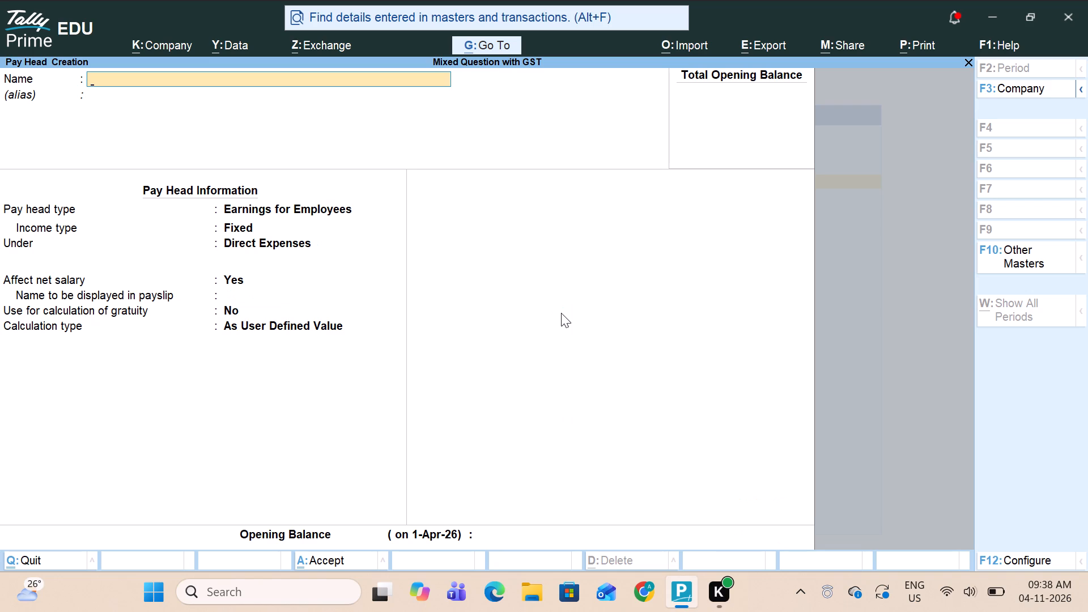
# Start a pay head named DA as Earnings for Employees with Fixed income type, under Indirect Expenses.
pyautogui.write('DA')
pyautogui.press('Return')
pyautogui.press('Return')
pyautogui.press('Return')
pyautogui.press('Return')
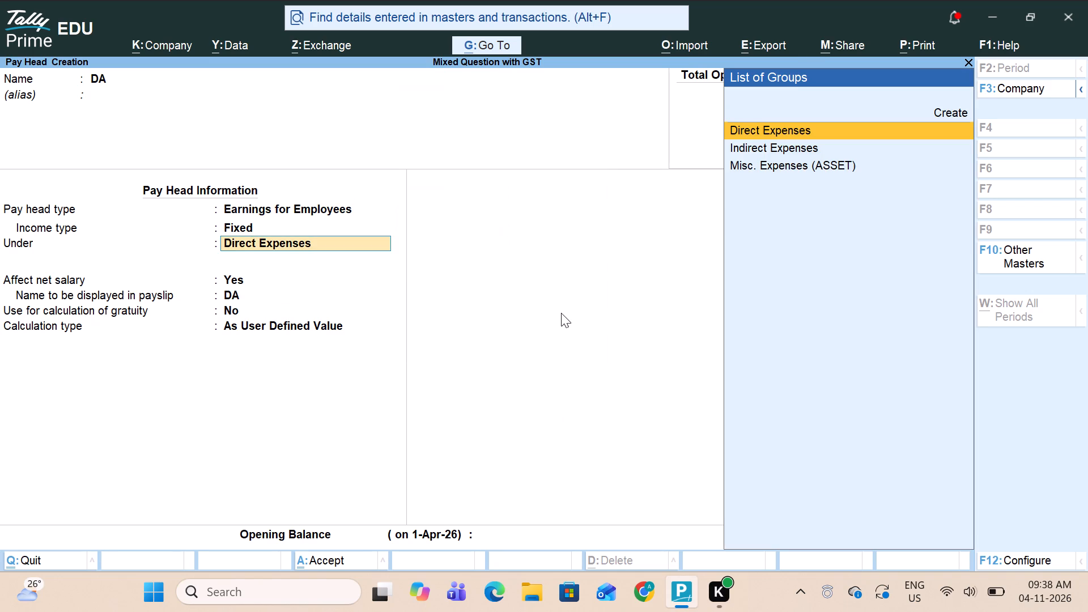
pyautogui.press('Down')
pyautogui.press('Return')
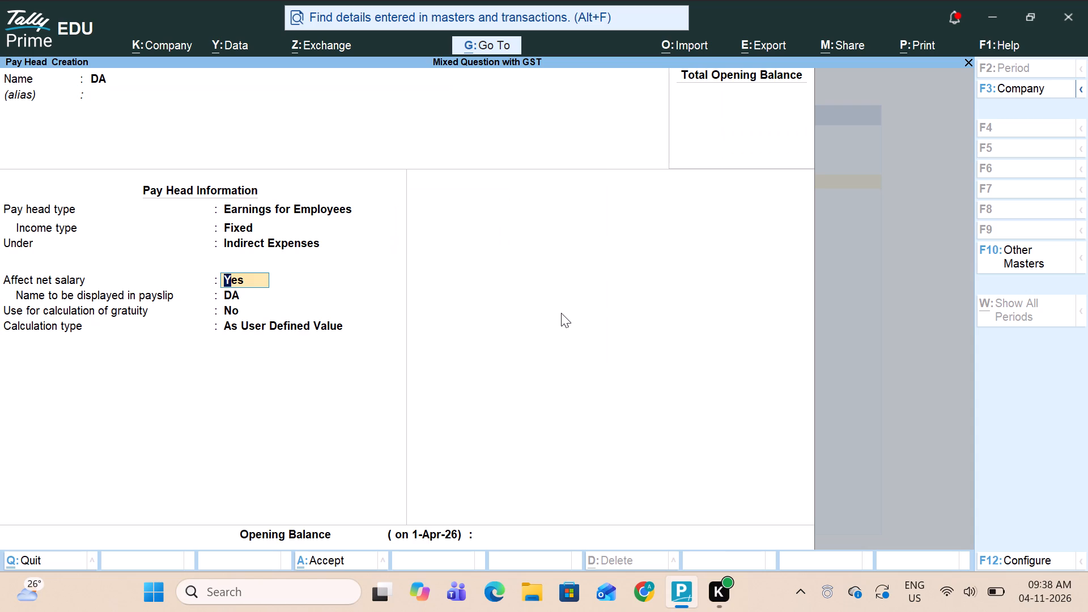
# Set DA to affect net salary, not count for gratuity, and calculate As Computed Value with Normal Rounding and no rounding limit.
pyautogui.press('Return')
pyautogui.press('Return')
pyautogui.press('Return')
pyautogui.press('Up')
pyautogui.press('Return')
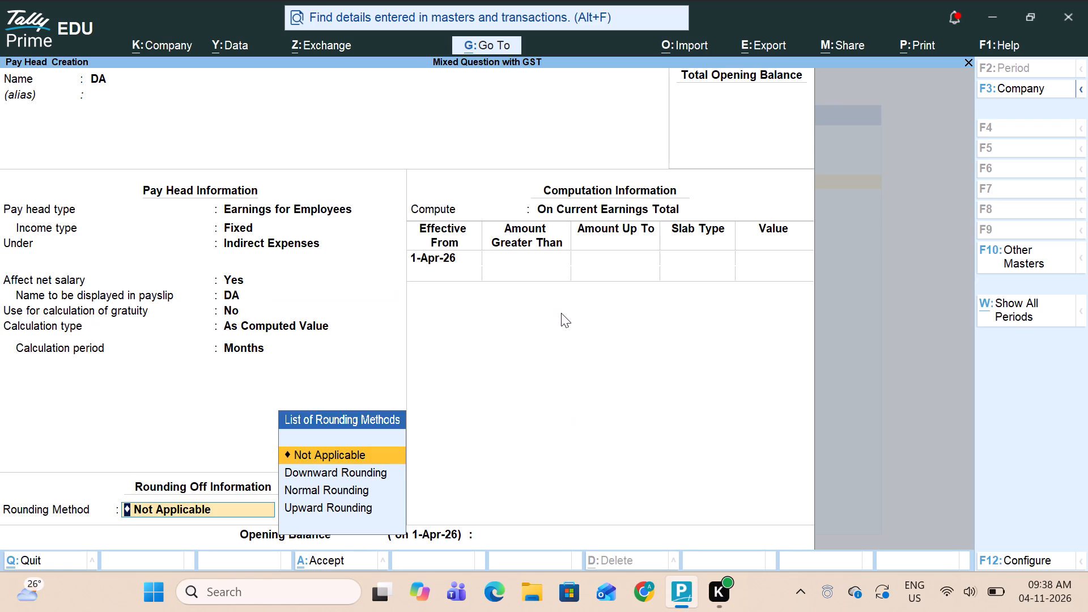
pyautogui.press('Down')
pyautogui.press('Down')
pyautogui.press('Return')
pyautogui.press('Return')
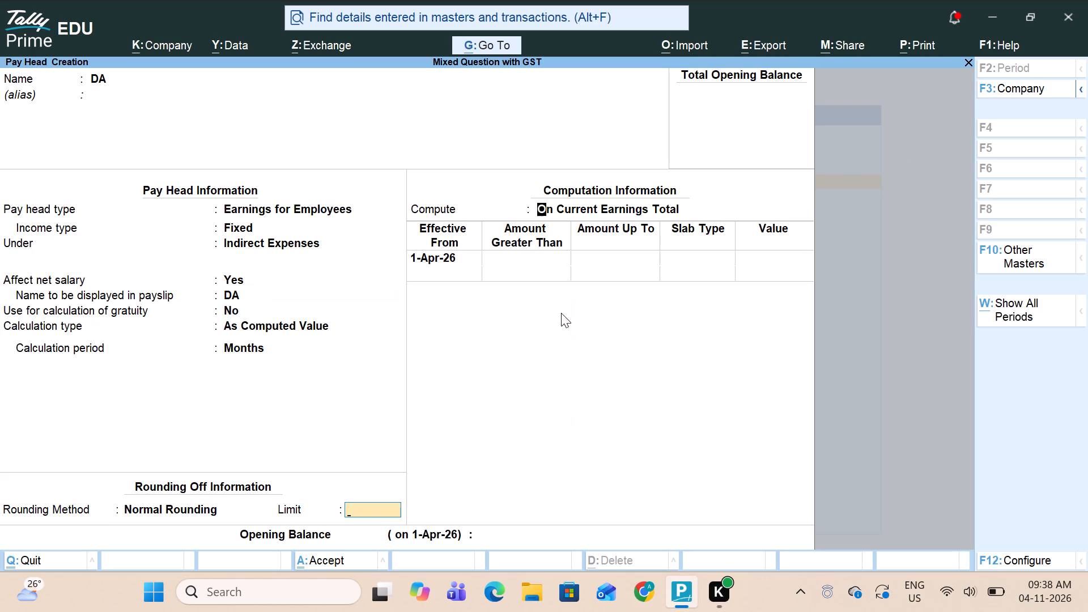
# Compute DA on a specified formula that adds only the Basic Salary pay head.
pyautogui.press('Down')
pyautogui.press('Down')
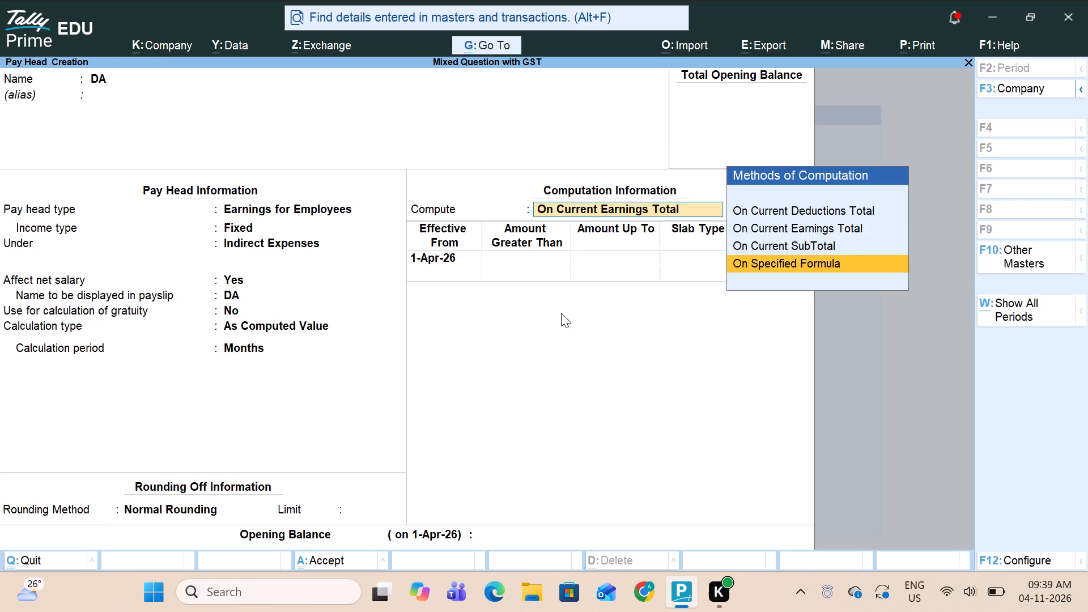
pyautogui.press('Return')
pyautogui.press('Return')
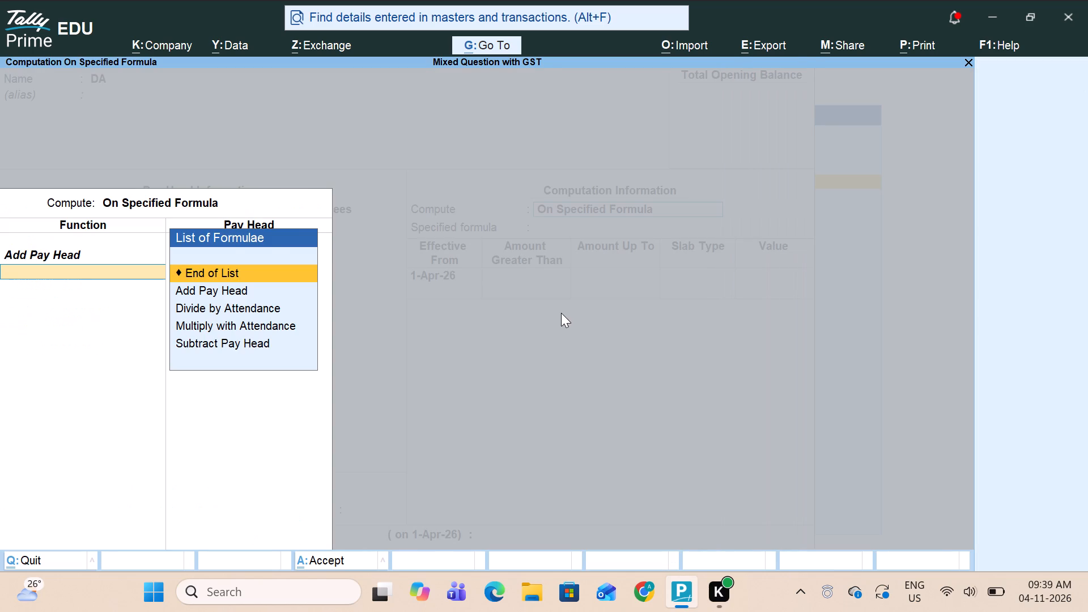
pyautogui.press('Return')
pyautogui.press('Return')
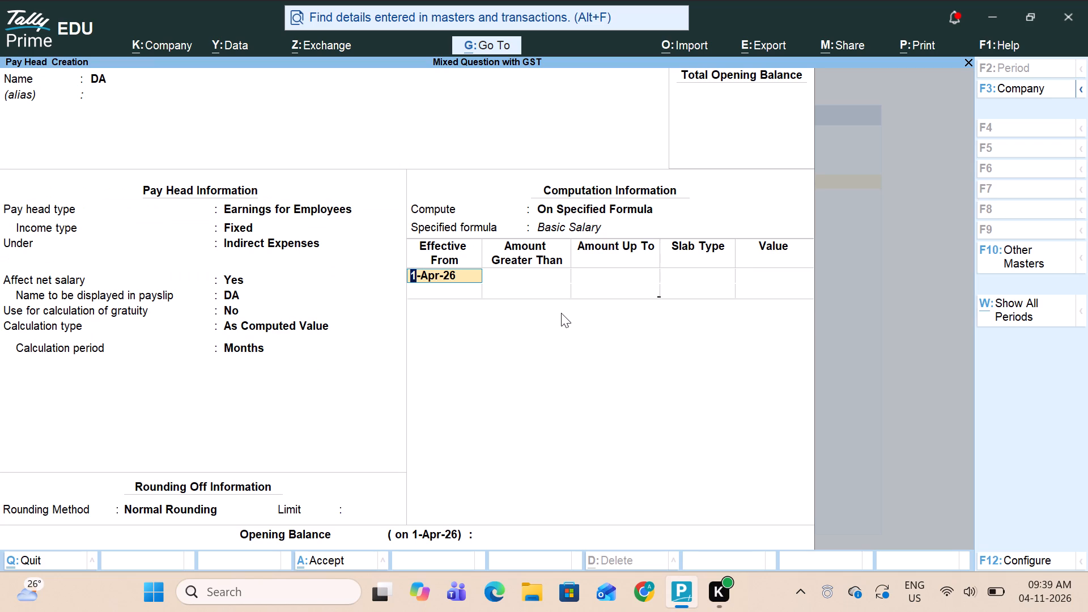
# Give DA percentage slabs effective 1-Apr-26, 5% up to 20,000 and 6% above it, and save the pay head.
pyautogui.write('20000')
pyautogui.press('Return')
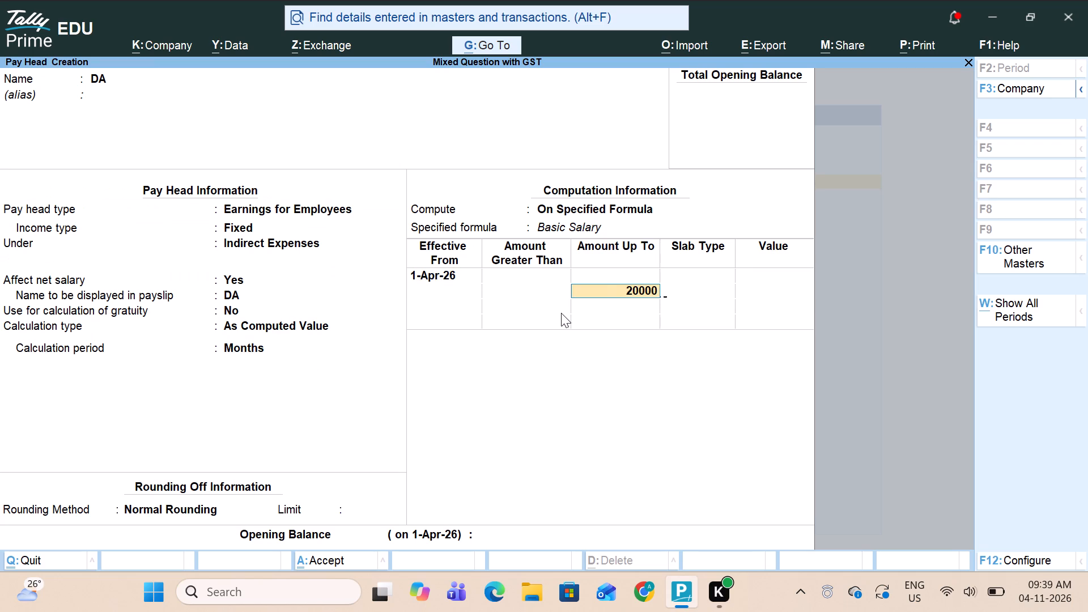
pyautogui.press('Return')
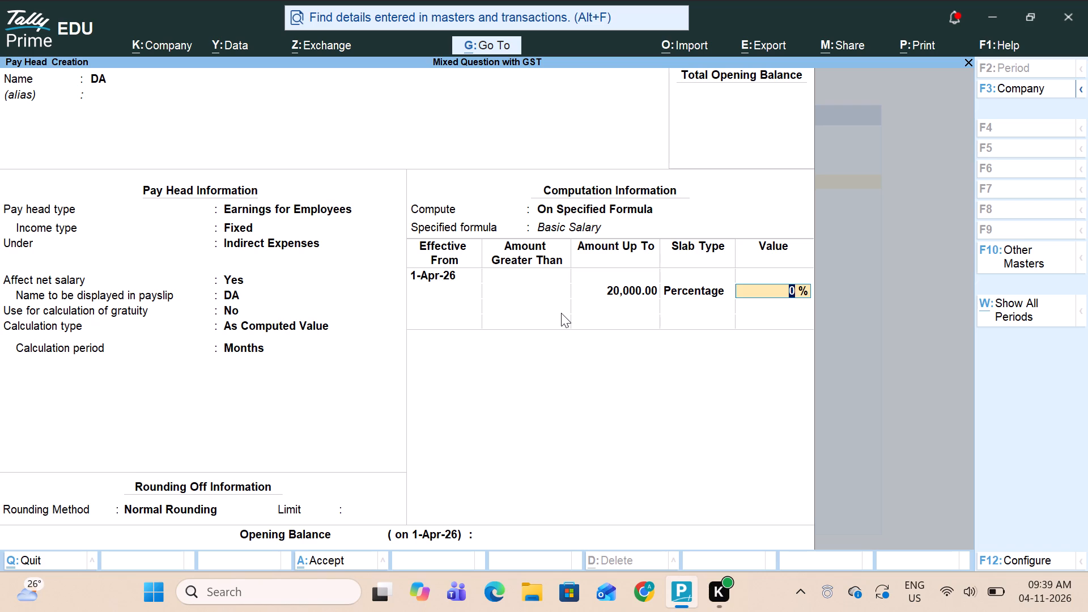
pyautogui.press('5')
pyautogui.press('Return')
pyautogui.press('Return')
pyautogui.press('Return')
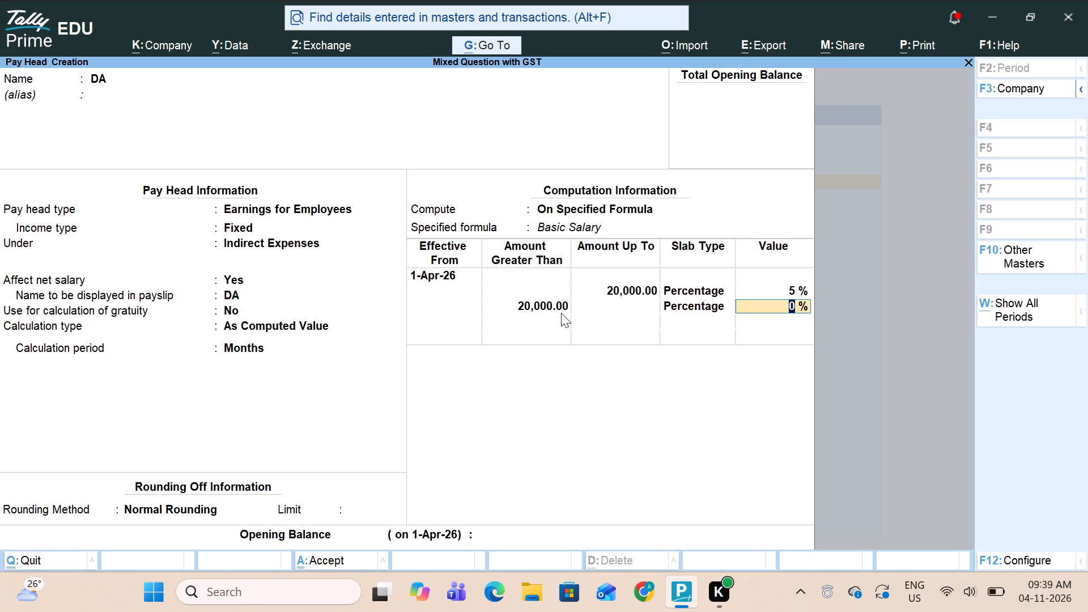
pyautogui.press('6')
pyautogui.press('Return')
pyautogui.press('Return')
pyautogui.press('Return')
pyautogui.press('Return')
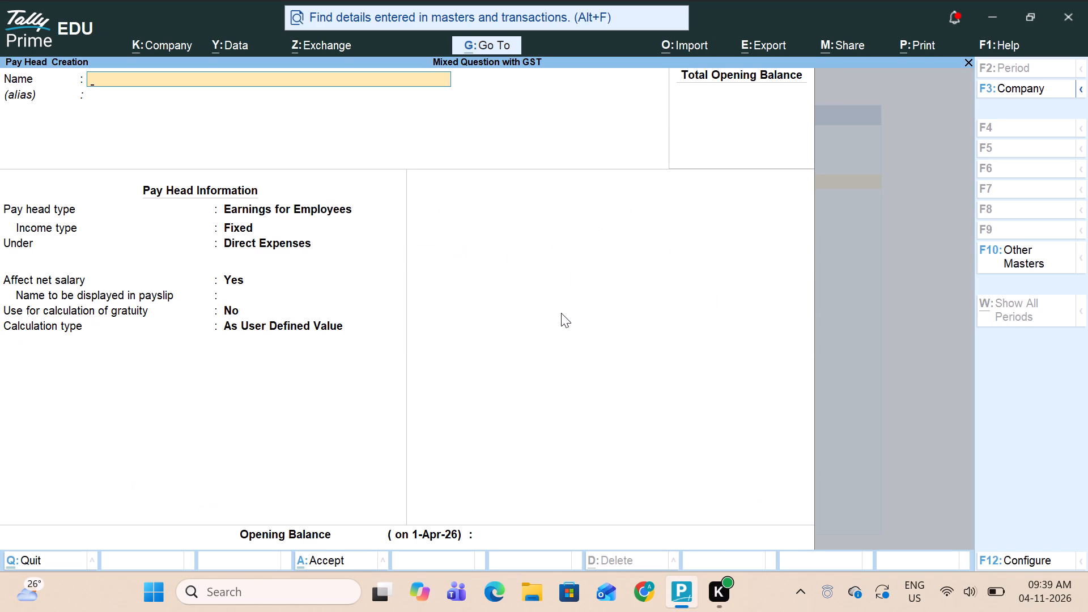
# Start a pay head named HRA as Earnings for Employees with Fixed income type, under Indirect Expenses.
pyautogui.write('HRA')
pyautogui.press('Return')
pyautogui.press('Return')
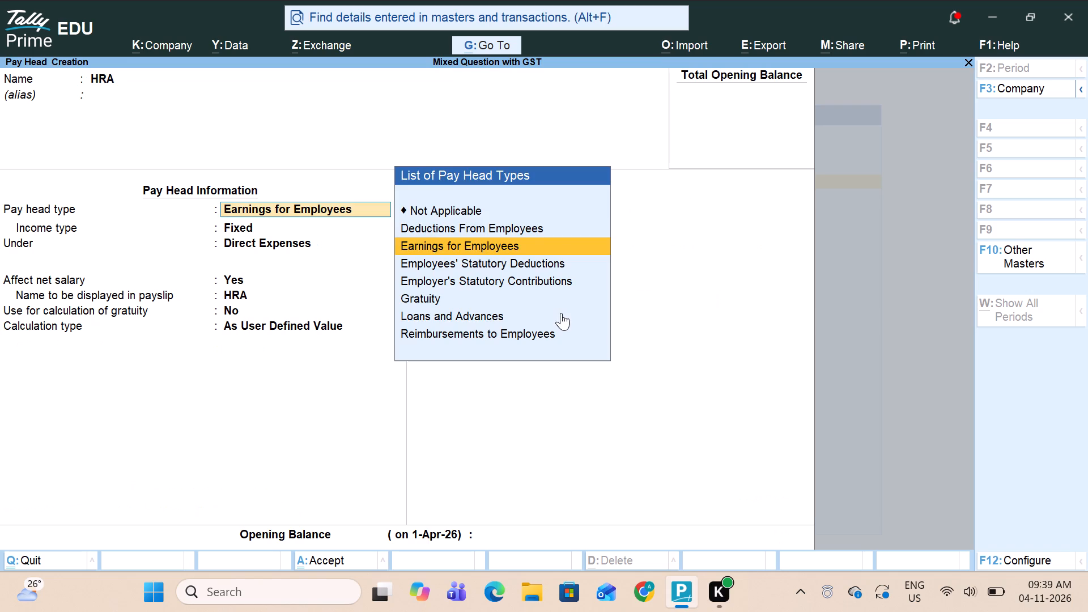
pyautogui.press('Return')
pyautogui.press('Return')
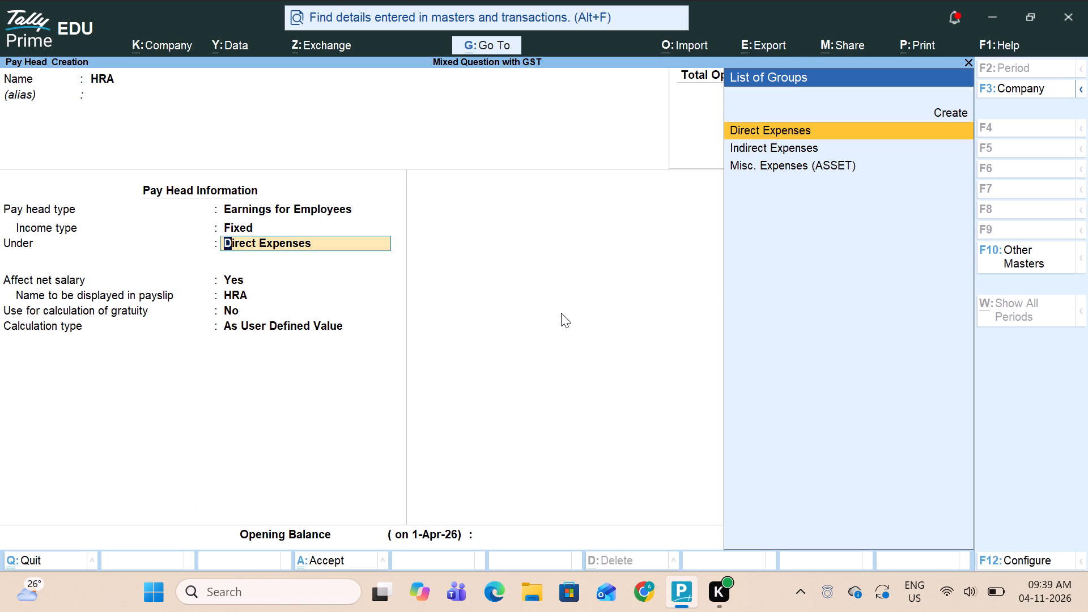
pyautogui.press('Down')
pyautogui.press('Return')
# Set HRA to affect net salary, not count for gratuity, and calculate As Computed Value with Normal Rounding and no rounding limit.
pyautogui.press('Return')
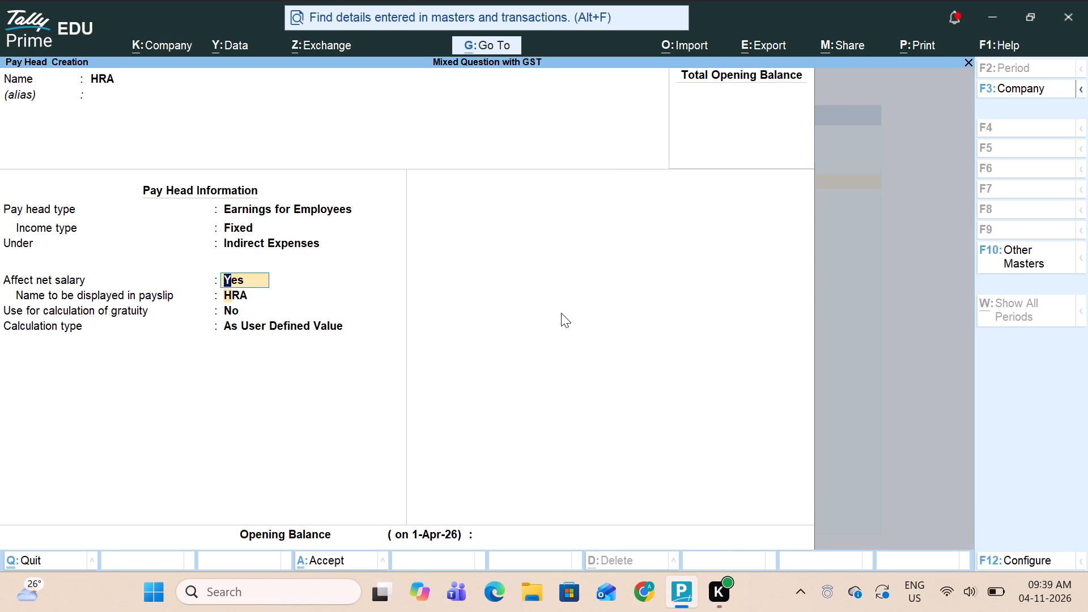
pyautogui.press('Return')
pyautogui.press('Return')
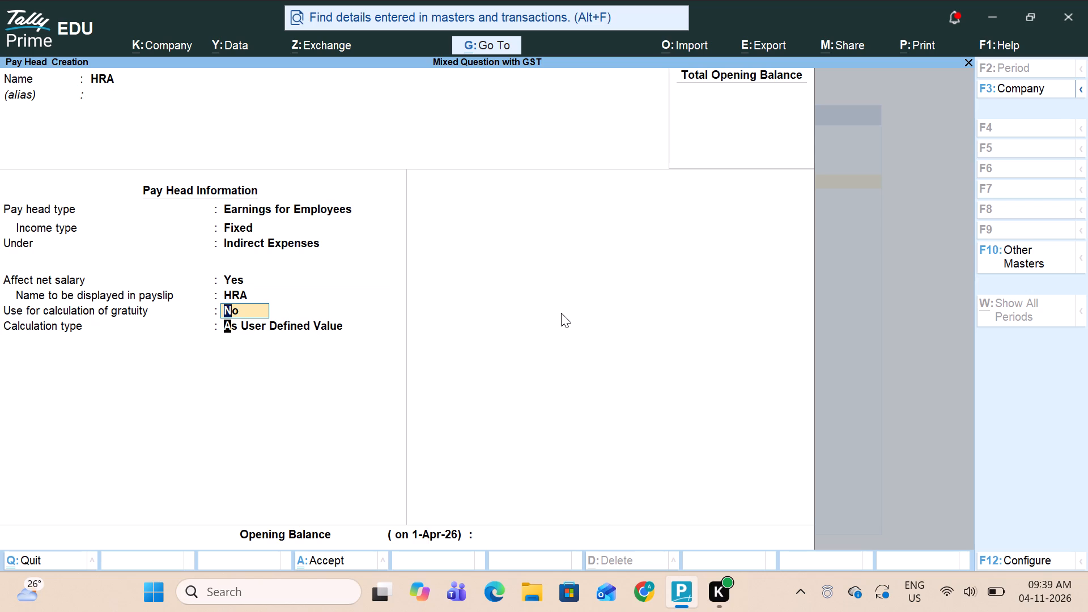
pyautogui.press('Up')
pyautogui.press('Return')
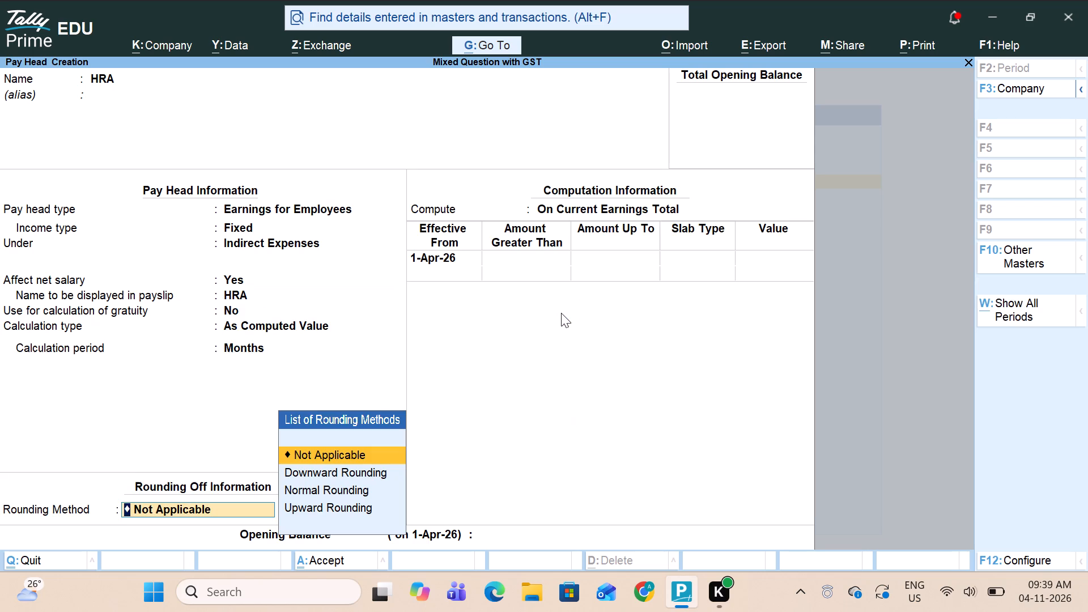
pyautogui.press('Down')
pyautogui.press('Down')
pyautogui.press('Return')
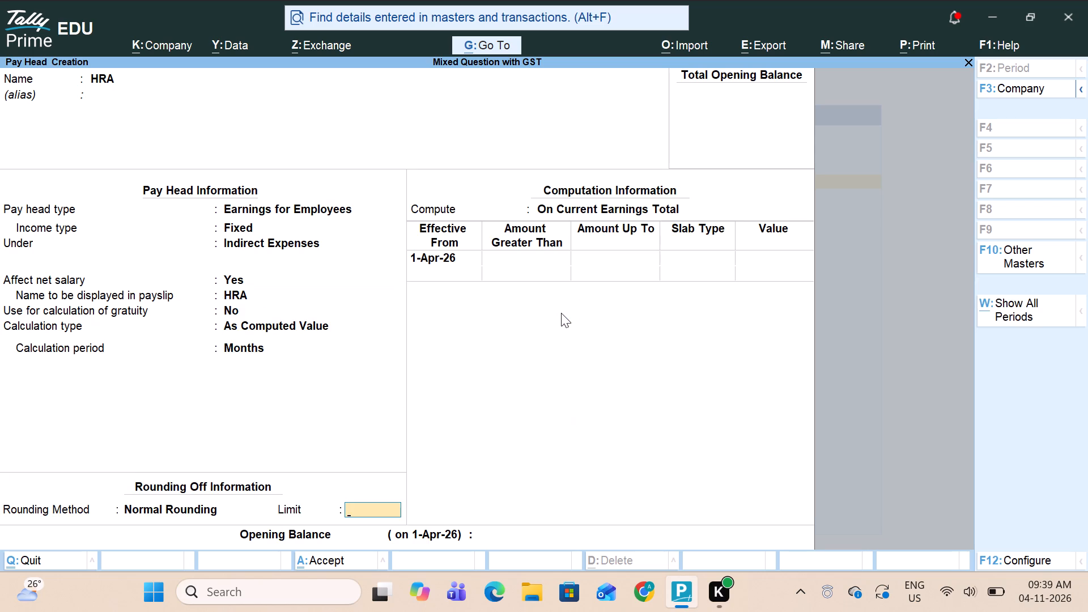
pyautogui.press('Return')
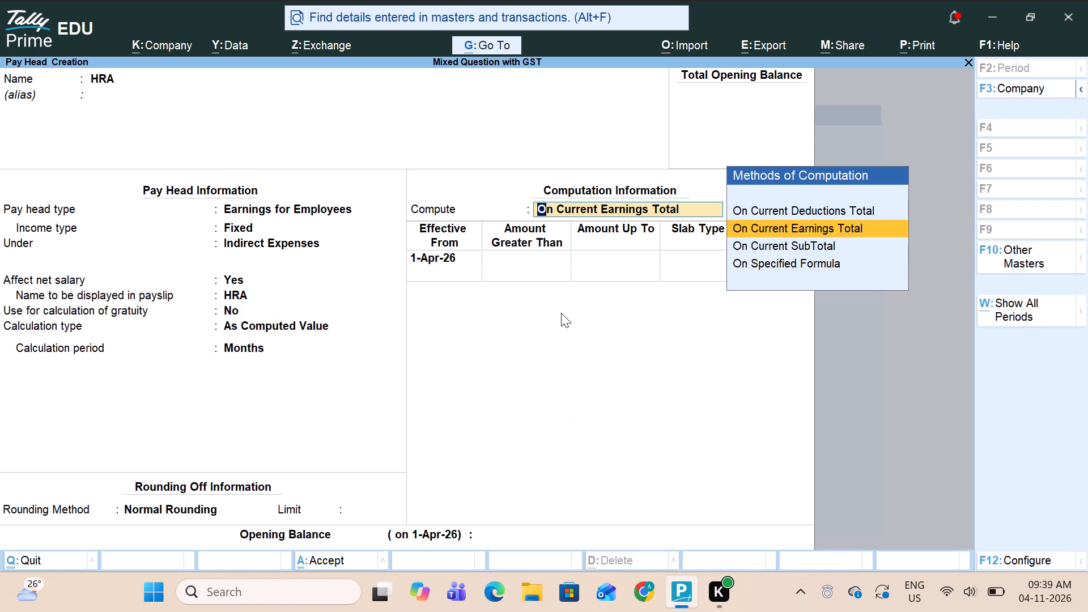
# Compute HRA on a specified formula that adds only the Basic Salary pay head.
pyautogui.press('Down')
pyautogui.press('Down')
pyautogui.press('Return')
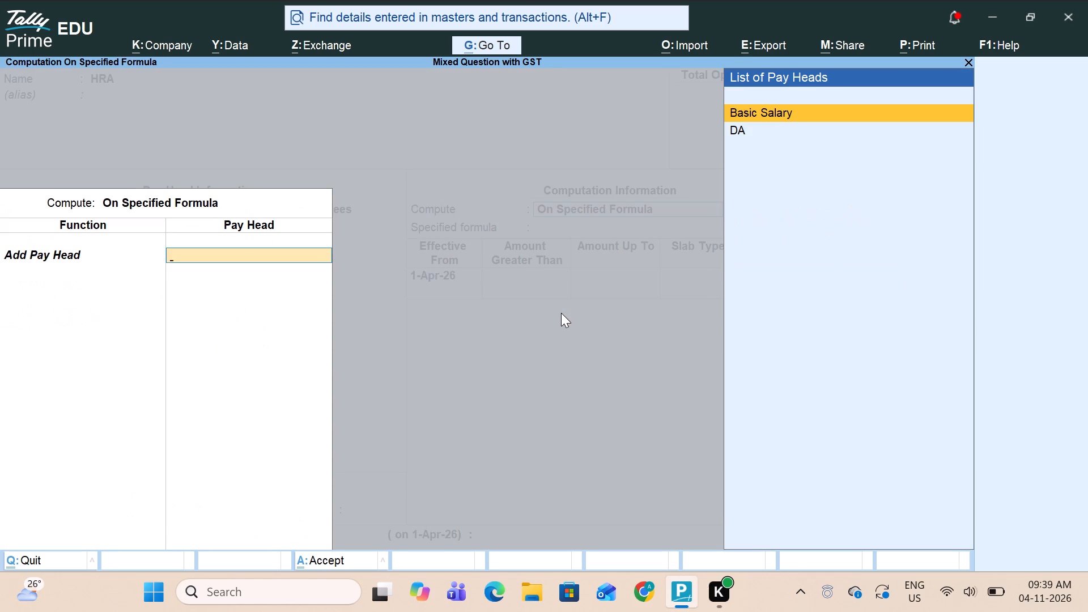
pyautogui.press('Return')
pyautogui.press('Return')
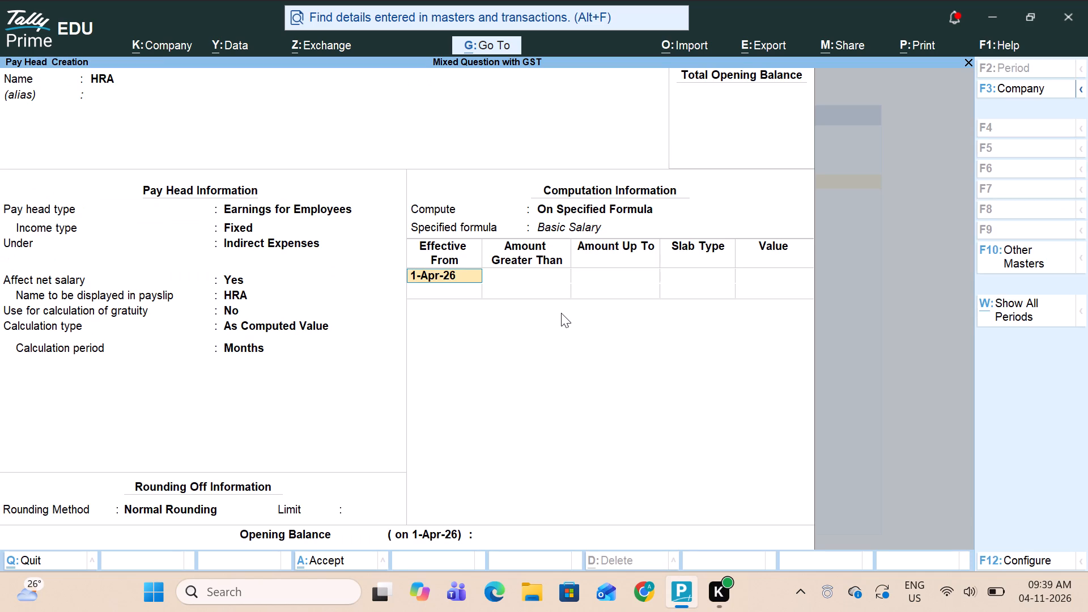
# Give HRA percentage slabs effective 1-Apr-26, 7% up to 20,000 and 8% above it, and save the pay head.
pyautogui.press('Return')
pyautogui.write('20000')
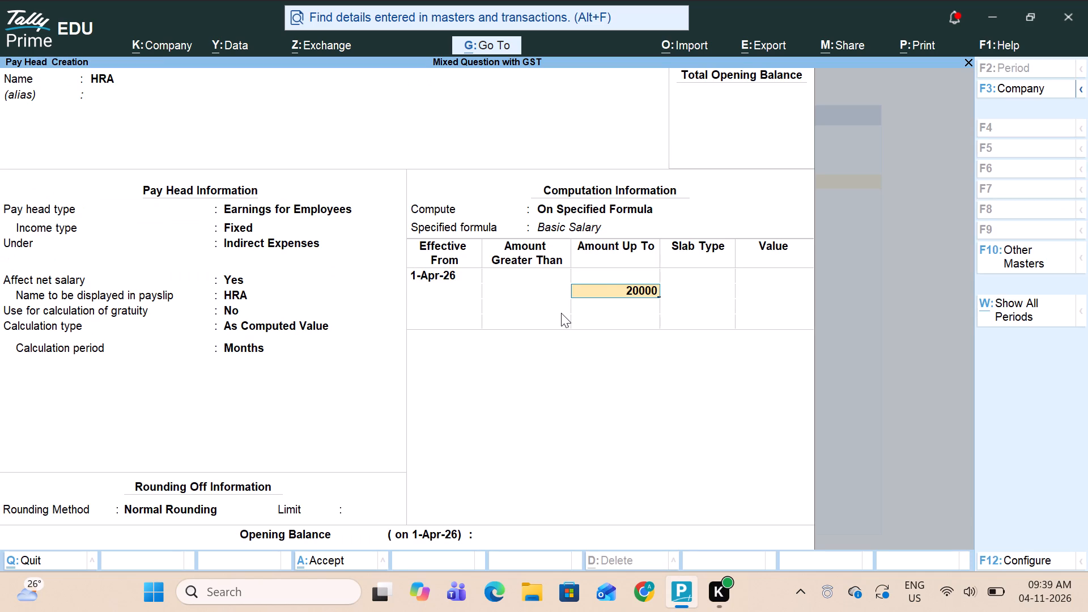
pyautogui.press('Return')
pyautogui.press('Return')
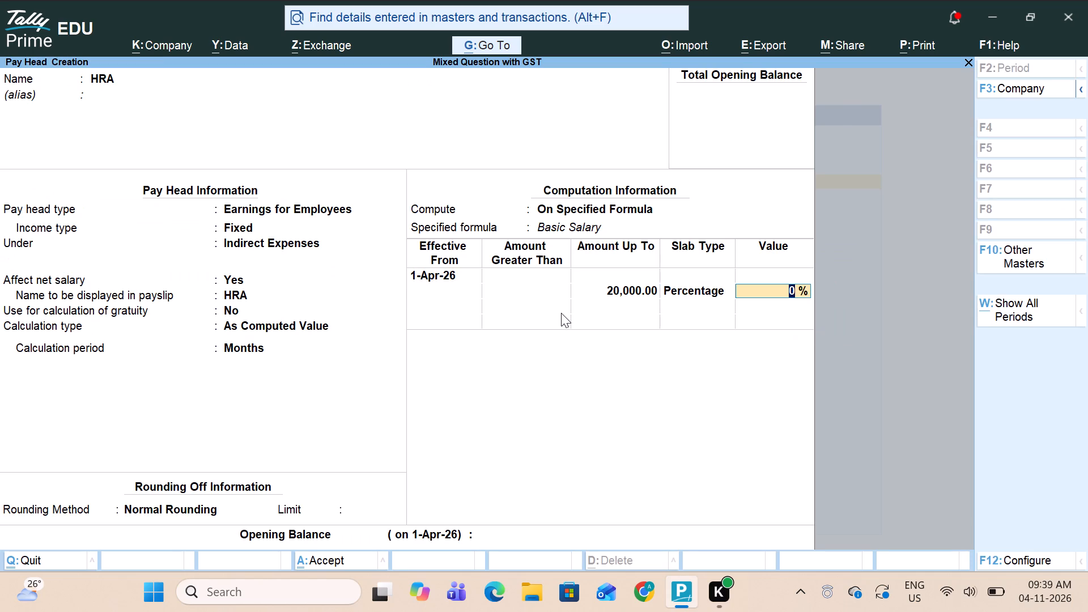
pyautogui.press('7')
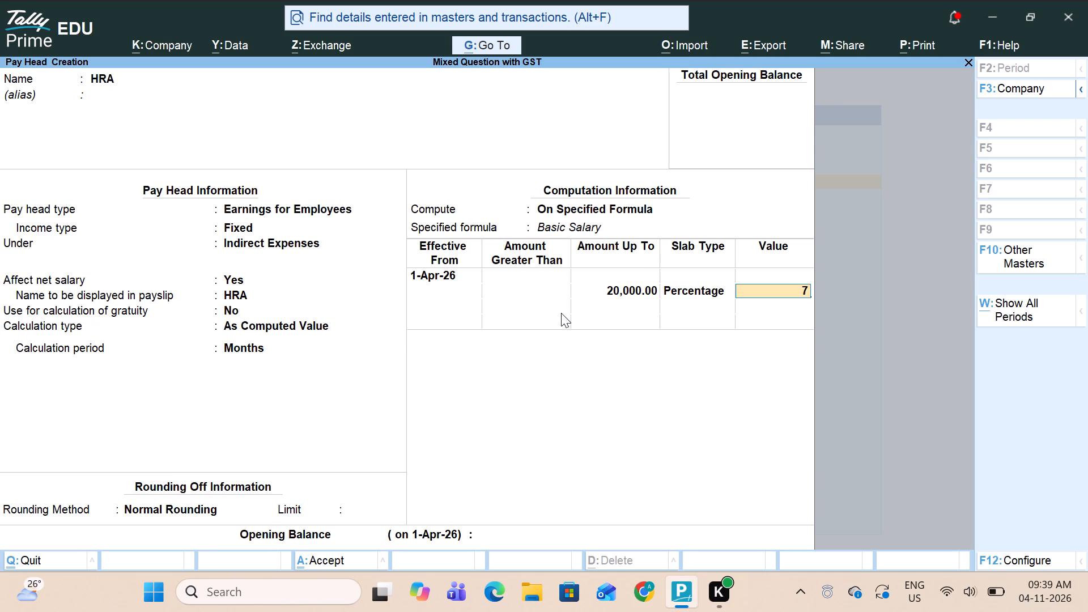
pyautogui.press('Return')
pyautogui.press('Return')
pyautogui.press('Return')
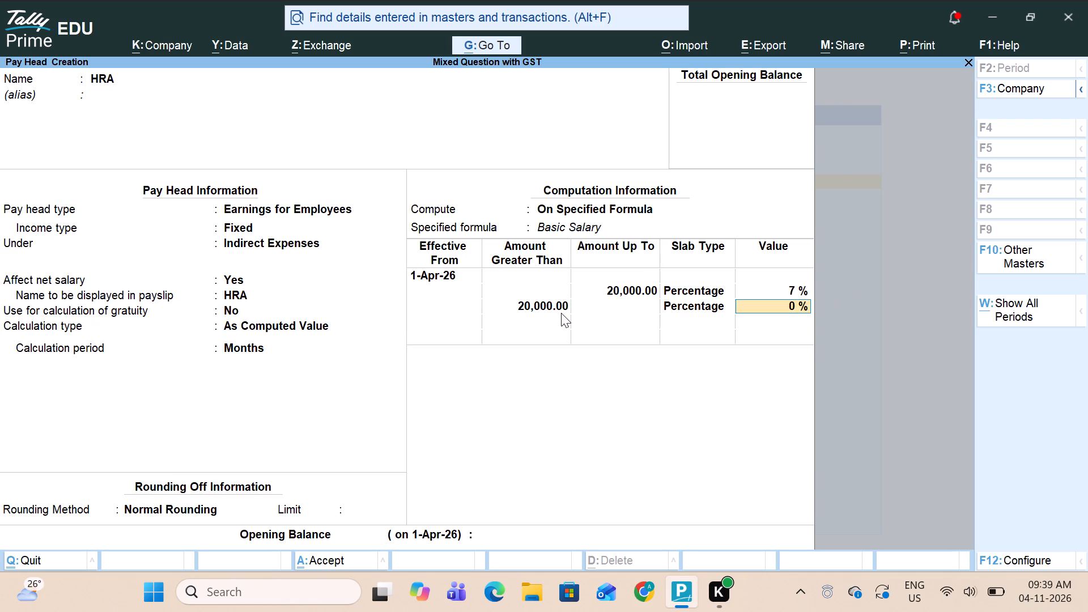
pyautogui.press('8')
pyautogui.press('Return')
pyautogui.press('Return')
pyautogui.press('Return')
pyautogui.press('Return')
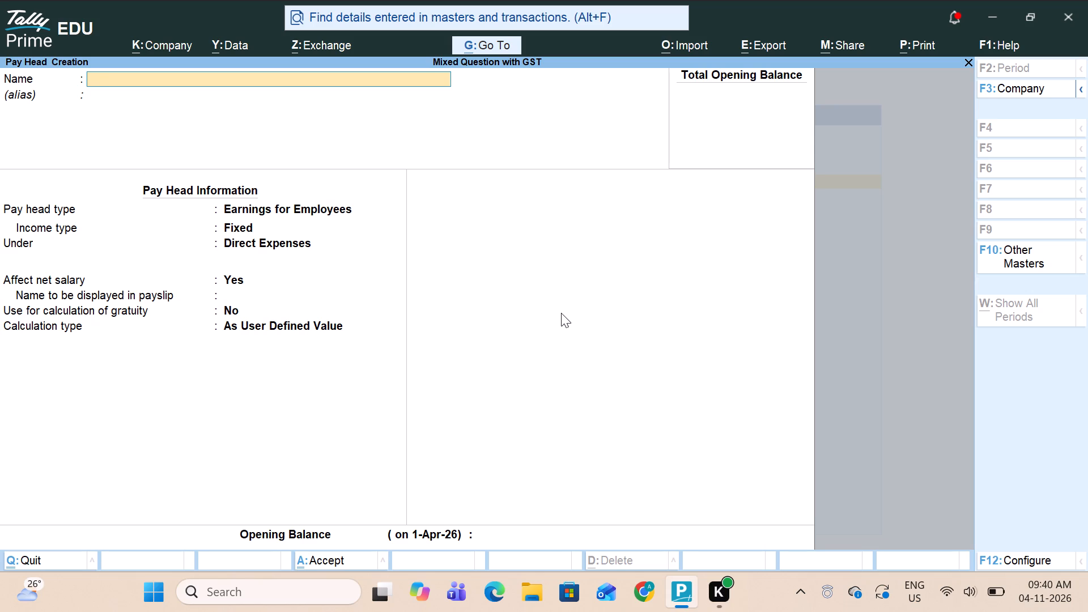
# Start a pay head named MA as Earnings for Employees with Fixed income type, under Indirect Expenses.
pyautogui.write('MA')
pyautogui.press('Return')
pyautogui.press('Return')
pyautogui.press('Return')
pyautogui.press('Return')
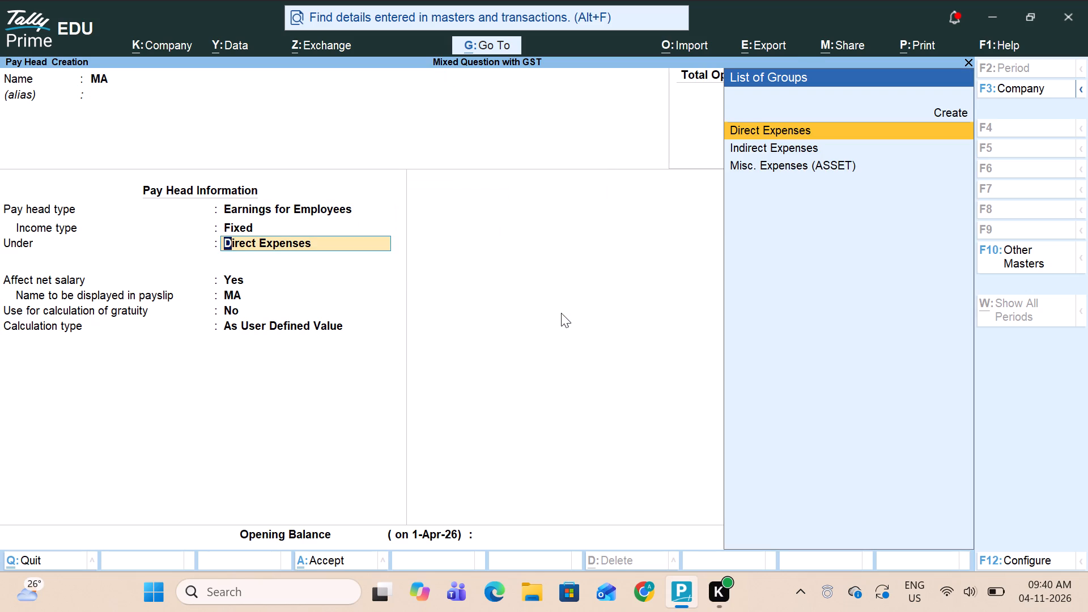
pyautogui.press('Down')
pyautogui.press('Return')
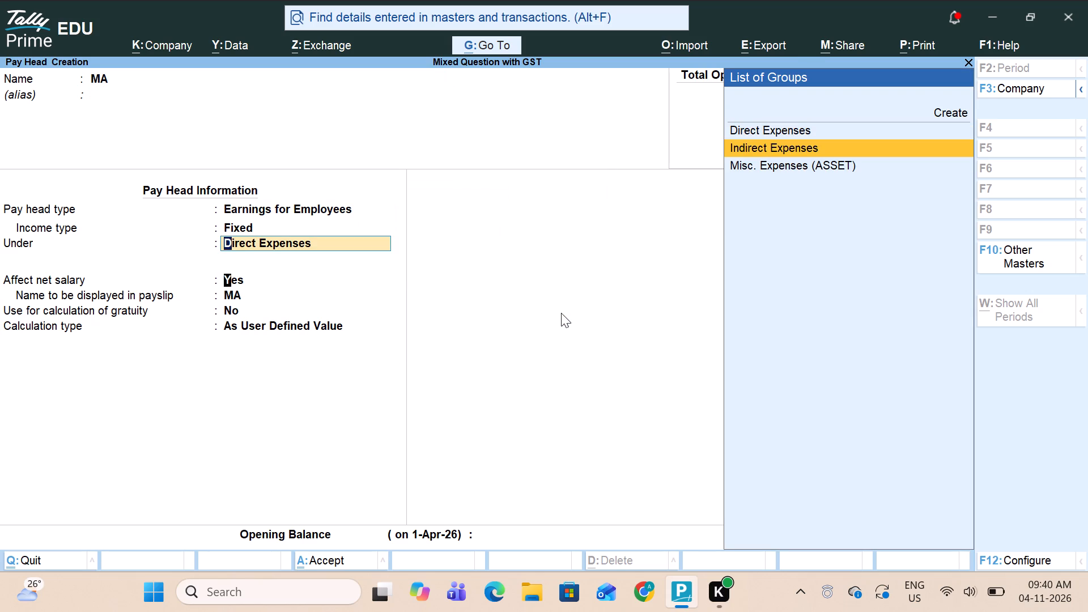
# Set MA to affect net salary, not count for gratuity, and calculate As Computed Value with Normal Rounding and no rounding limit.
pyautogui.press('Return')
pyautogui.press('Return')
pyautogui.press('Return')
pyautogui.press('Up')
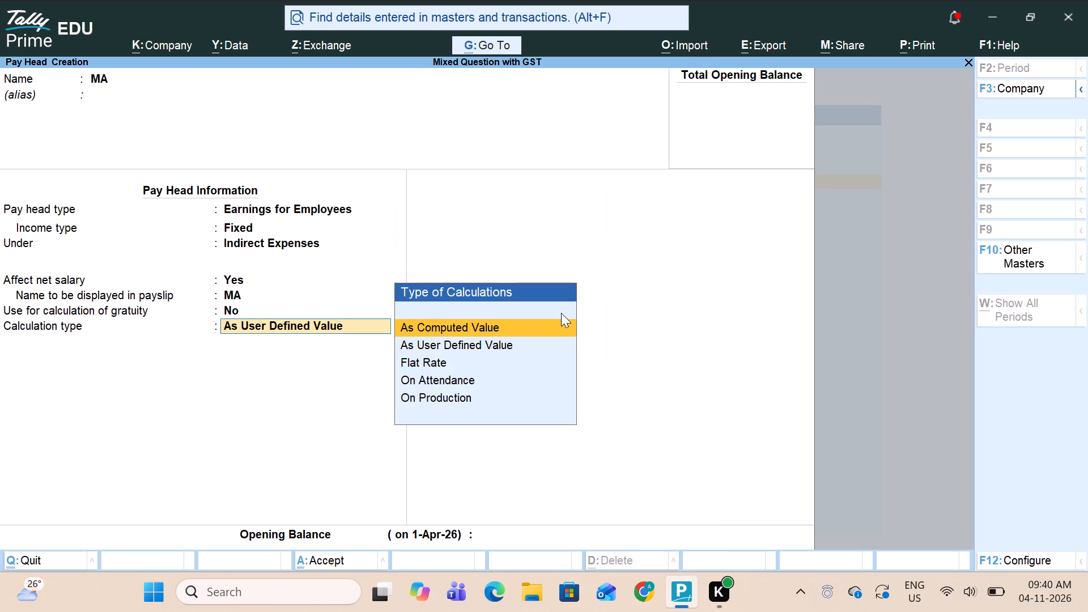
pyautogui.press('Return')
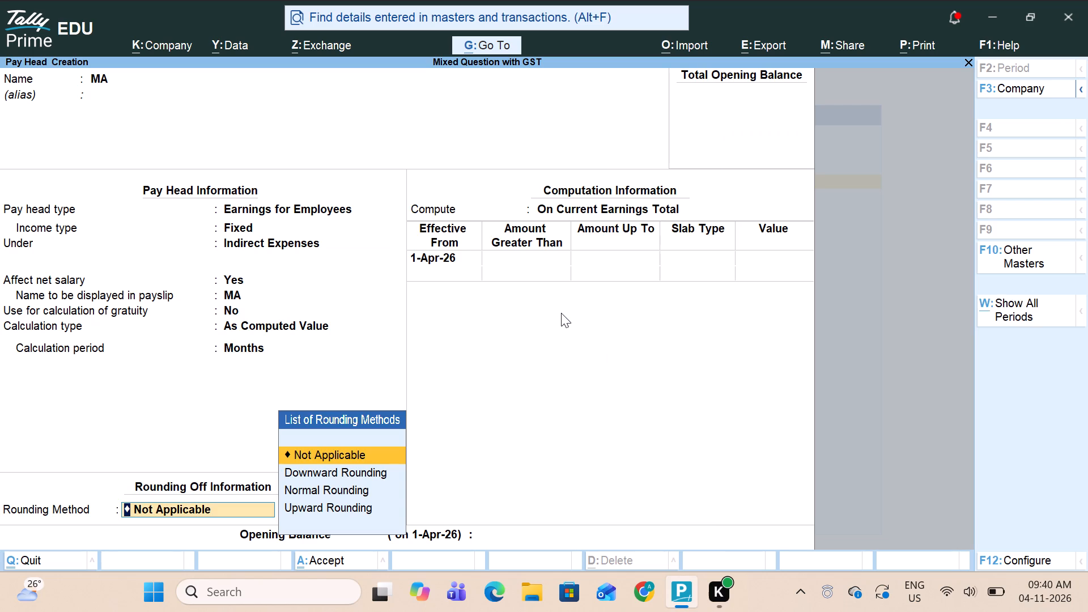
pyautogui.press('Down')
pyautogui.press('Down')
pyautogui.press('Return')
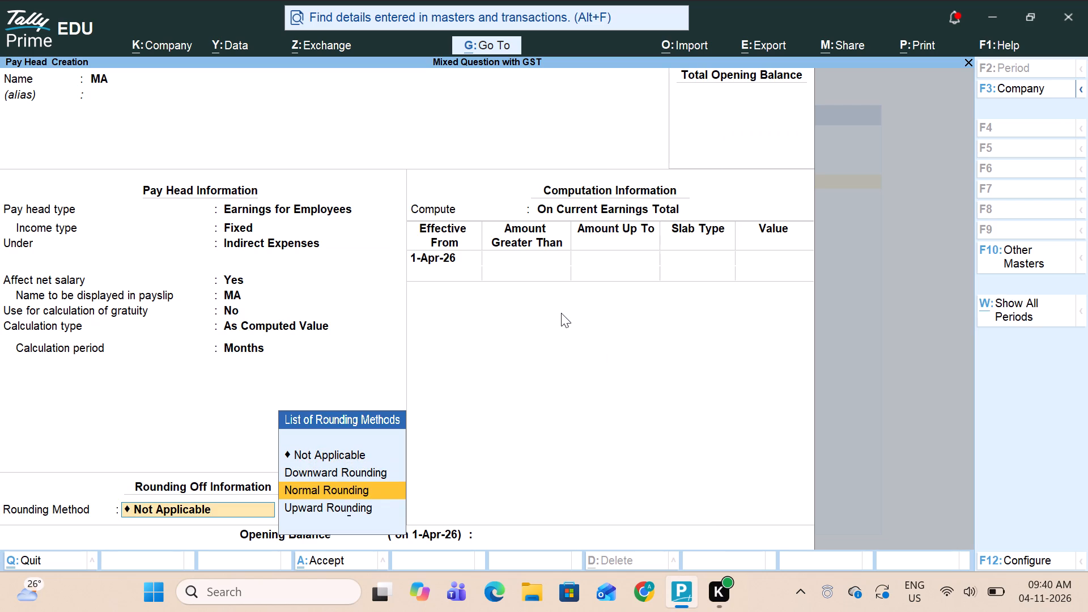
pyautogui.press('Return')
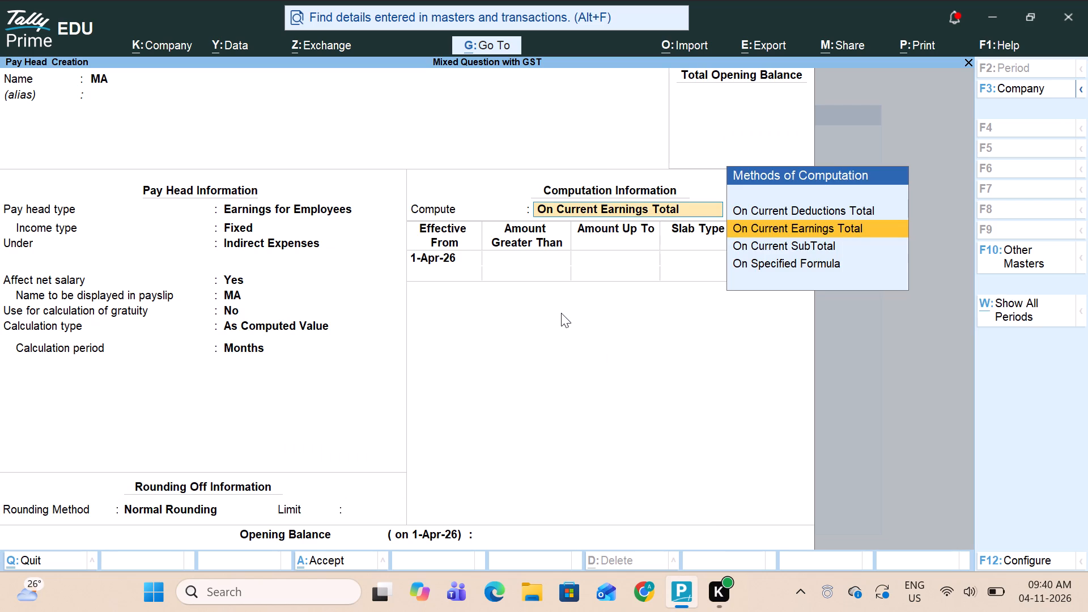
# Compute MA on a specified formula that adds only the Basic Salary pay head.
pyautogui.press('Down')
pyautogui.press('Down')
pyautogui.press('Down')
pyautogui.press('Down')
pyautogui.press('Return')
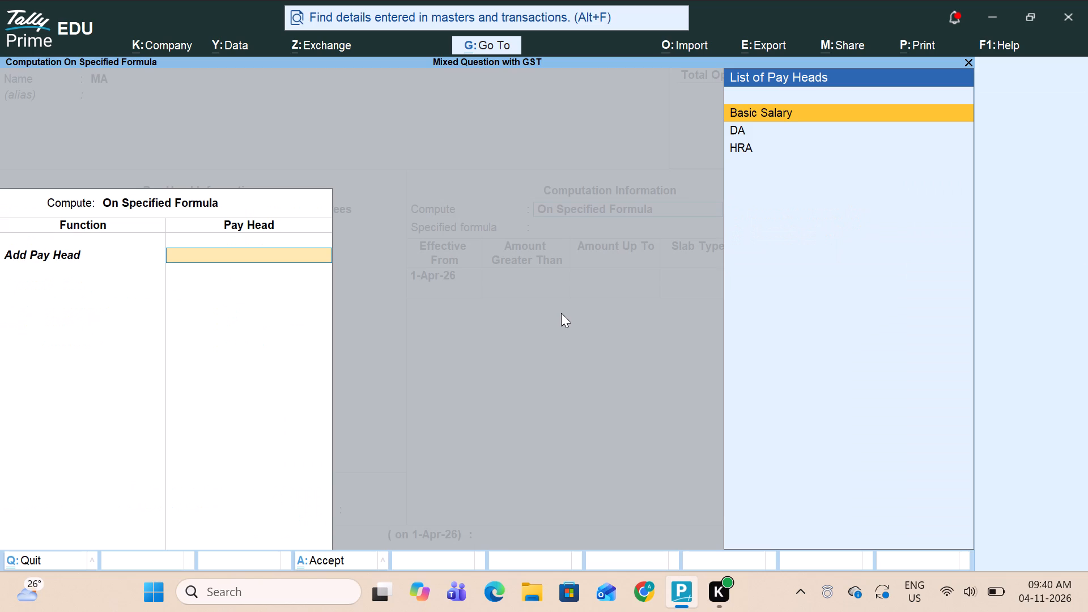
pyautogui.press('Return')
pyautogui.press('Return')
# Give MA percentage slabs effective 1-Apr-26, 8% up to 20,000 and 9% above it, and save the pay head.
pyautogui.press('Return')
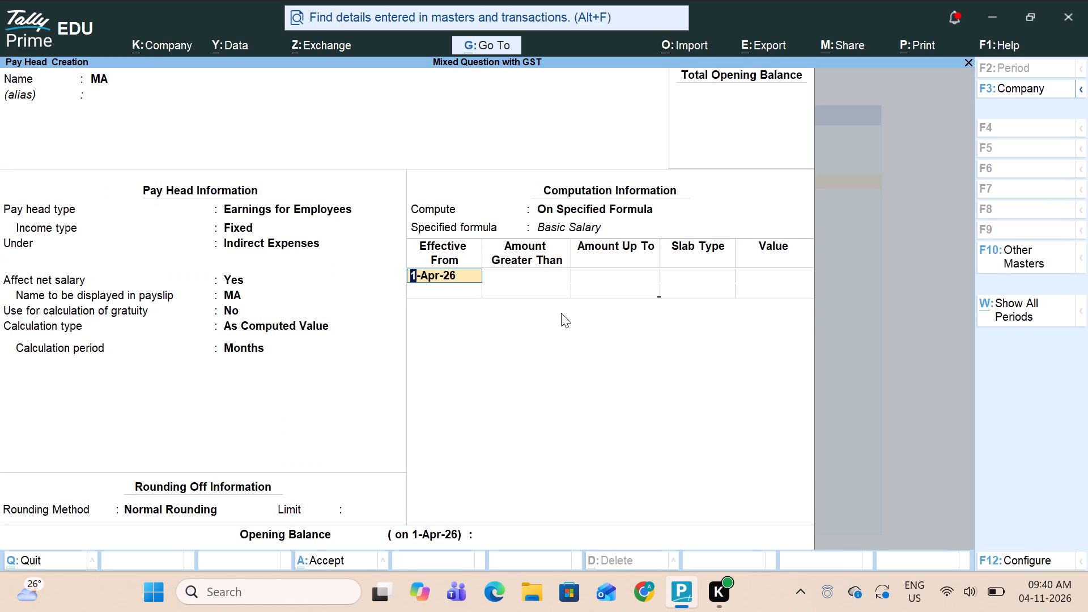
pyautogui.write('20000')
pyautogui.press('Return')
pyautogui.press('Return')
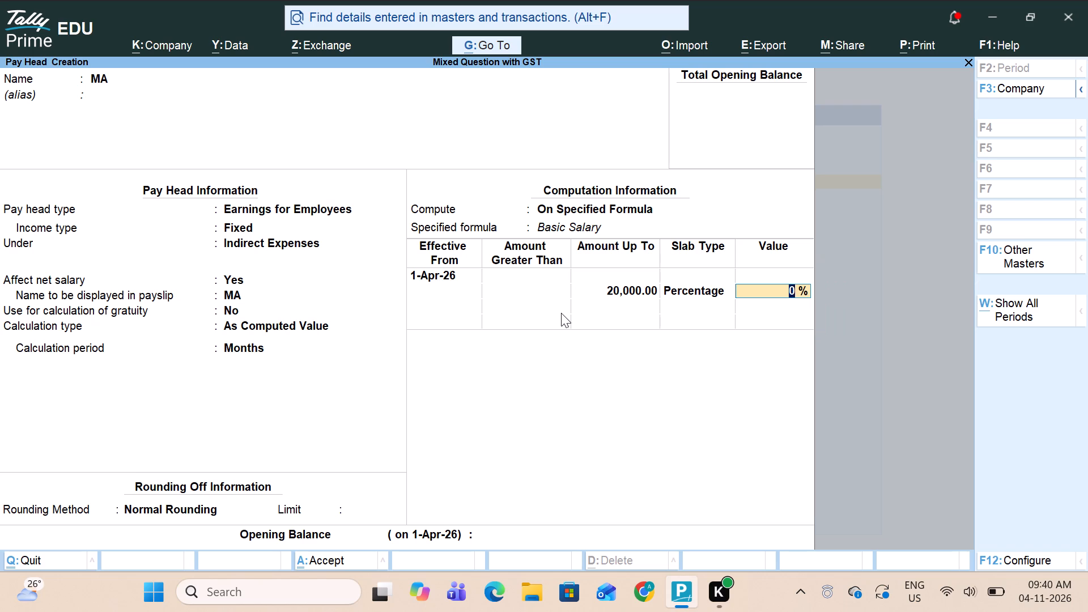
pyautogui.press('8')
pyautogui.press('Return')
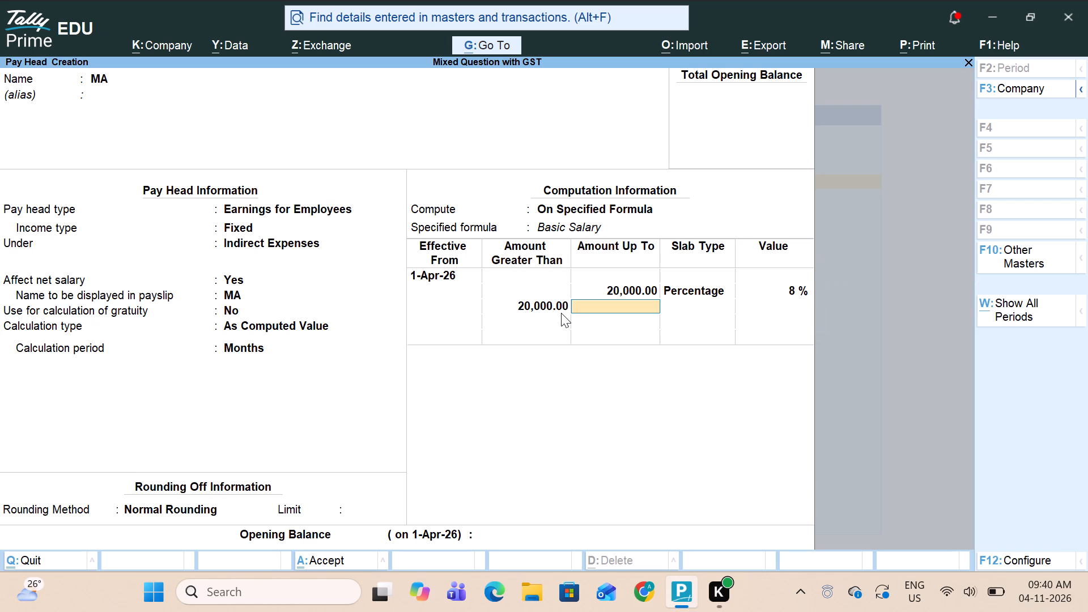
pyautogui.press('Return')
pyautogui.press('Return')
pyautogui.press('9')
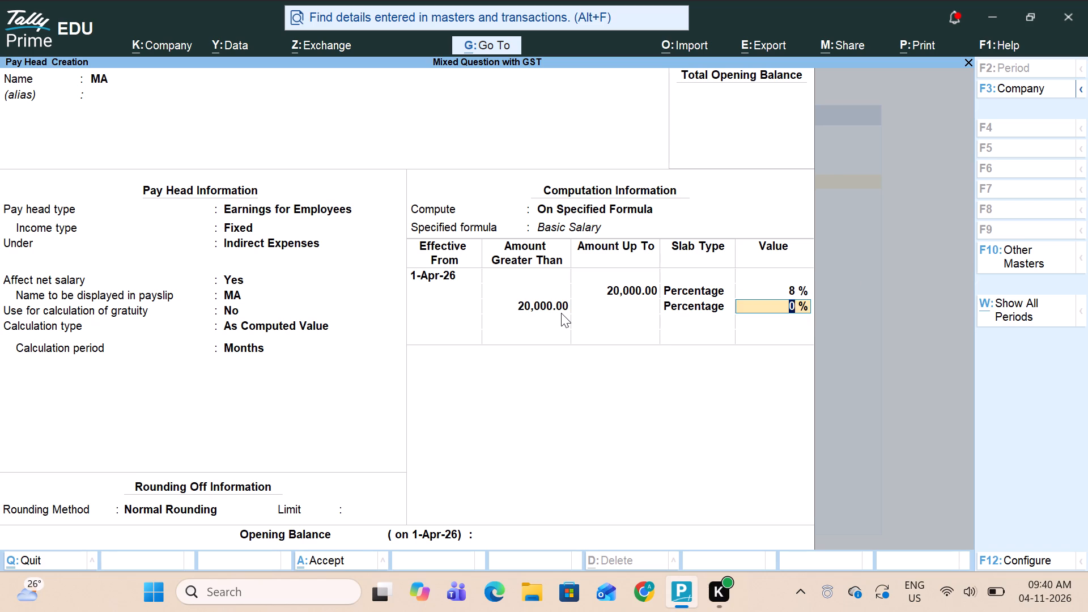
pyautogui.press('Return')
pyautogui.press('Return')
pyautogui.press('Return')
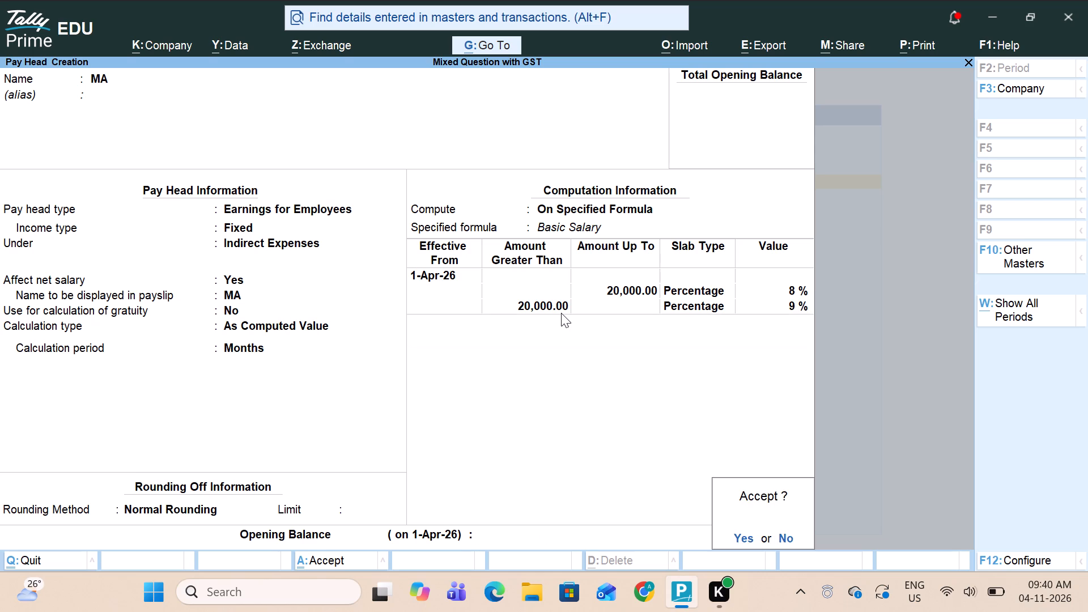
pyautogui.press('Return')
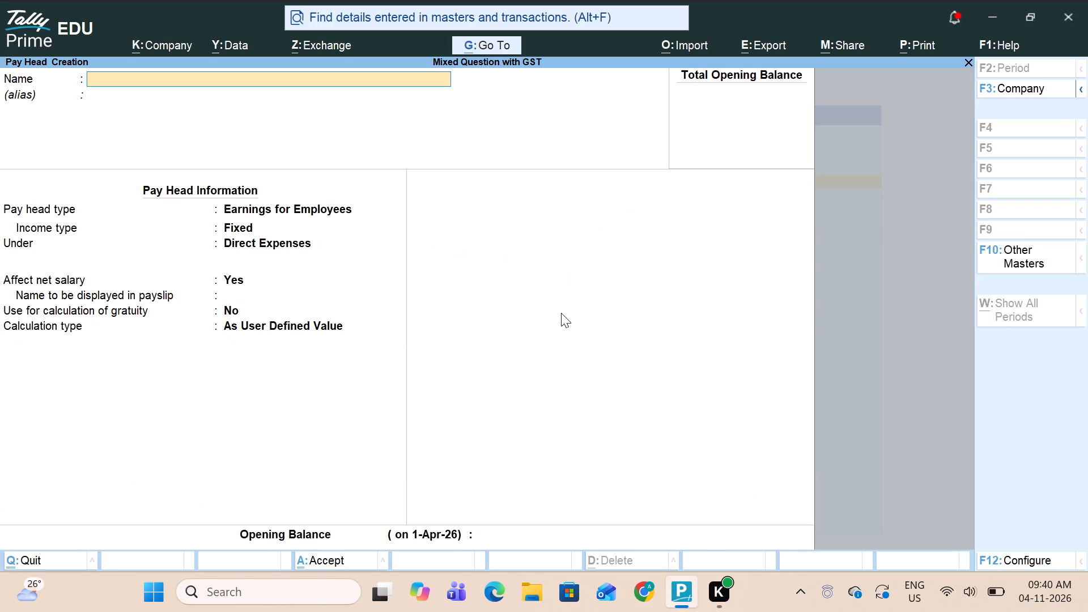
# Start a pay head named TA as Earnings for Employees with Fixed income type, under Indirect Expenses.
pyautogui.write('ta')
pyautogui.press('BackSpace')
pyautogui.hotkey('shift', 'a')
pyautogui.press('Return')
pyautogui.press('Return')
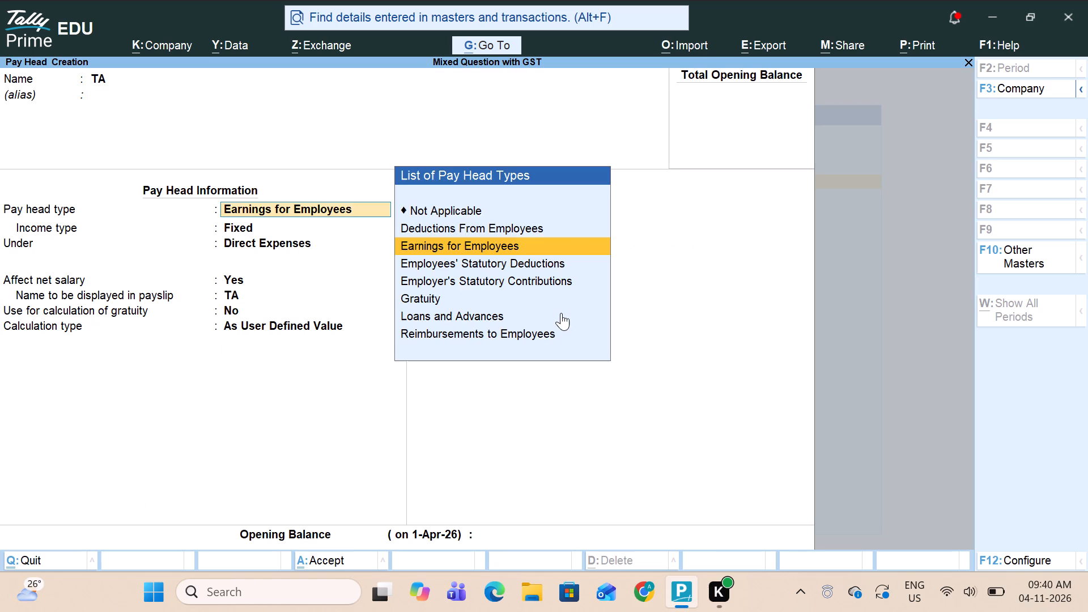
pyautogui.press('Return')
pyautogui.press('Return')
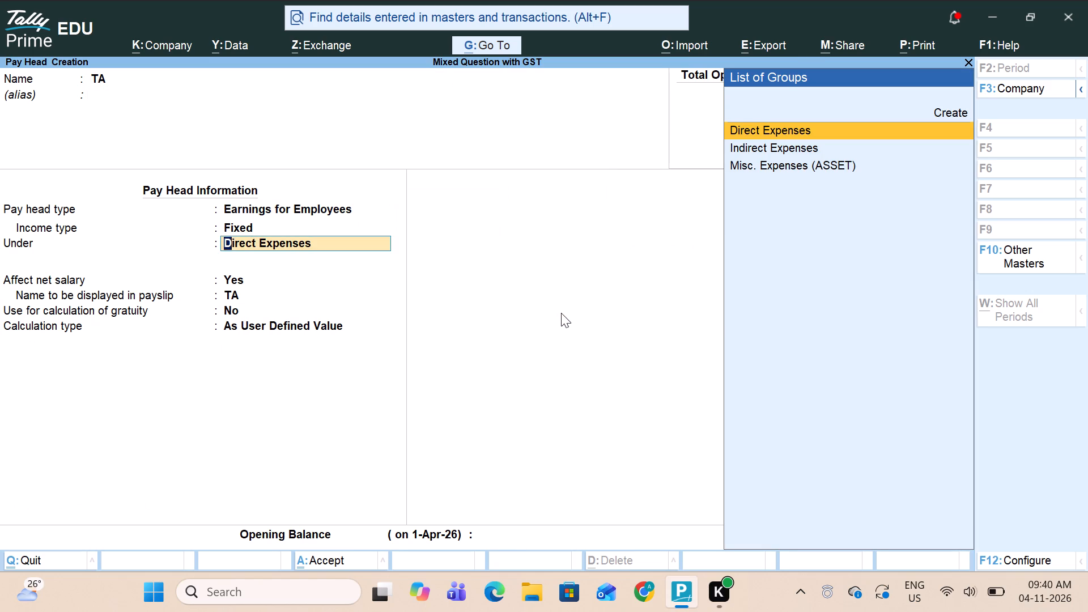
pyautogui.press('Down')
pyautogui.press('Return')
# Set TA to affect net salary, not count for gratuity, and calculate As Computed Value with Normal Rounding and no rounding limit.
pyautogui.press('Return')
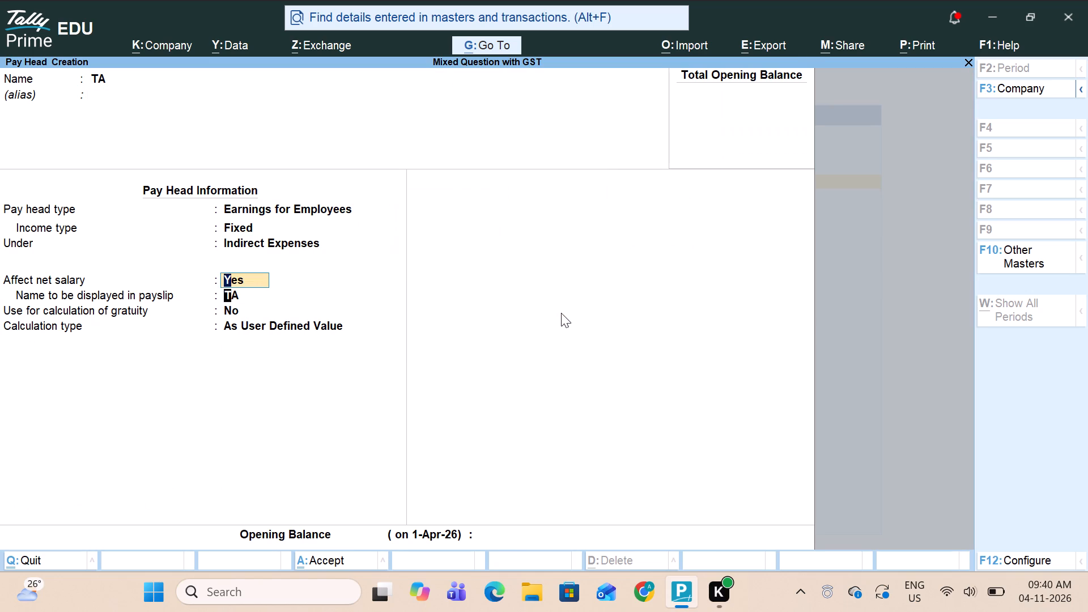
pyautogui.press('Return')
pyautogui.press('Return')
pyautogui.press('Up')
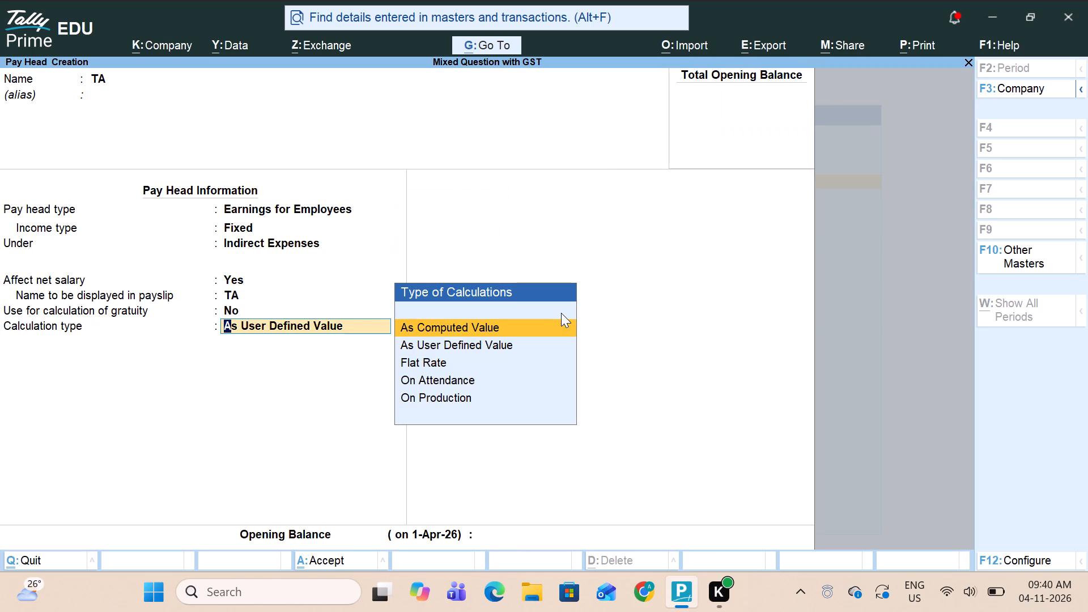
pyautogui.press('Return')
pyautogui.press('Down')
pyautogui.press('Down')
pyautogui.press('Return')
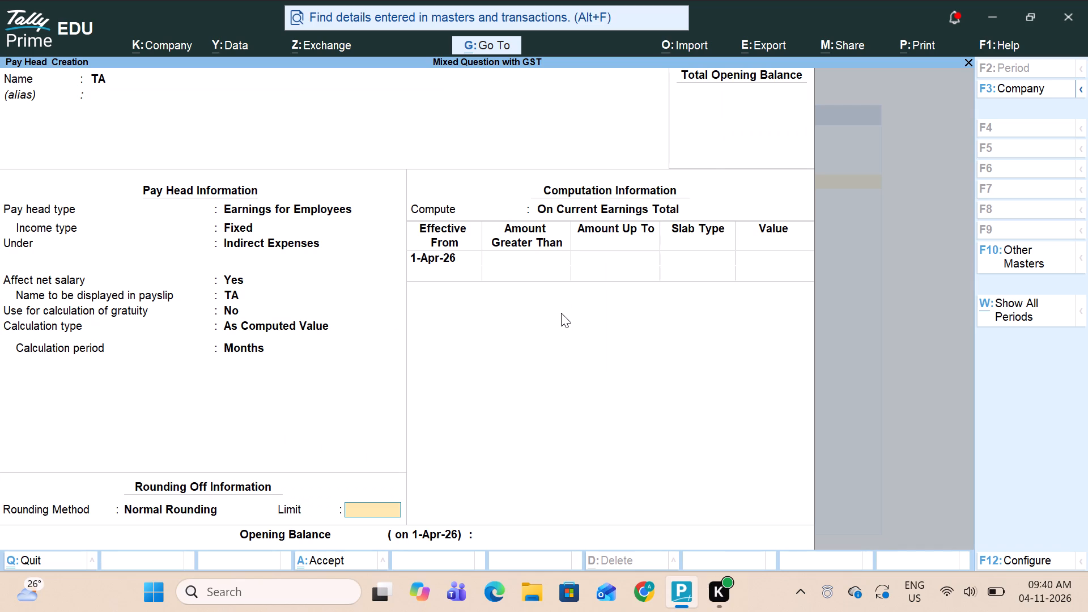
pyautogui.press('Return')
# Compute TA on a specified formula that adds only the Basic Salary pay head.
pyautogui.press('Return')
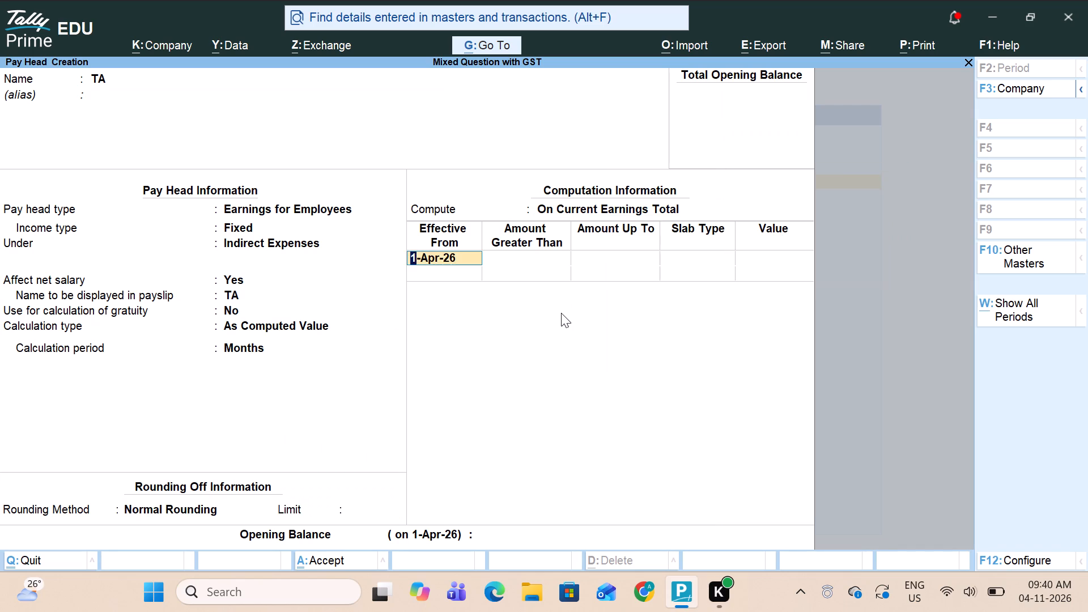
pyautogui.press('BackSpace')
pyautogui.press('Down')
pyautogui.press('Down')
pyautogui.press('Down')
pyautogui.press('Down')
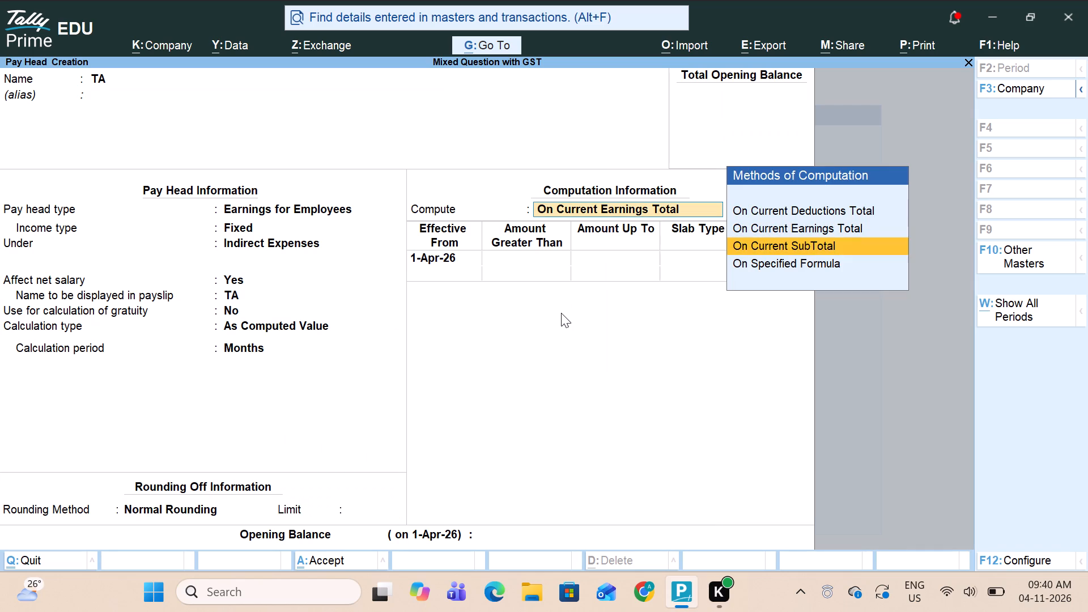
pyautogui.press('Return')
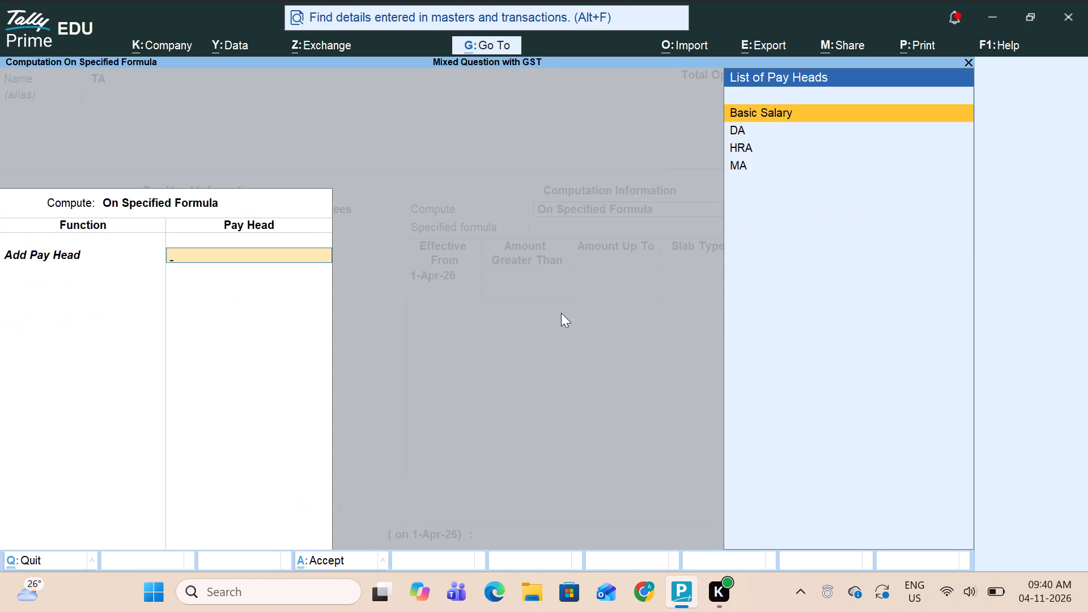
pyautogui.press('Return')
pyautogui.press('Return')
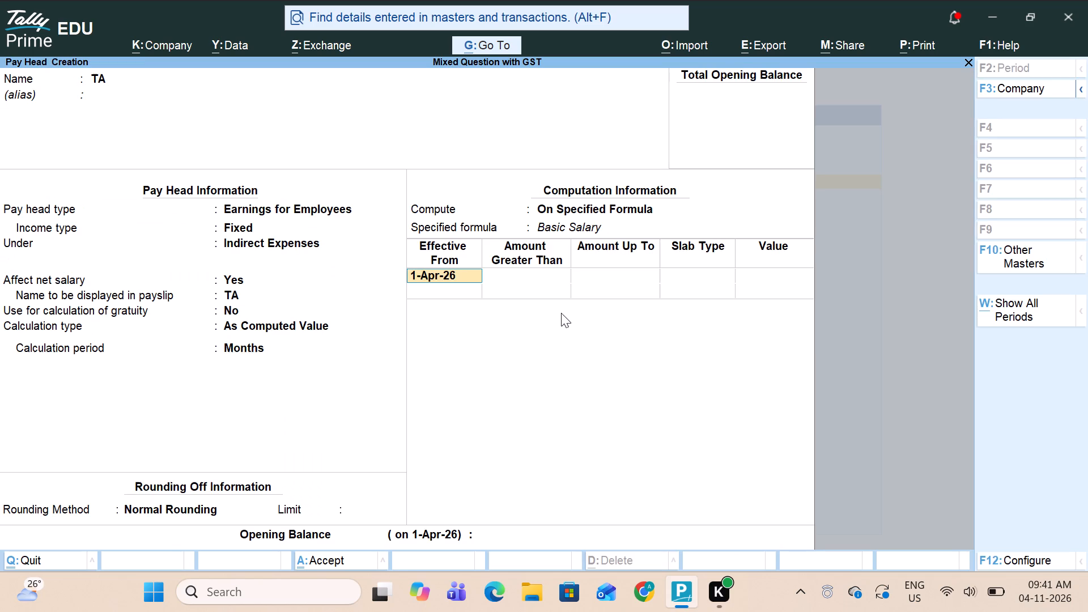
# Give TA a first slab effective 1-Apr-26 up to 20,000, of type Value with amount 2,000.
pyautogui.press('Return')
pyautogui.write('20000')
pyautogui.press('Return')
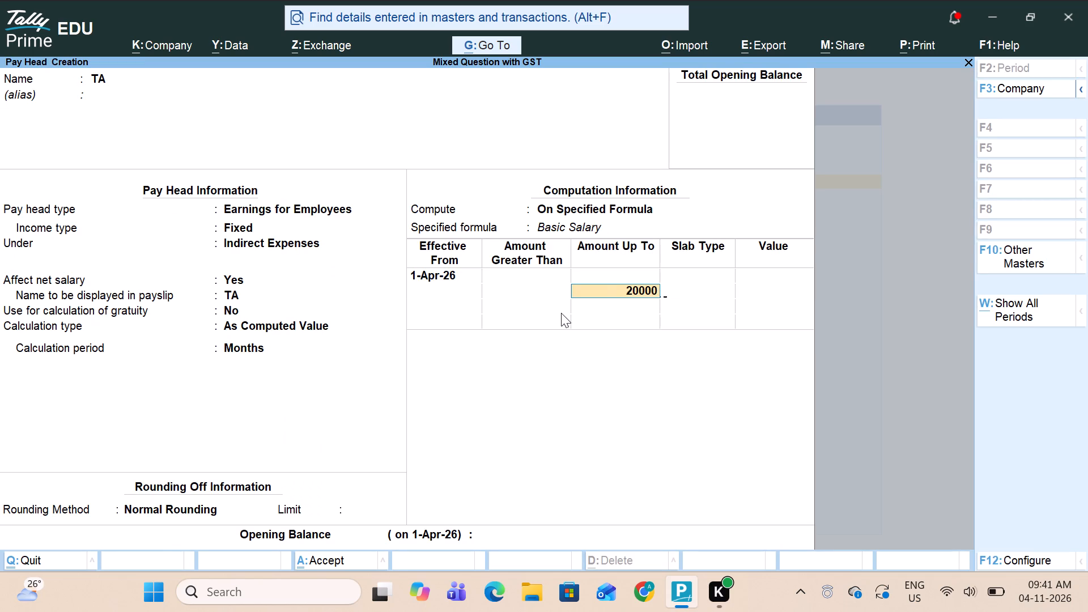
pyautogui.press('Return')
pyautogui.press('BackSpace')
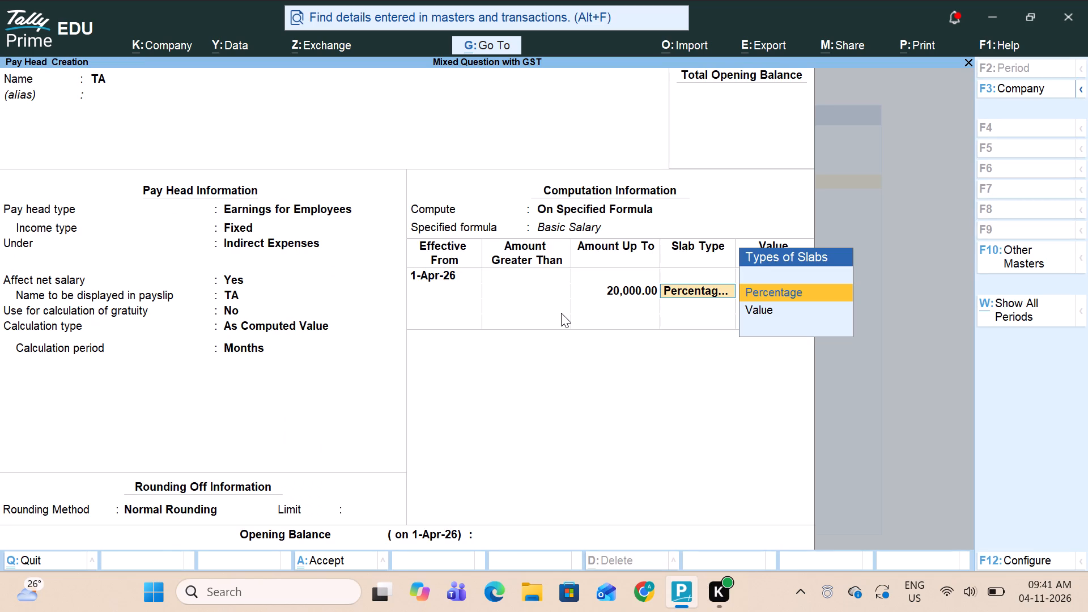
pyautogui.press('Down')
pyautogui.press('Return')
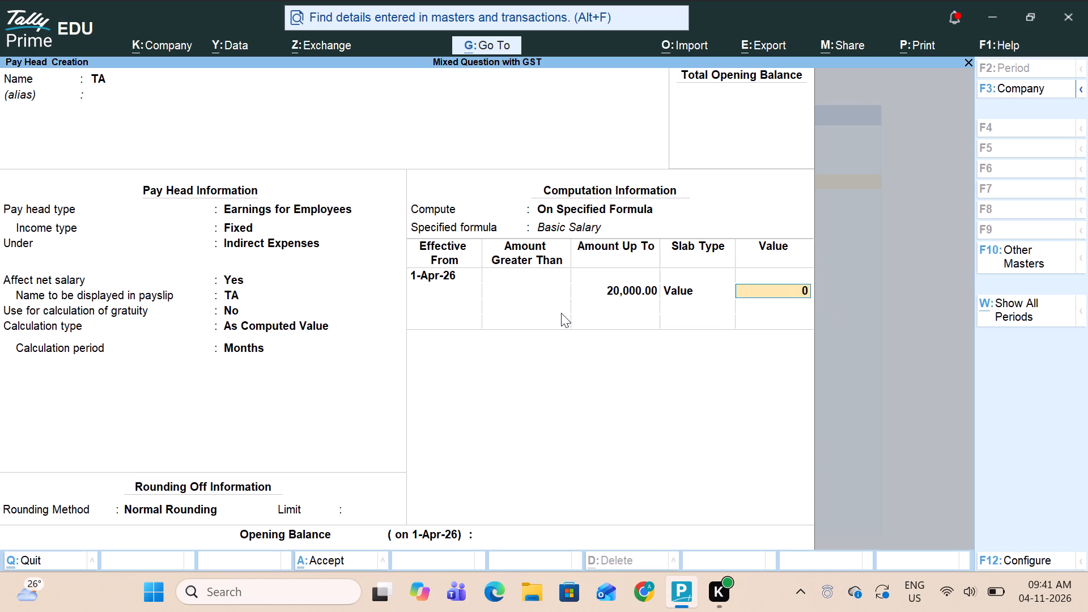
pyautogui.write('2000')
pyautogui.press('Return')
# Add a TA slab for amounts above 20,000, of type Value with amount 2,500, and save the pay head.
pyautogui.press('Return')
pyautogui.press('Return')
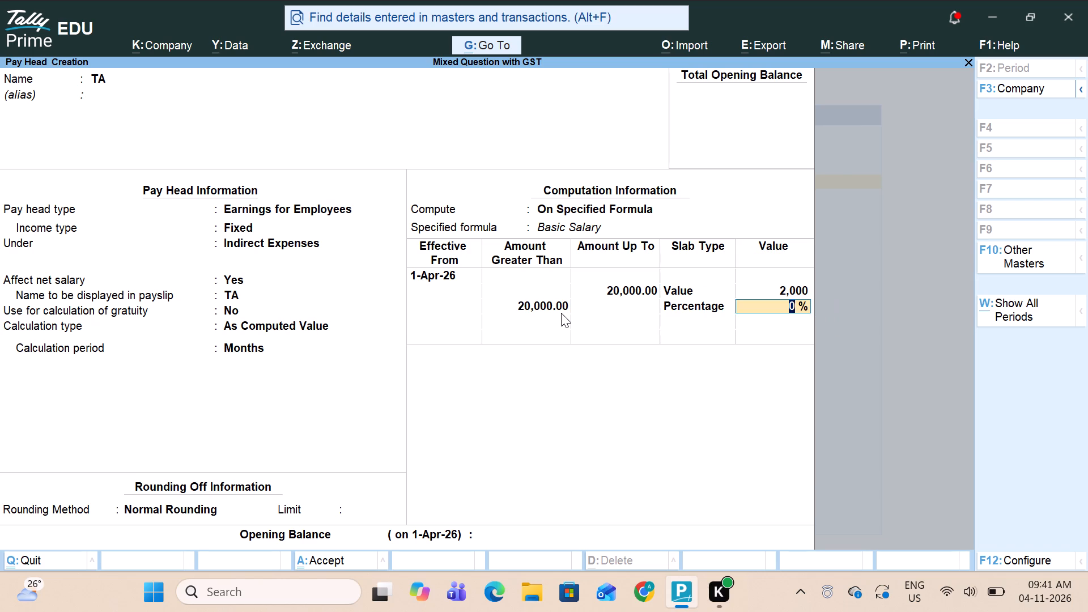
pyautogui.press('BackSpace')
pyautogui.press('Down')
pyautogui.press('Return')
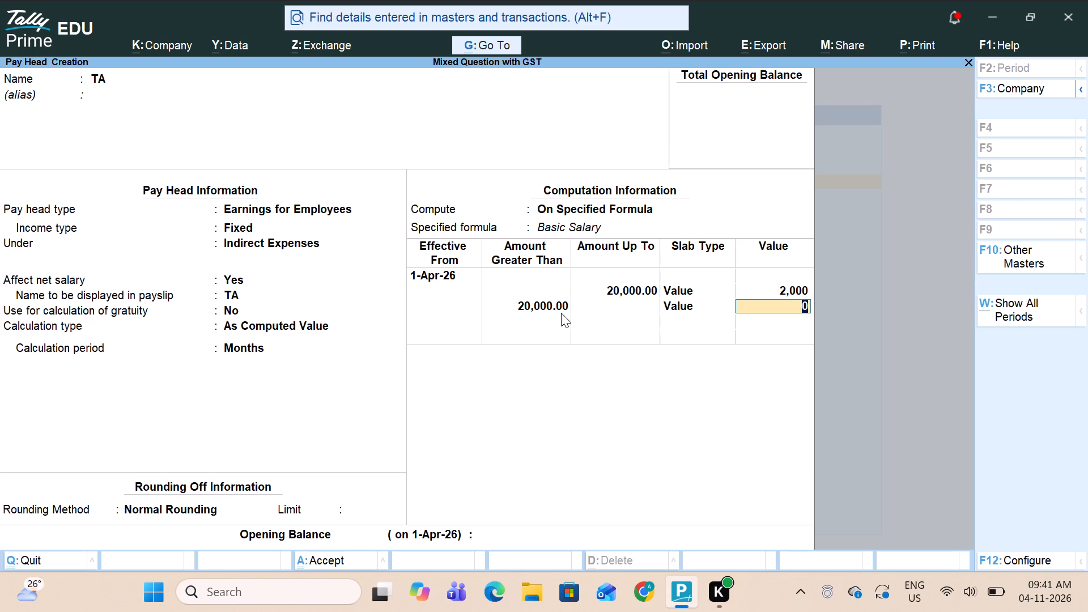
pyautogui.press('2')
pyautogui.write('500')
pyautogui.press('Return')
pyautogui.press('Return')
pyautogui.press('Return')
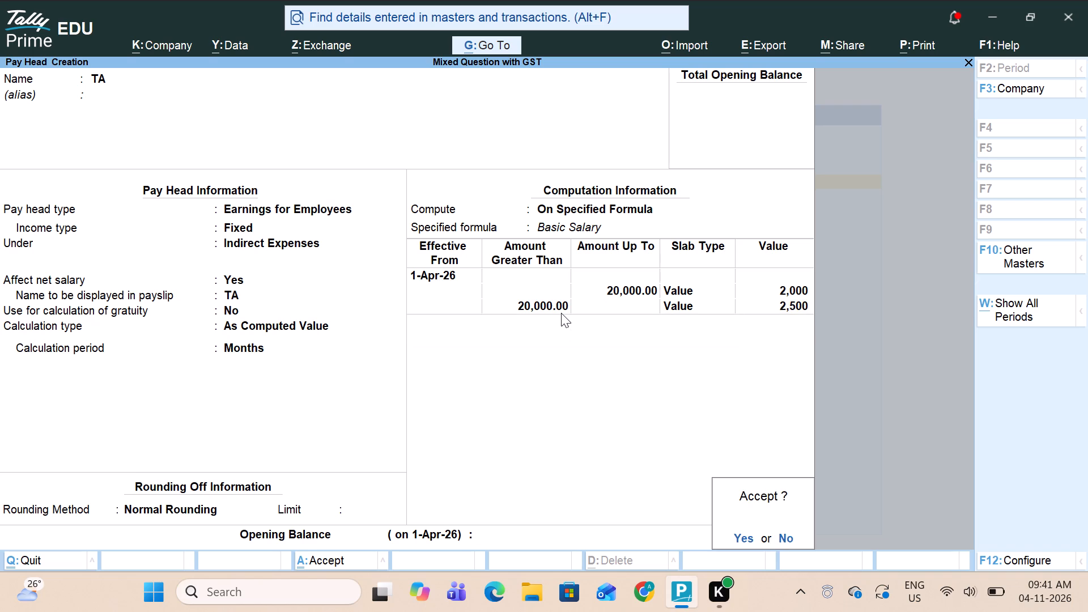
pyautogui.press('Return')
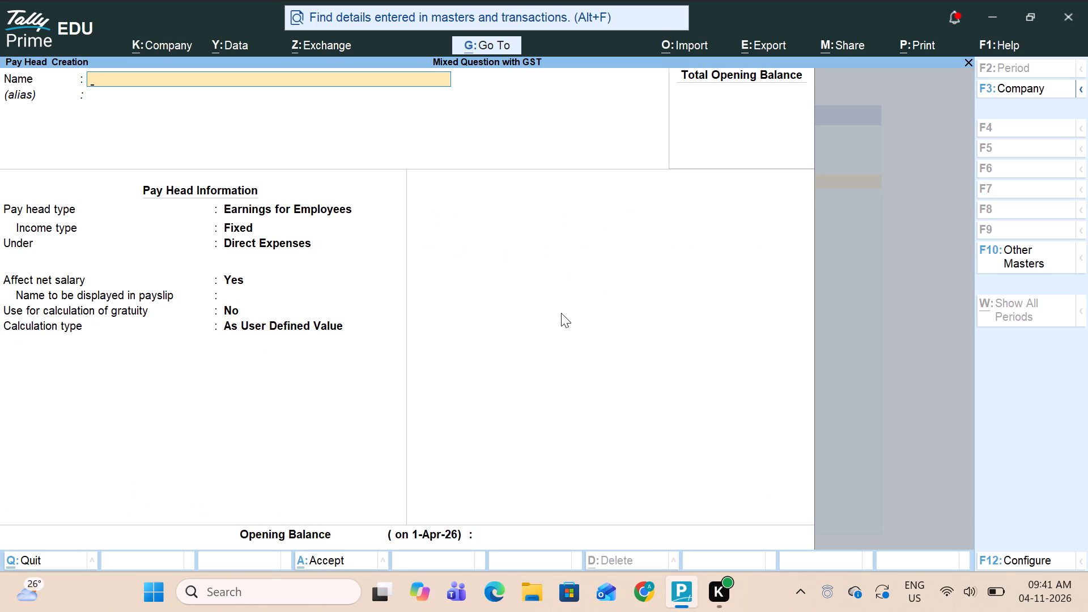
# Start a pay head named Overtime as Earnings for Employees with Fixed income type, under Indirect Expenses.
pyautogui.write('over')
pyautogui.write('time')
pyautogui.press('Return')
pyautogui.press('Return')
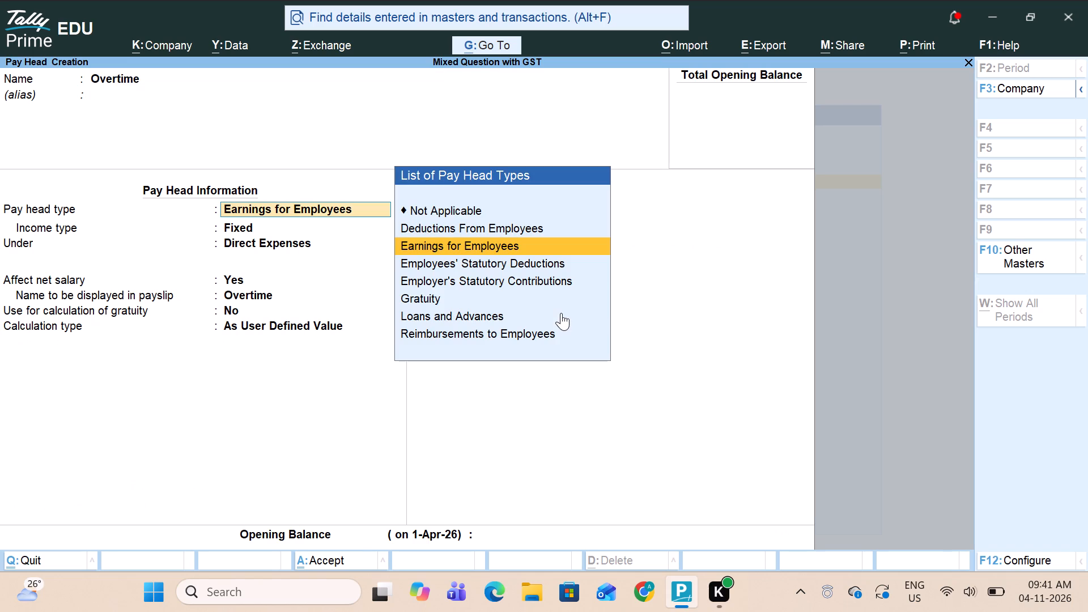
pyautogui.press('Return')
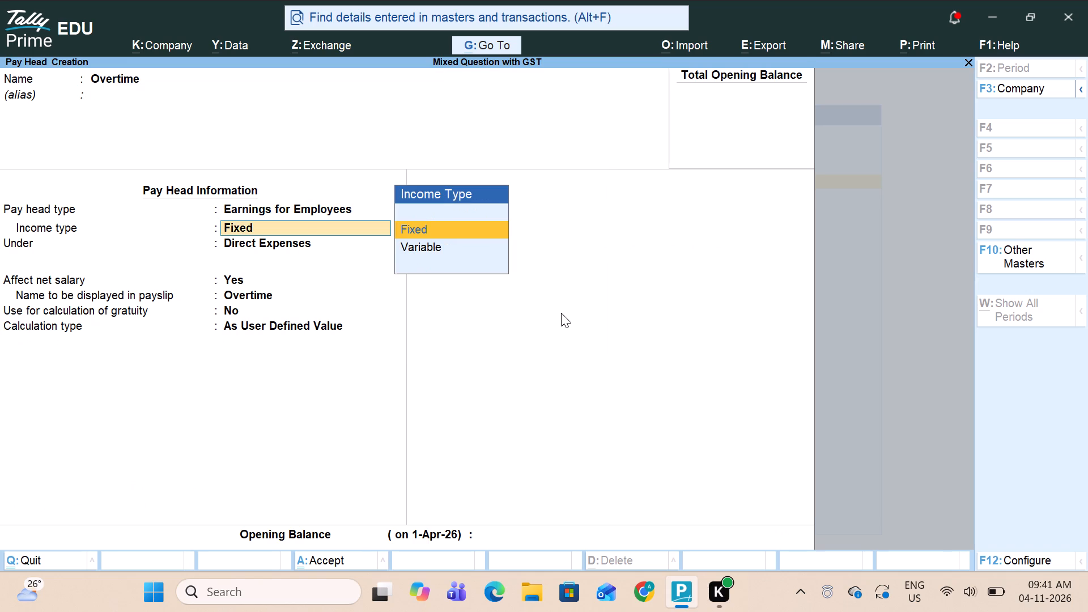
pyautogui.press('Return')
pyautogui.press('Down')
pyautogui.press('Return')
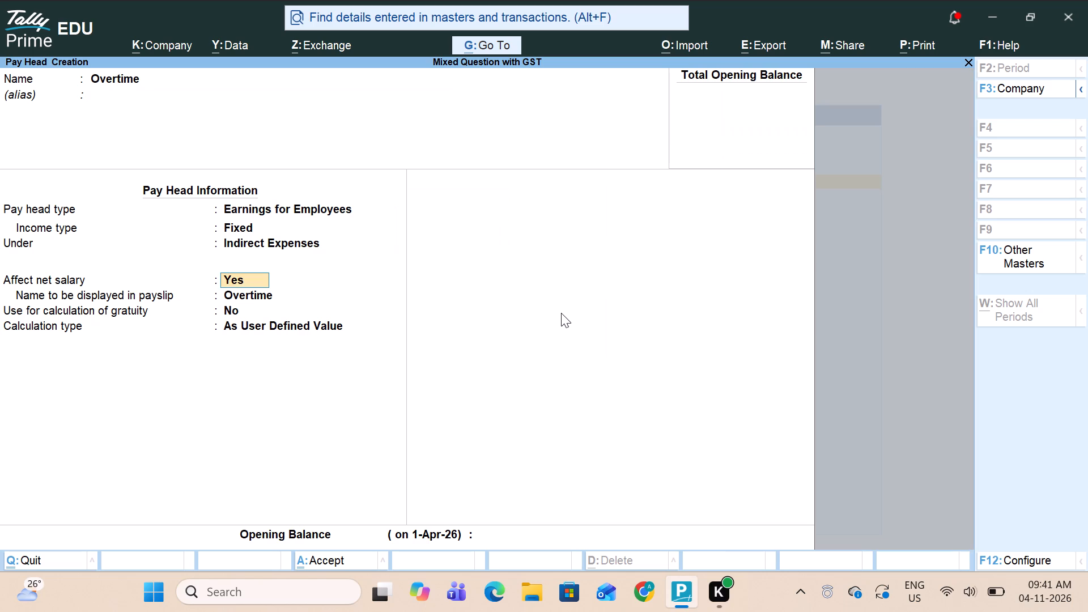
# Set Overtime to affect net salary, exclude gratuity, calculate On Production with production type Overtime and no rounding method, and save it.
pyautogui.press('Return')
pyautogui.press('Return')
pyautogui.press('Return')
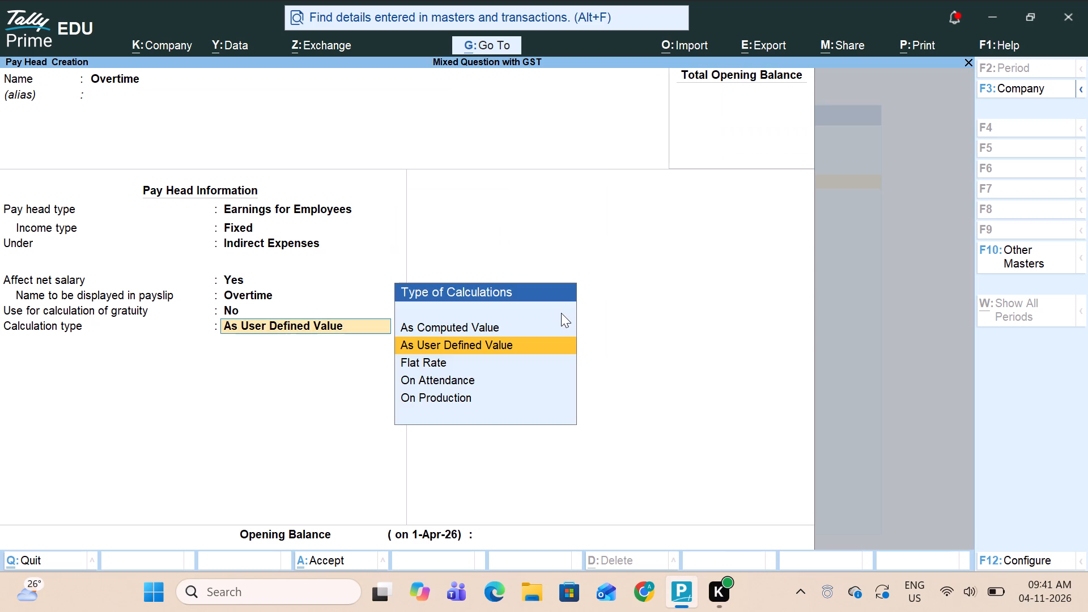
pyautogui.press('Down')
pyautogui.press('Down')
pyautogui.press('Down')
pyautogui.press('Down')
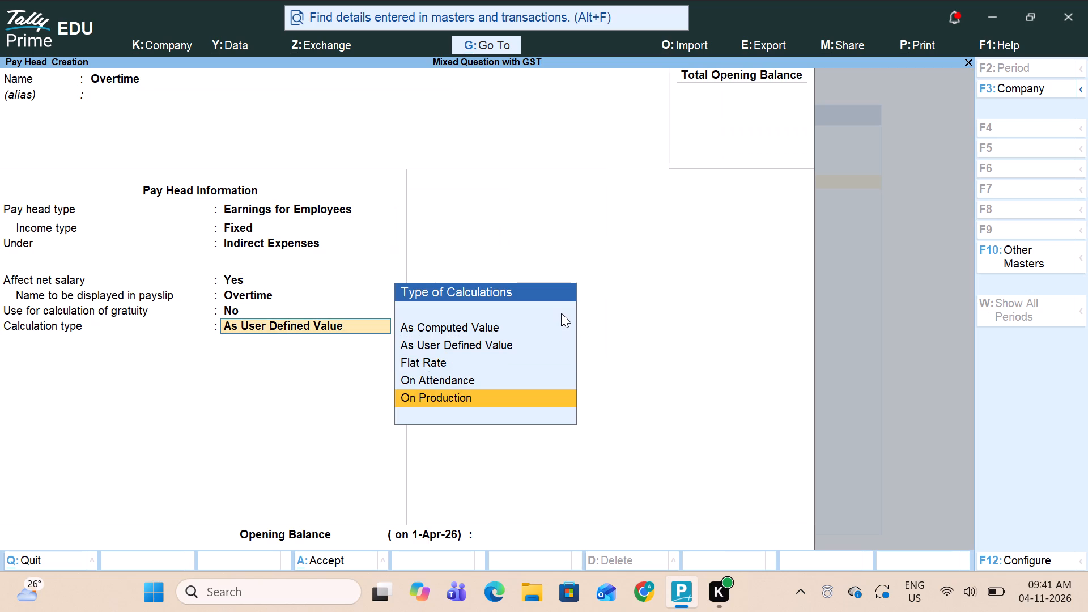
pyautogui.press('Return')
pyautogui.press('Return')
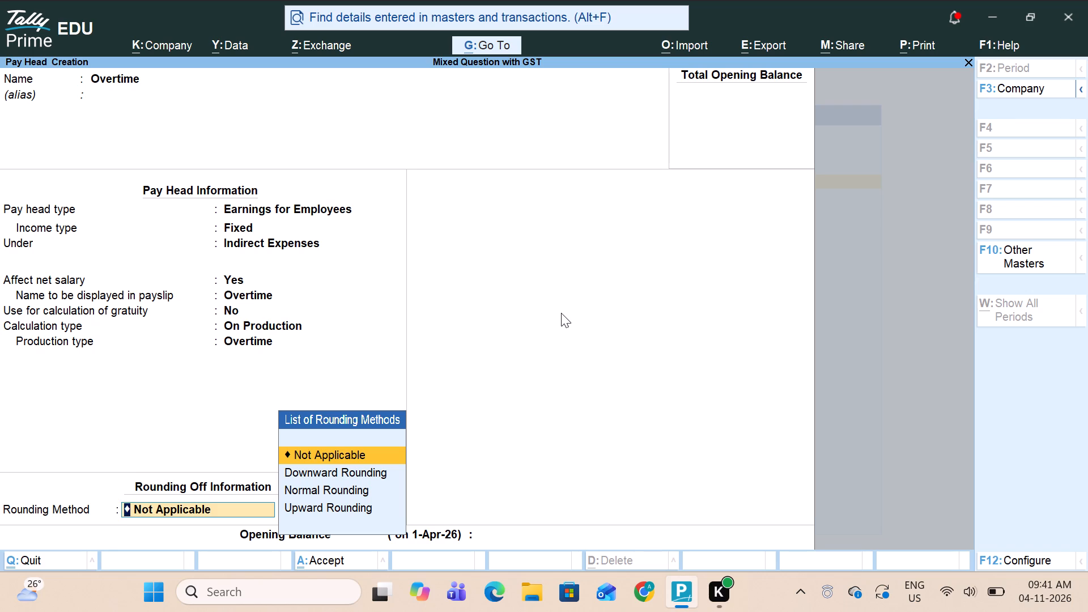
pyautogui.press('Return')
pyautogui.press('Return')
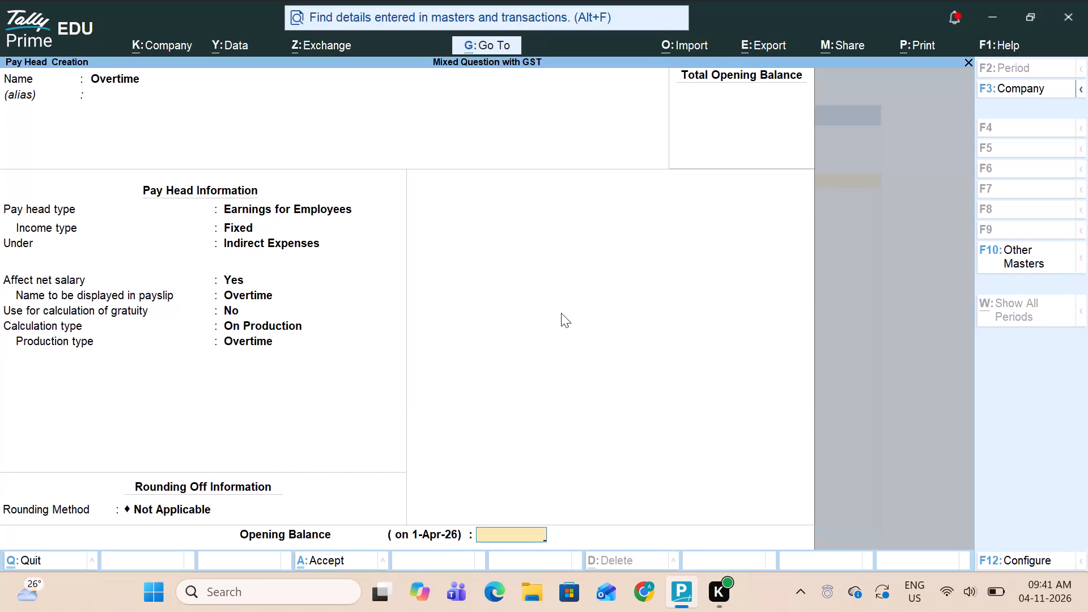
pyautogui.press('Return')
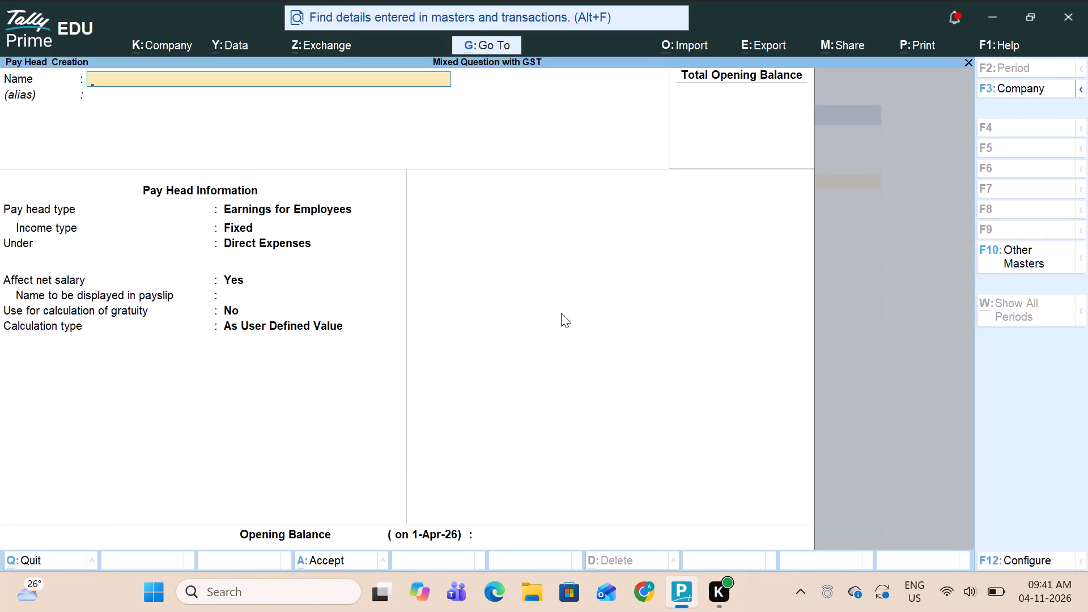
# Start a pay head named PF of type Deductions From Employees, under Current Liabilities.
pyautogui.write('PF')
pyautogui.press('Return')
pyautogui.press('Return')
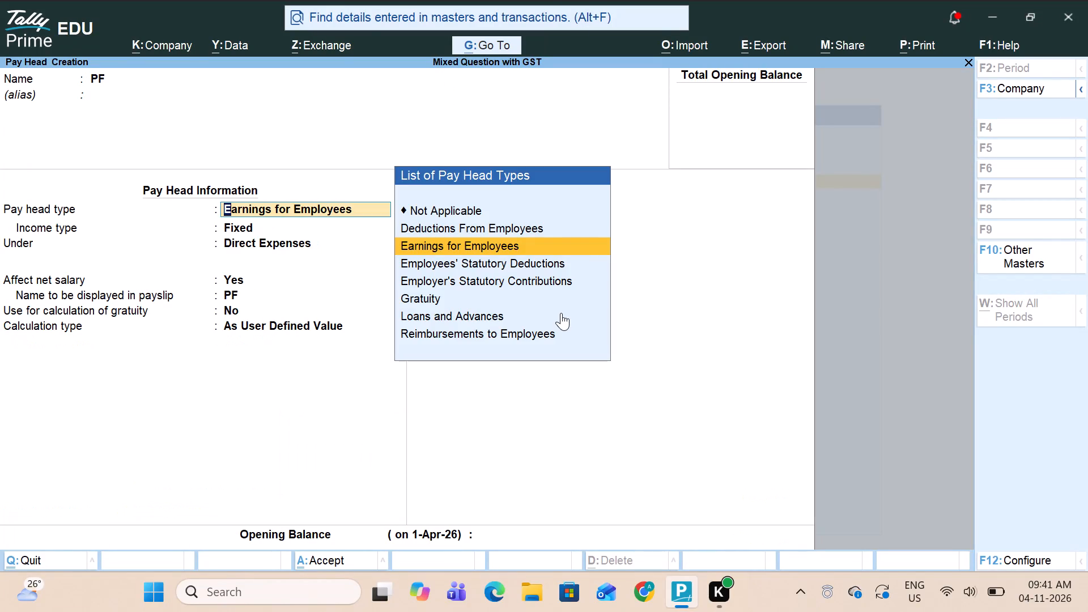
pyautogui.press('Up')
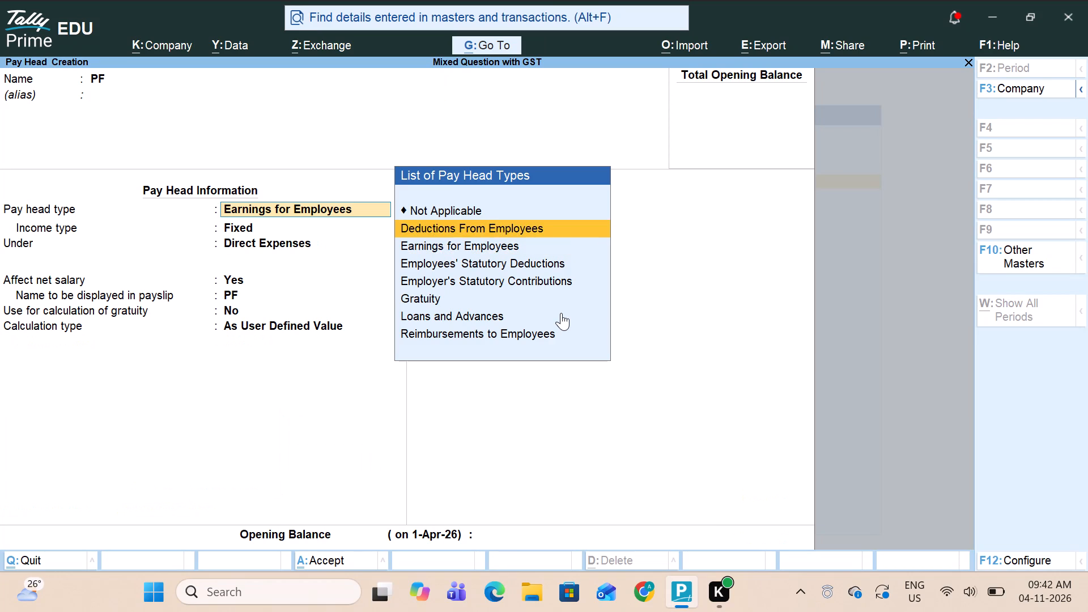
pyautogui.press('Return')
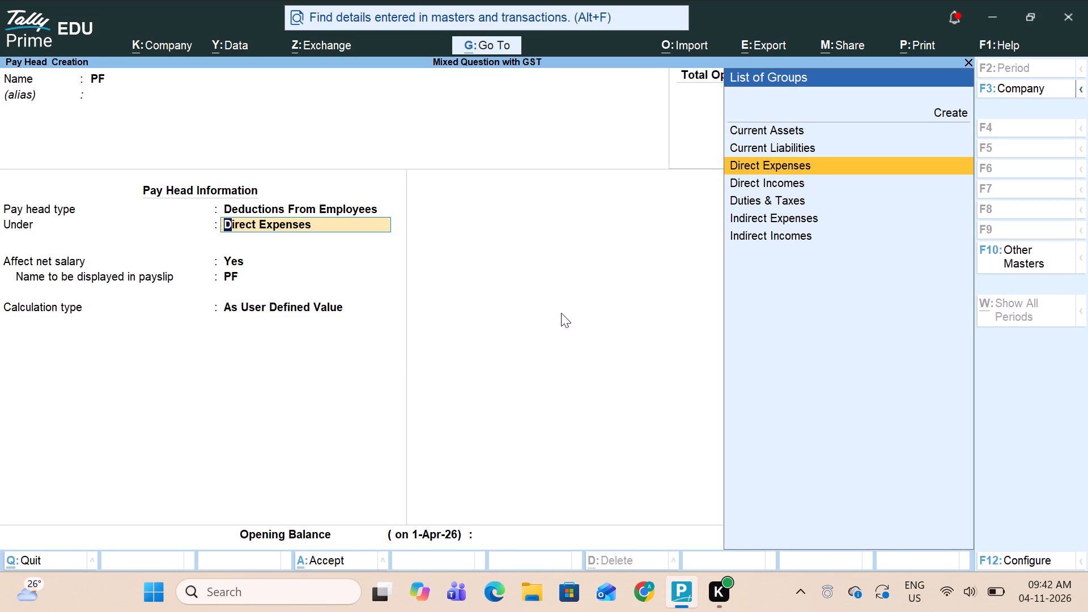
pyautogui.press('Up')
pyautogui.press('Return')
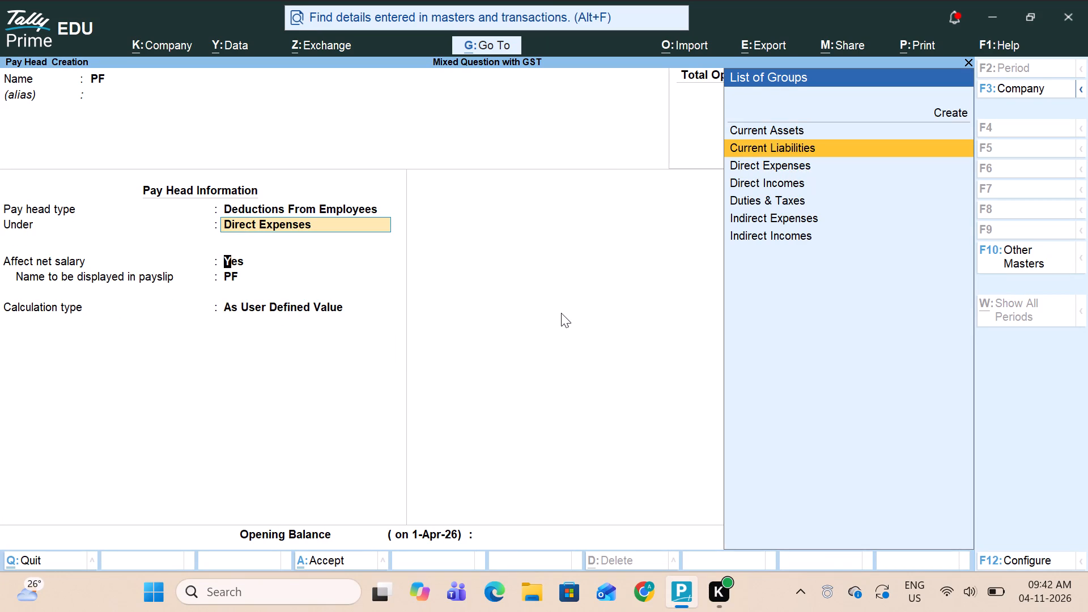
# Set PF to affect net salary, show as PF in the payslip, and calculate As Computed Value with Normal Rounding.
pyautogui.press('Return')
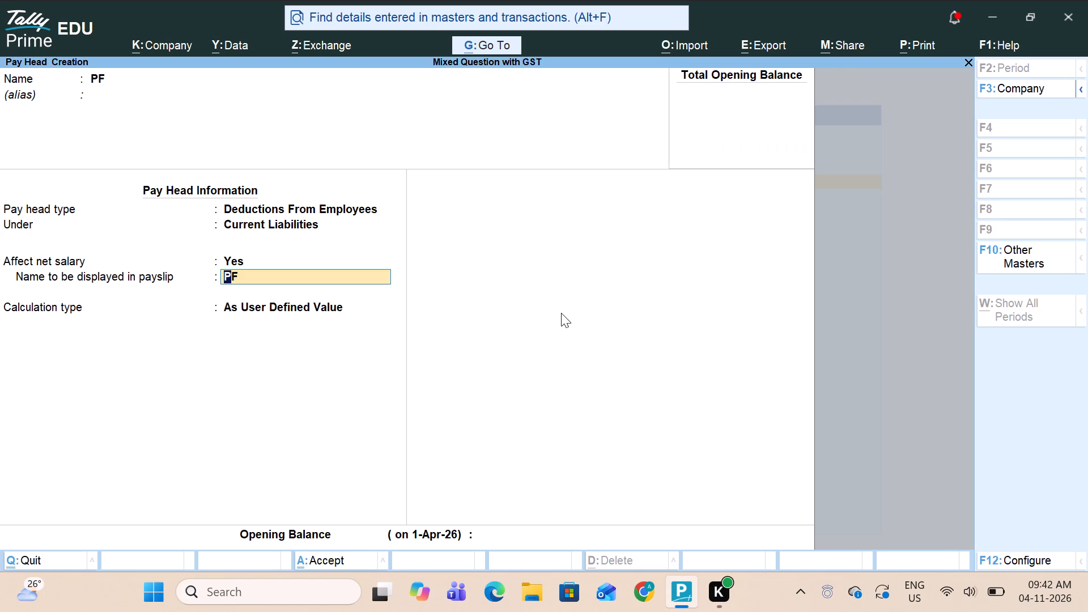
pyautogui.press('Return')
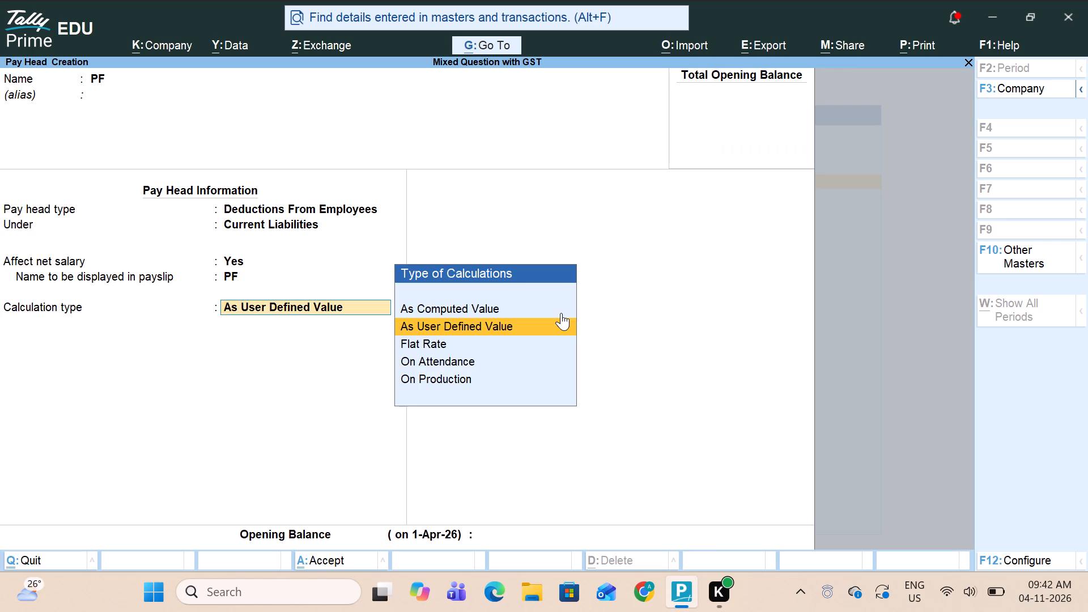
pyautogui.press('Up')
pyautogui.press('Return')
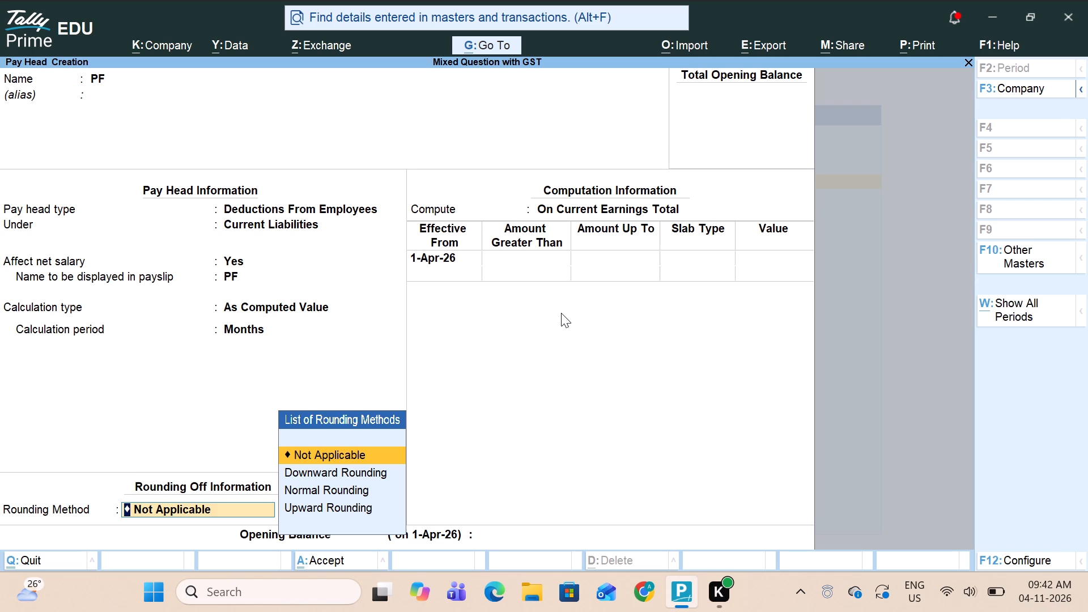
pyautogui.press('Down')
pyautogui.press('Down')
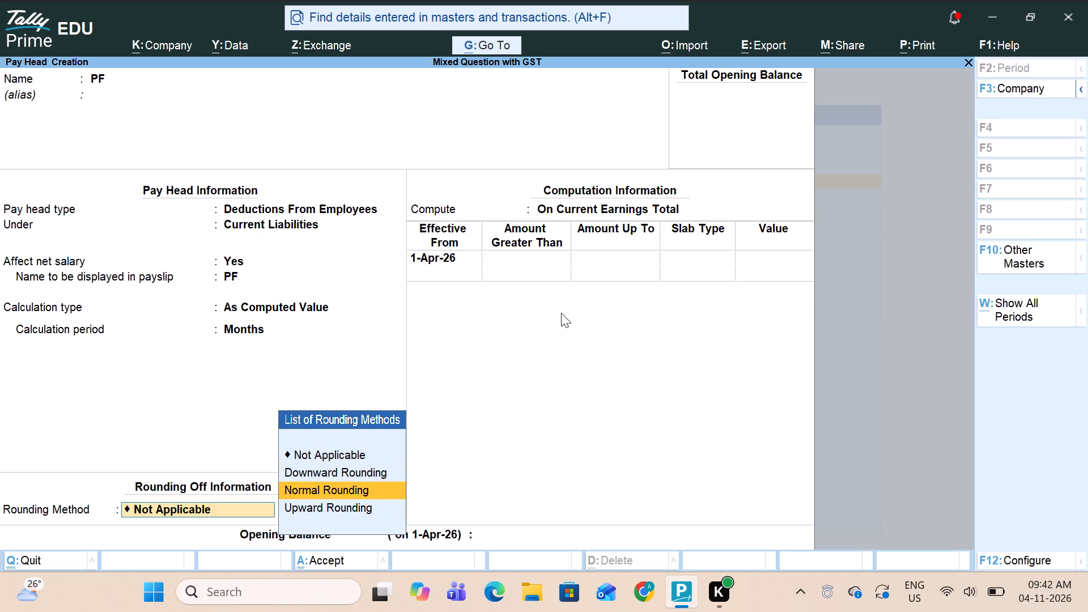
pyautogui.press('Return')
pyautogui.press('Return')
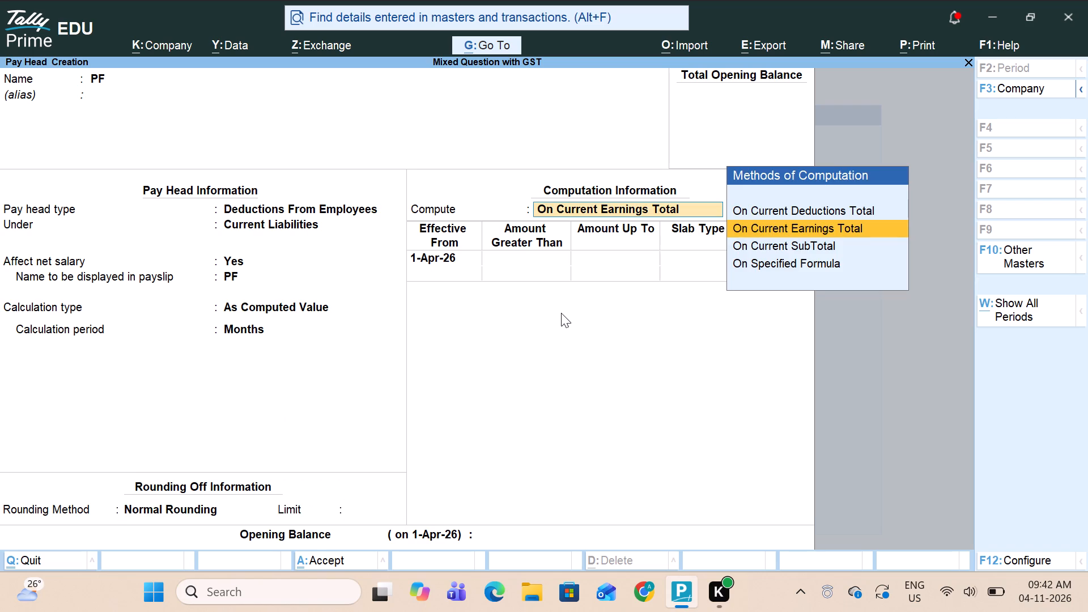
# Compute PF On Specified Formula, using Basic Salary as the only added pay head.
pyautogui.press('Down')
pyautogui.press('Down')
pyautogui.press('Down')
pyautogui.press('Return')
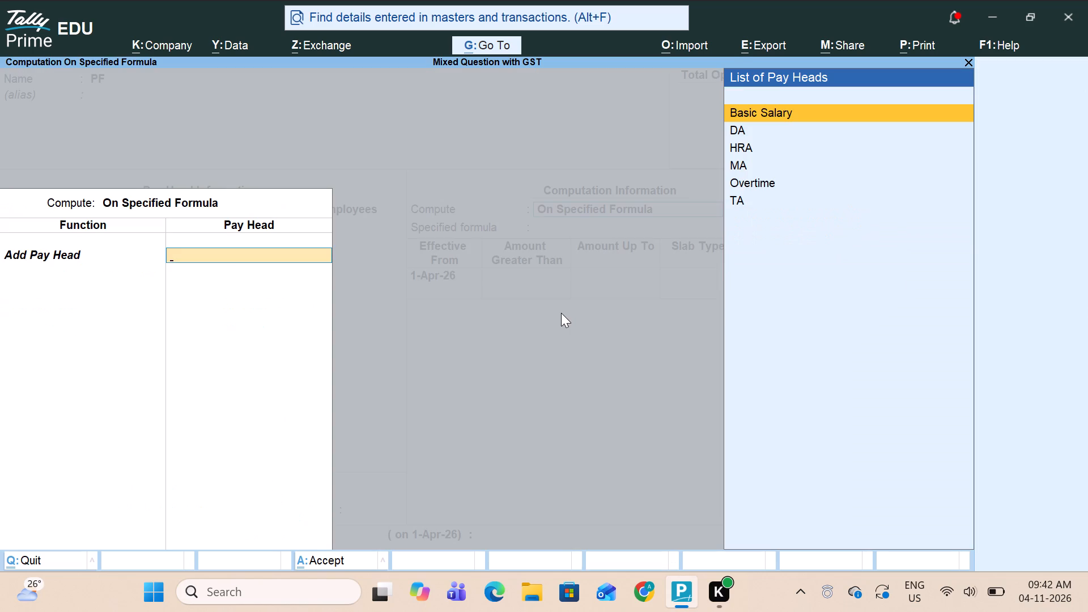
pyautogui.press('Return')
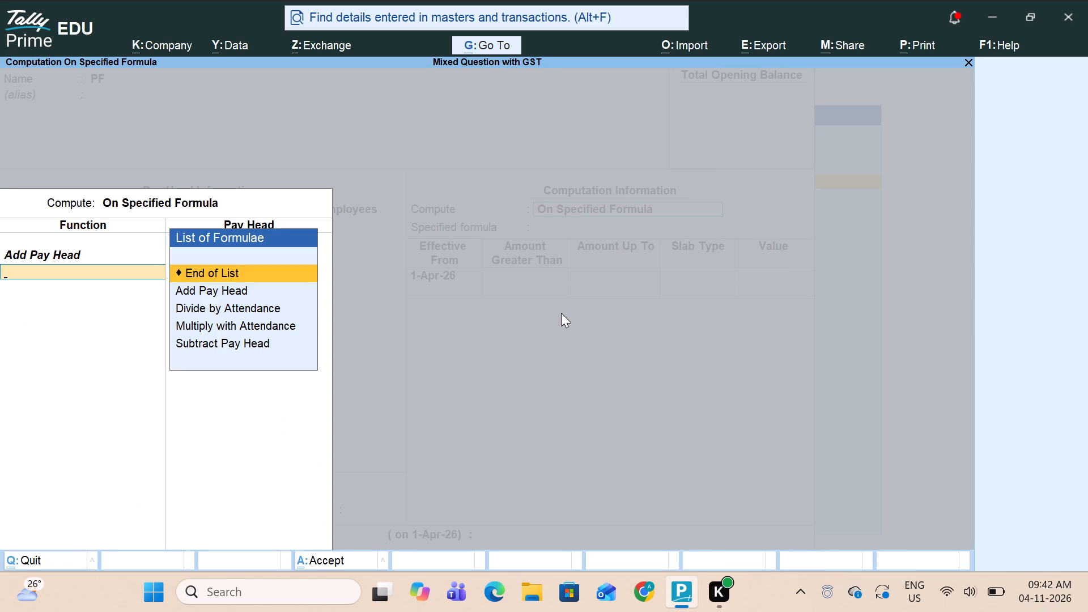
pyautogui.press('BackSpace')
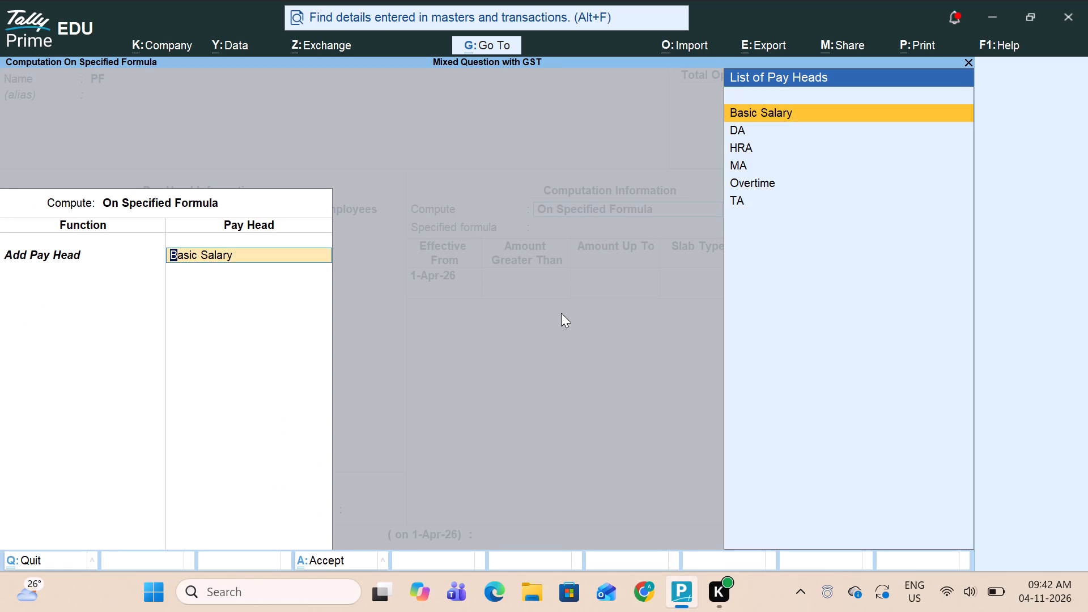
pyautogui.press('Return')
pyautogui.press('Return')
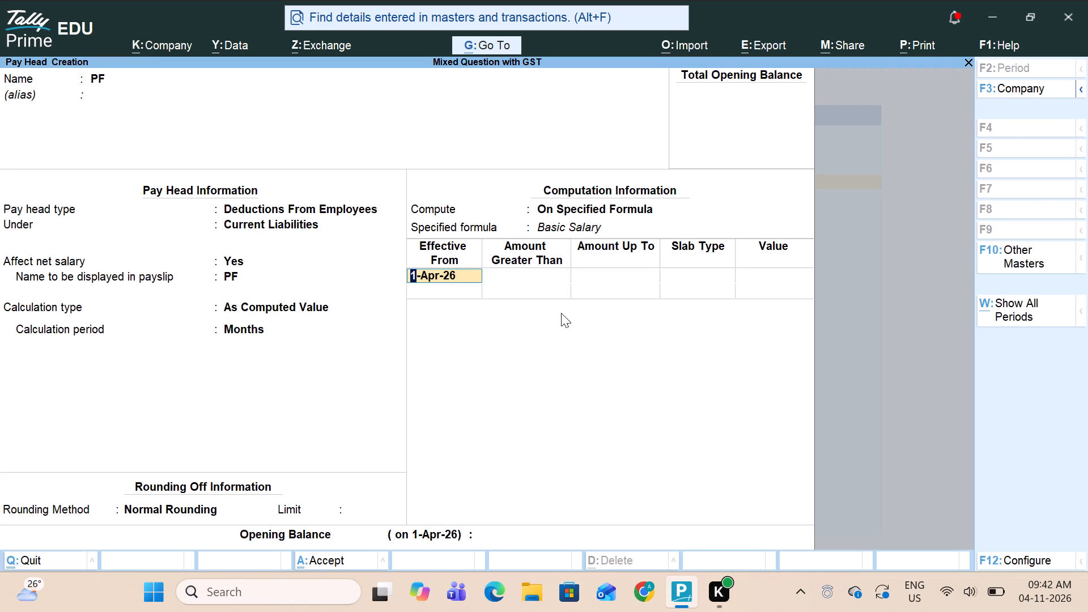
# Give PF a first slab effective 1-Apr-26 up to 20,000, of type Percentage with value 10%.
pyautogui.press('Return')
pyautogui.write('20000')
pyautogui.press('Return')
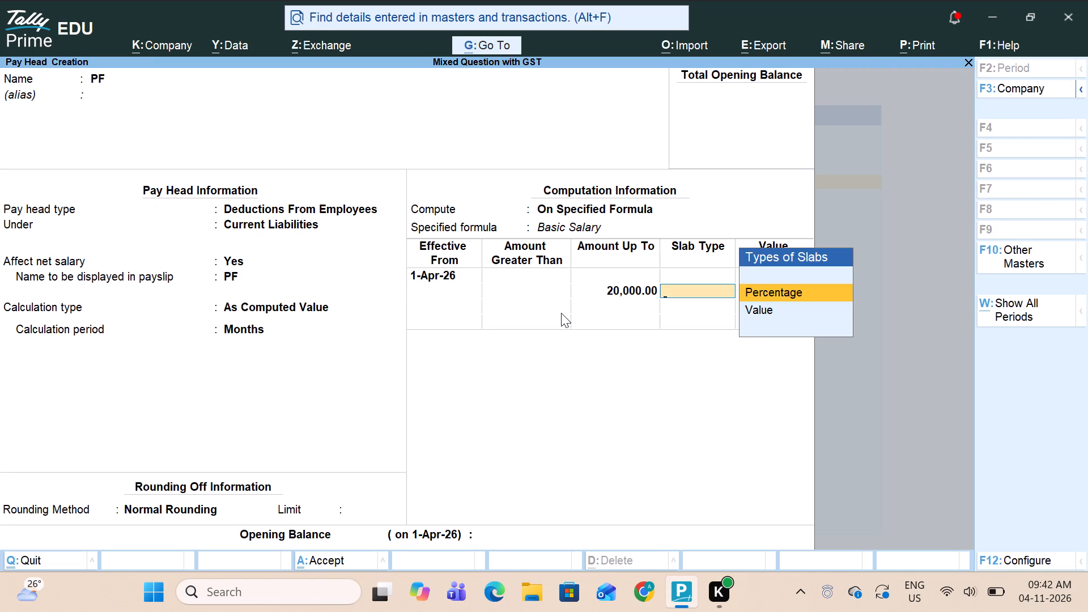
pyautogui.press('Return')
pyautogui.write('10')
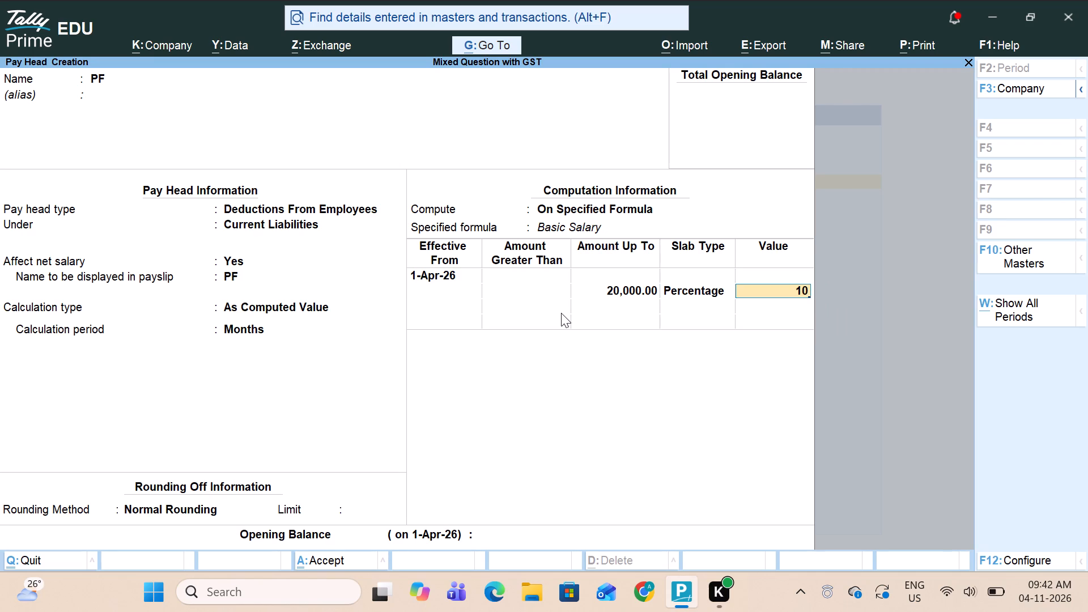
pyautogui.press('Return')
# Add a PF slab for amounts above 20,000, of type Percentage with value 12%, and save the pay head.
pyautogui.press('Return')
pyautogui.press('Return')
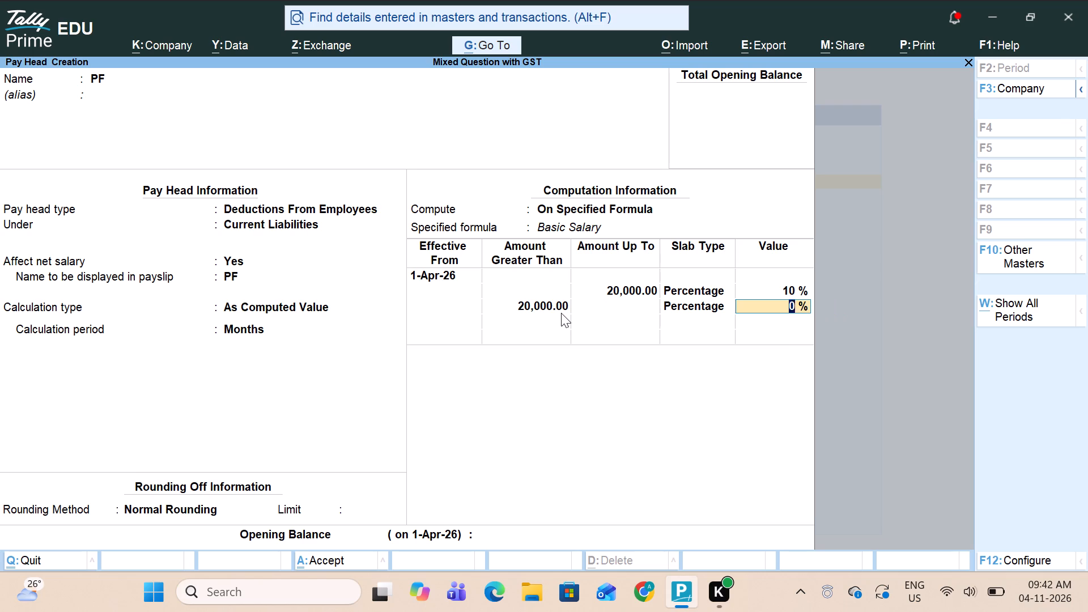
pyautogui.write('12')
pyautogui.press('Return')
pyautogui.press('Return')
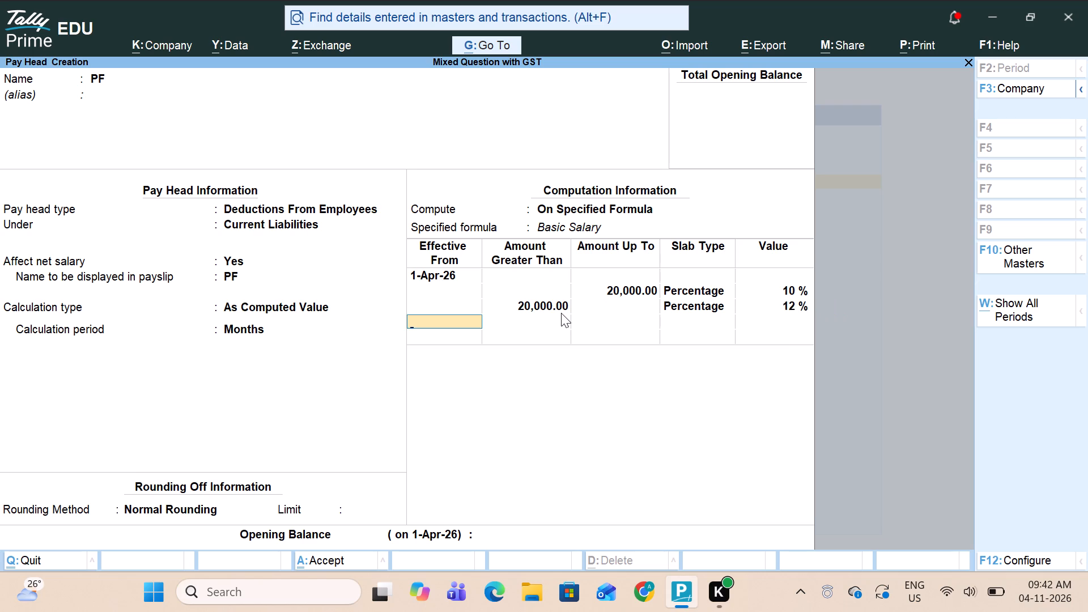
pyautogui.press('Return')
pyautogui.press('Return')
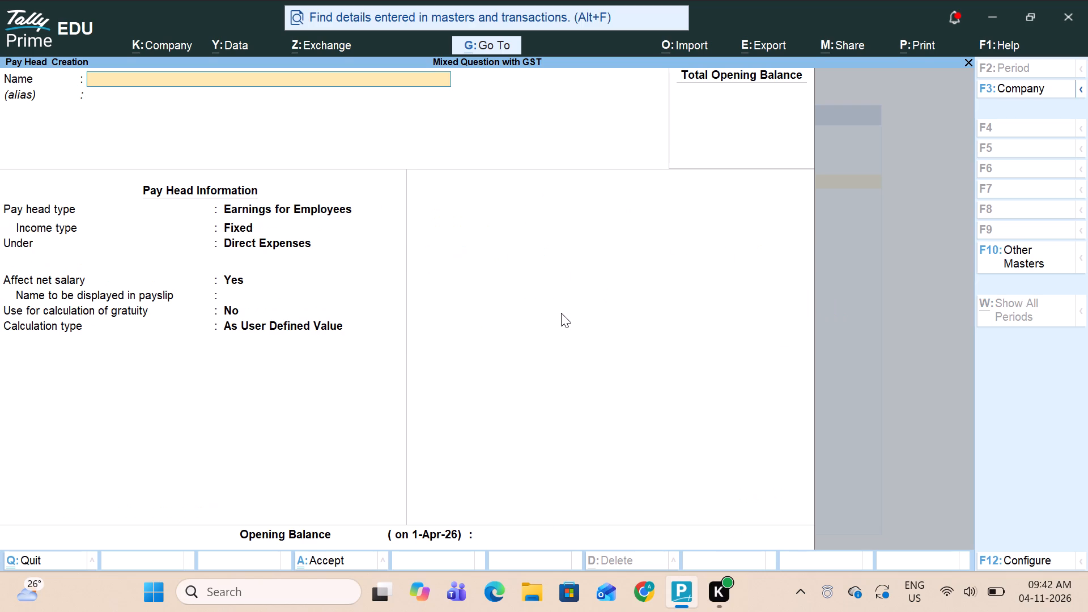
# Start a pay head named Salary Payable without an alias.
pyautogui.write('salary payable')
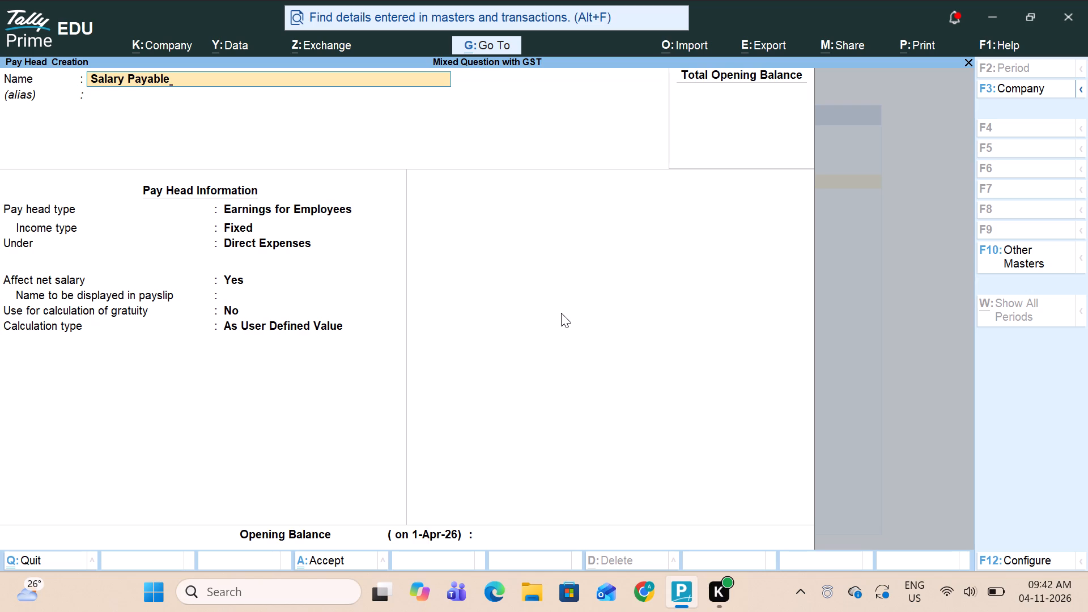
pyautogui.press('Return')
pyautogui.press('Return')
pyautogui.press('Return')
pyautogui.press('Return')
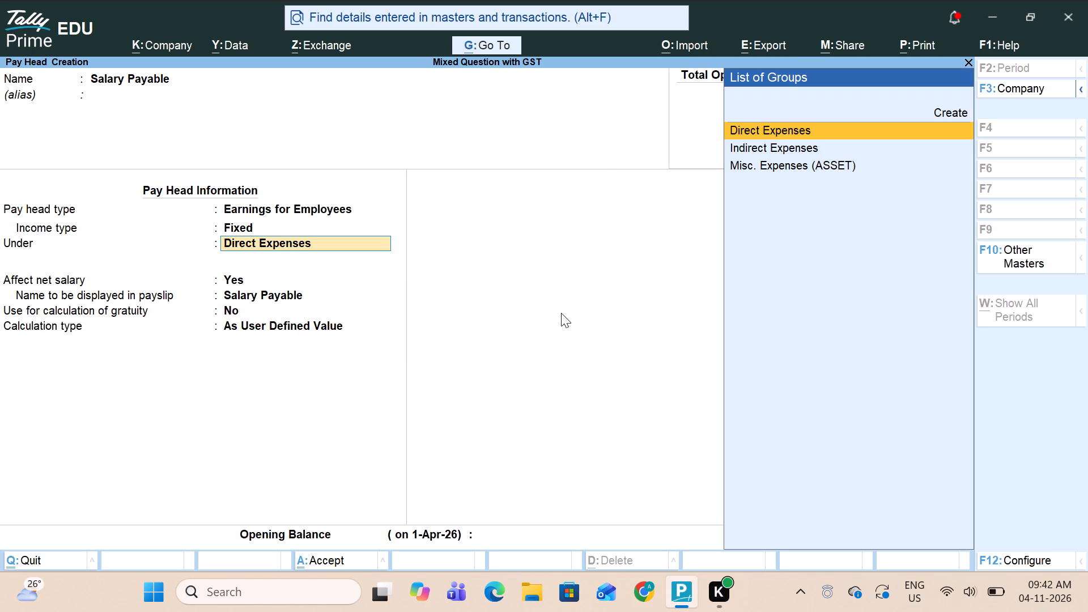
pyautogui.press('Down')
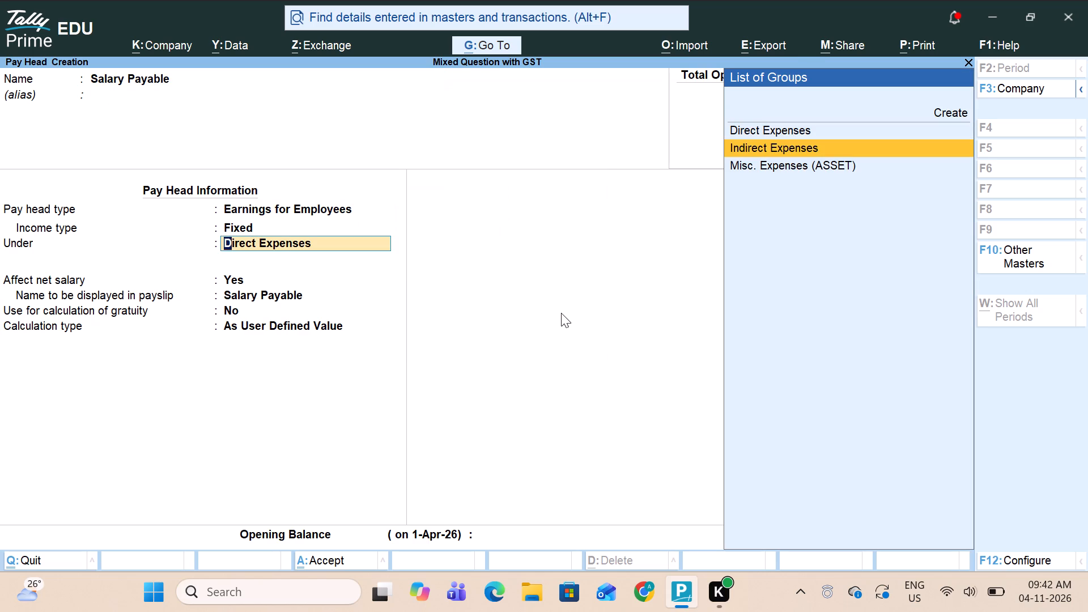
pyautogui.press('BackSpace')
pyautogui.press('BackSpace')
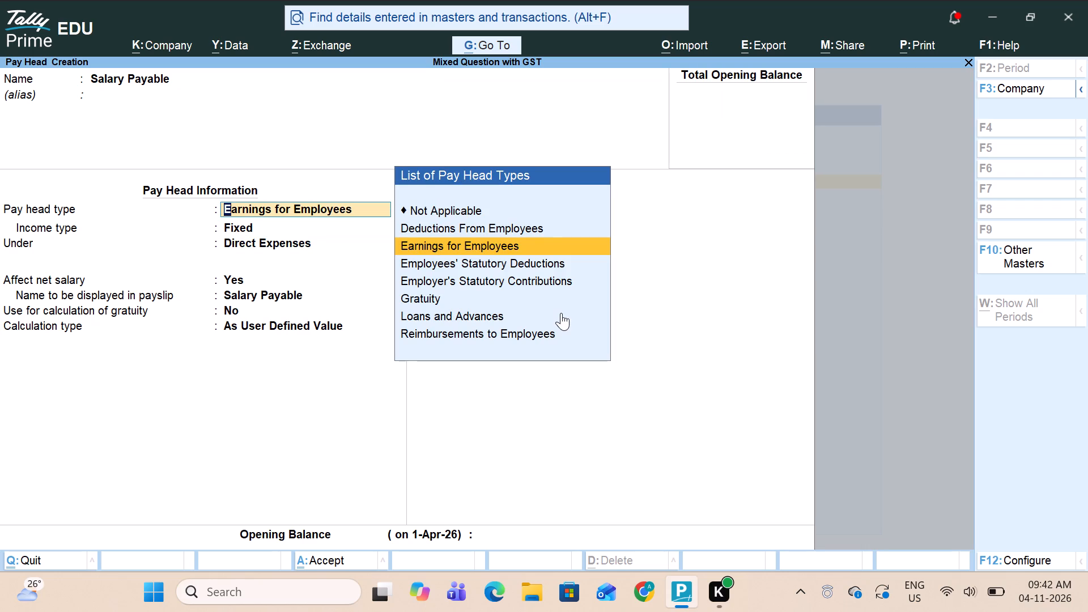
# Set the Salary Payable pay head type to Not Applicable, place it under Current Liabilities, and save it.
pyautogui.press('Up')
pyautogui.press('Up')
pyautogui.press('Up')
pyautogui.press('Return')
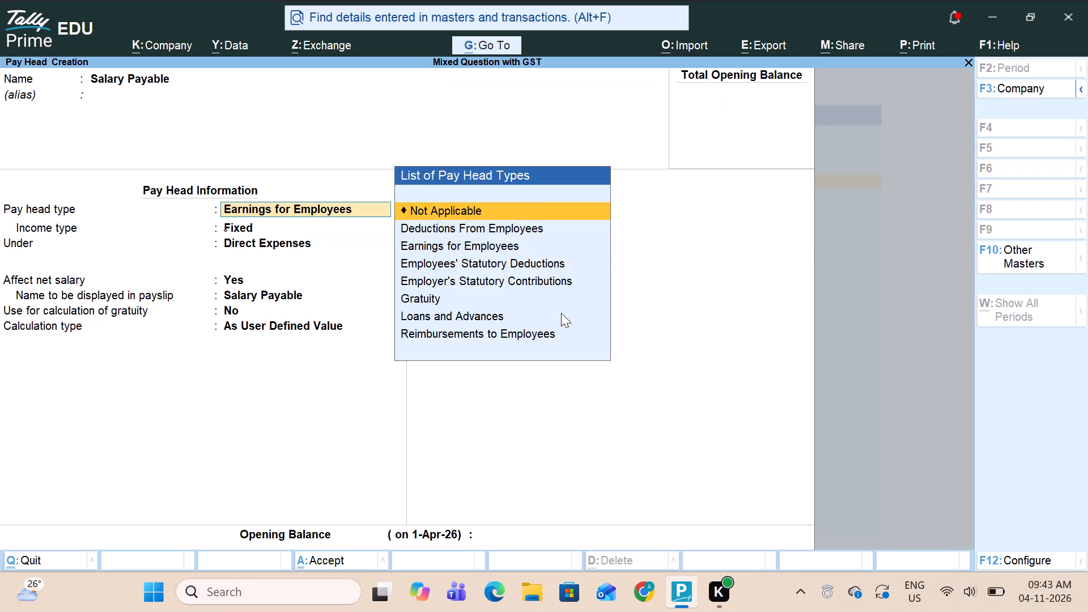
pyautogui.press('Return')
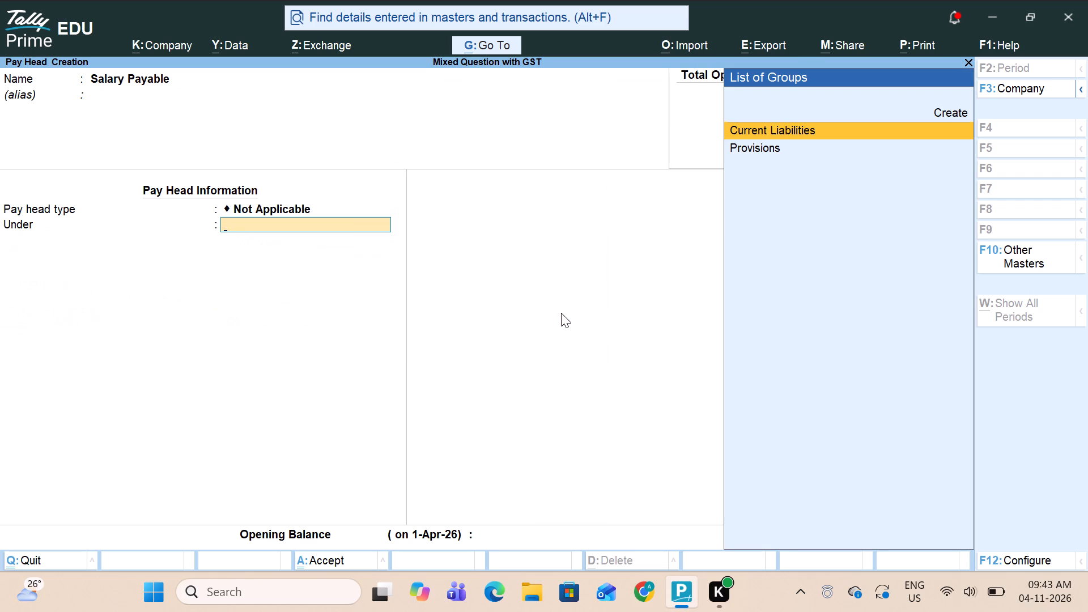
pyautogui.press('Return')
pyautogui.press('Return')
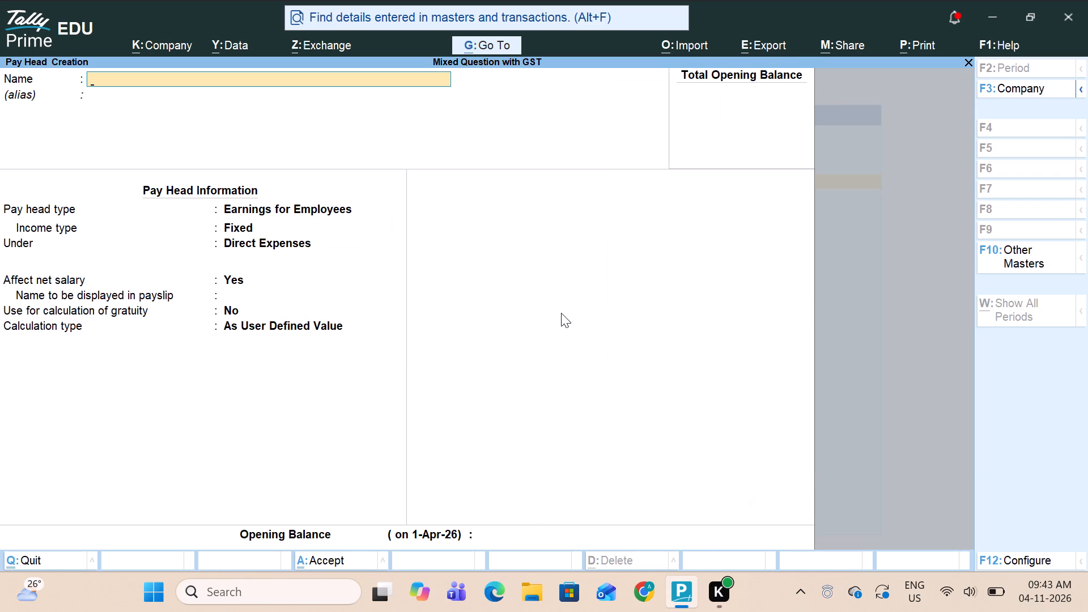
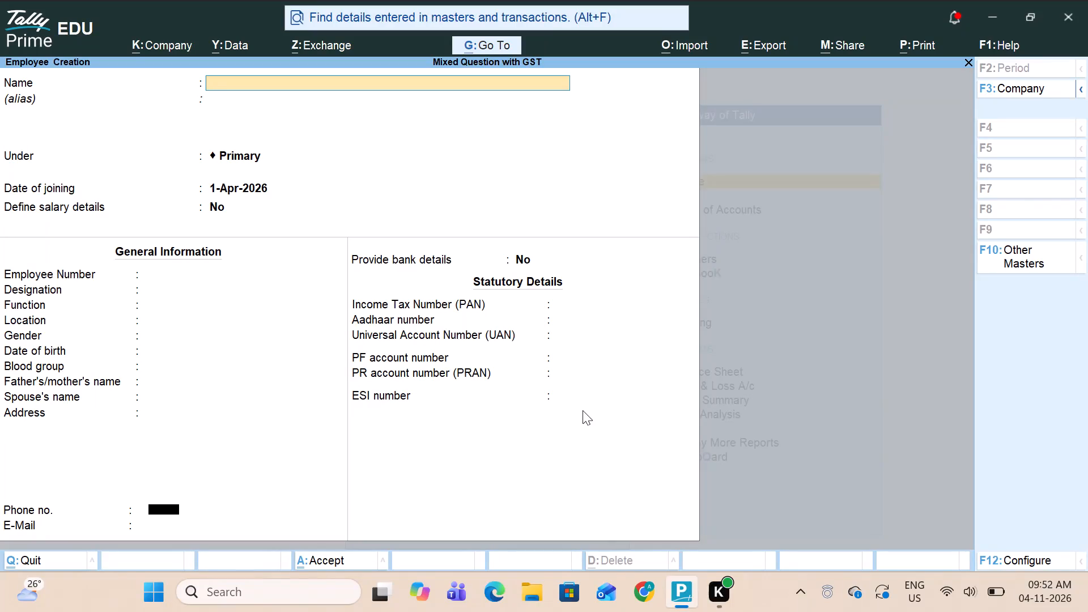
# Enter the employee's name in the new employee master and leave the alias blank.
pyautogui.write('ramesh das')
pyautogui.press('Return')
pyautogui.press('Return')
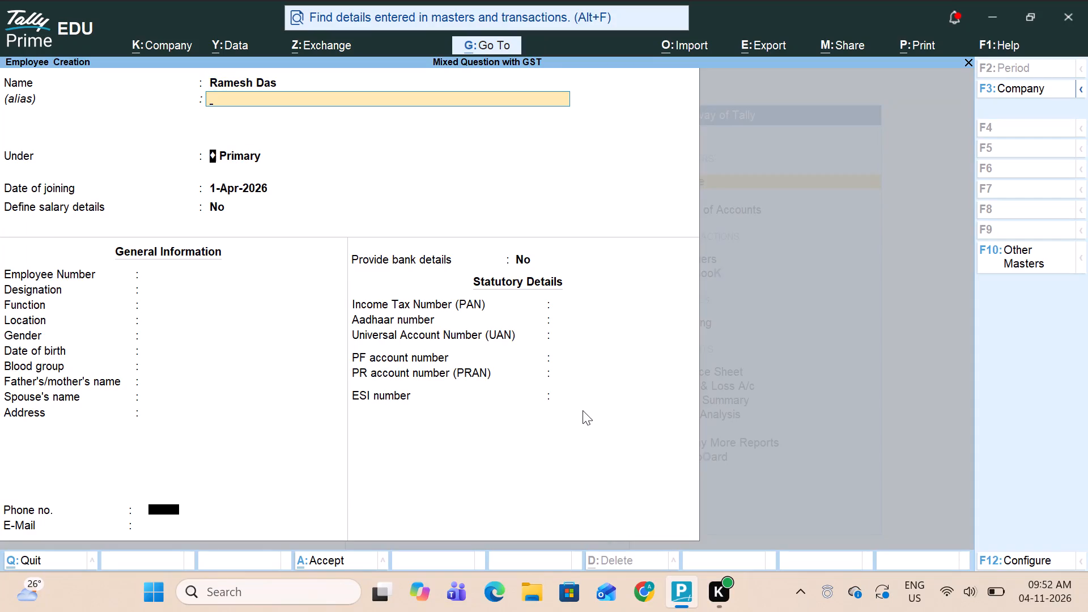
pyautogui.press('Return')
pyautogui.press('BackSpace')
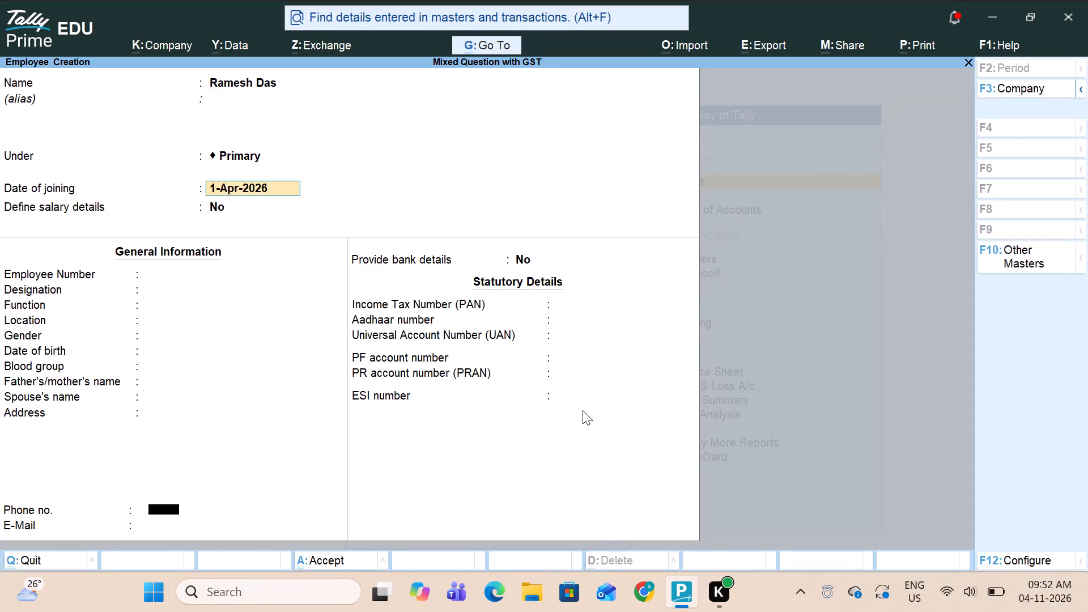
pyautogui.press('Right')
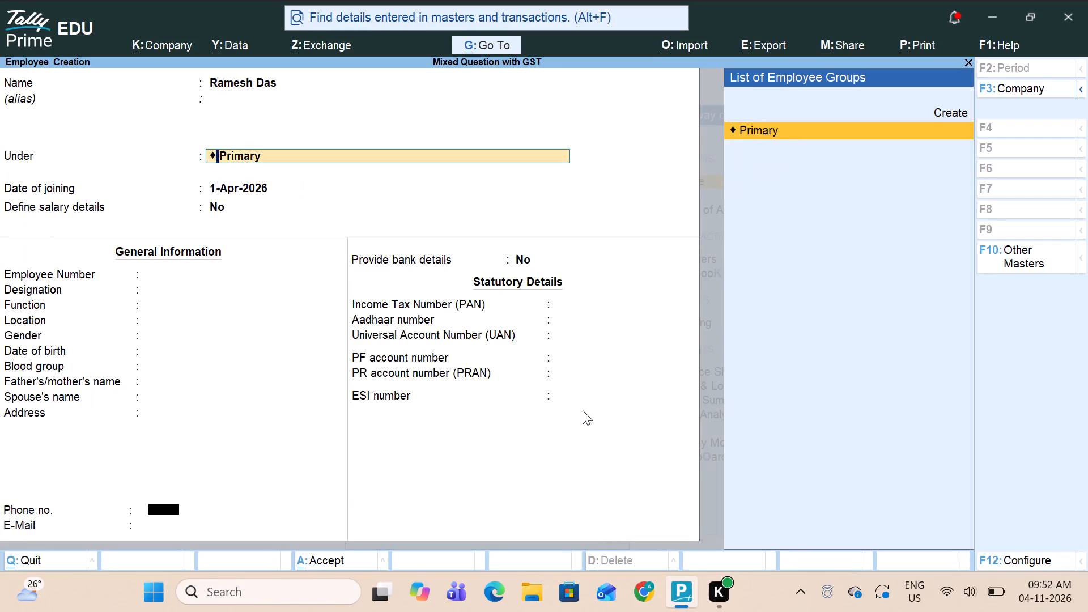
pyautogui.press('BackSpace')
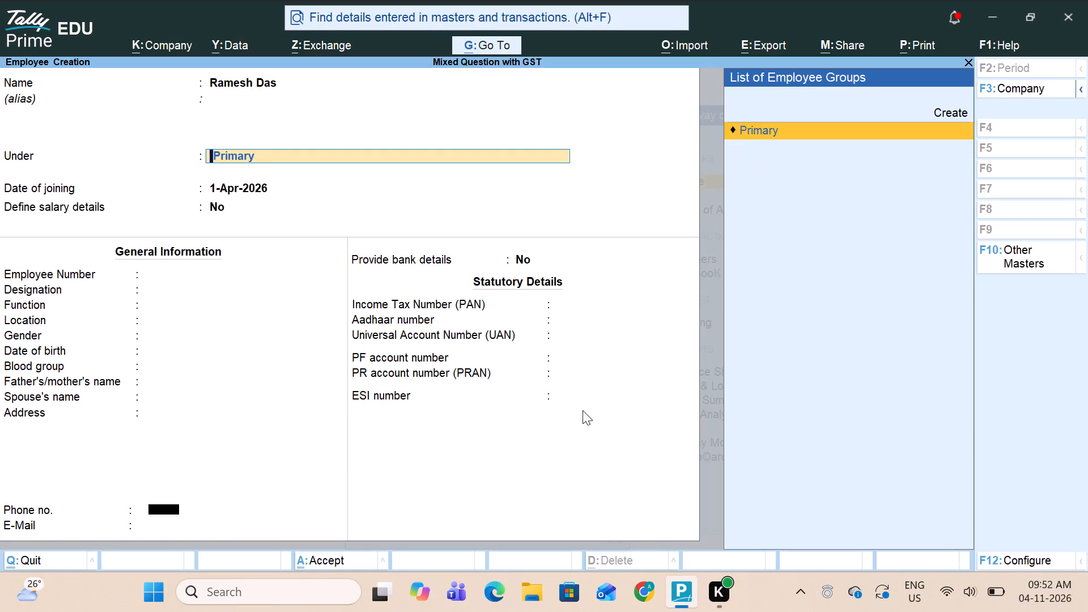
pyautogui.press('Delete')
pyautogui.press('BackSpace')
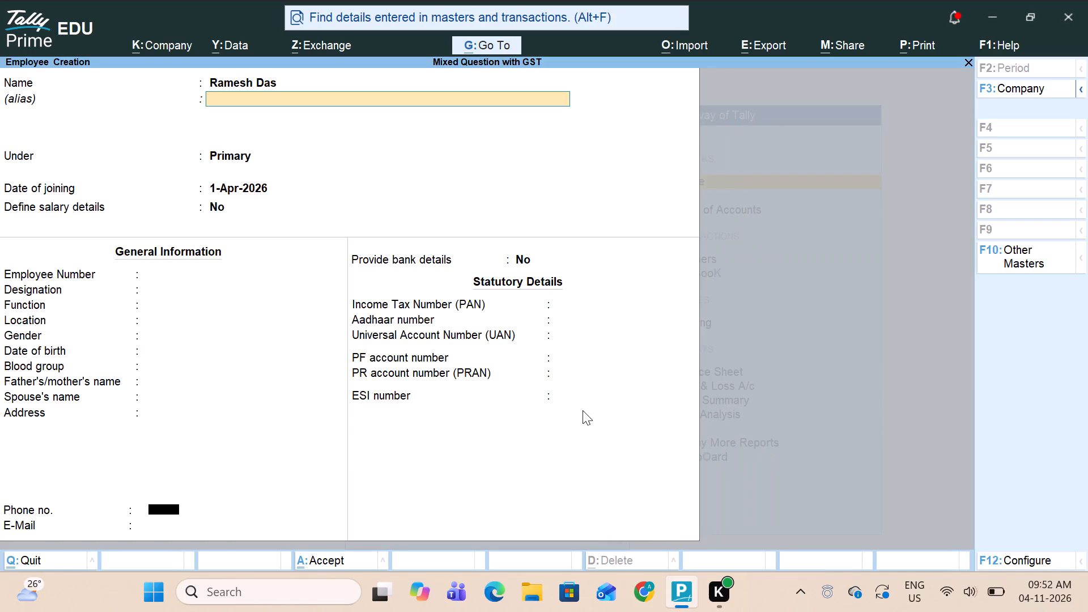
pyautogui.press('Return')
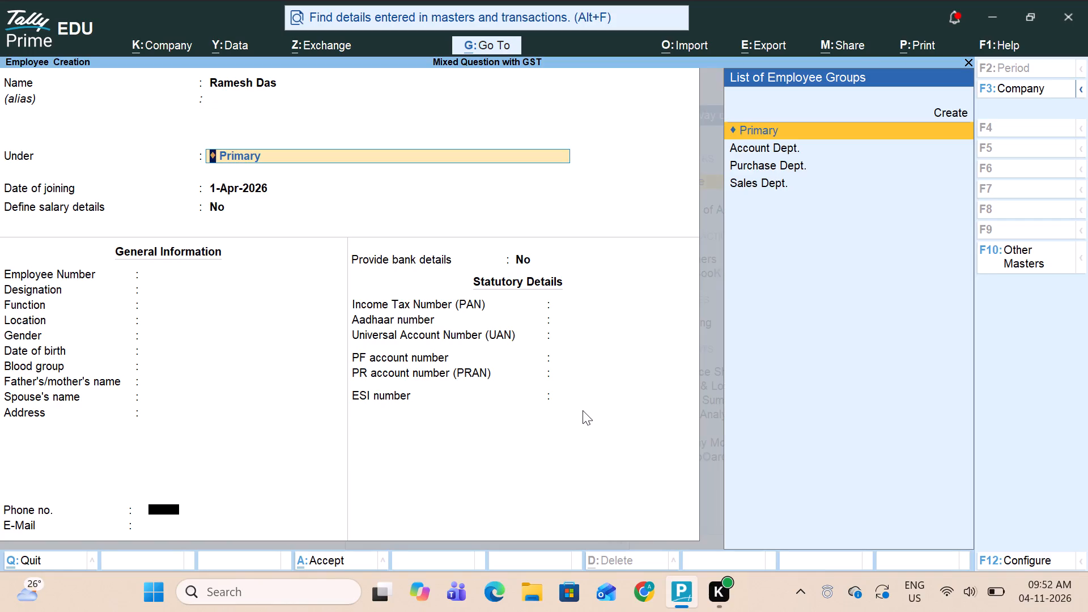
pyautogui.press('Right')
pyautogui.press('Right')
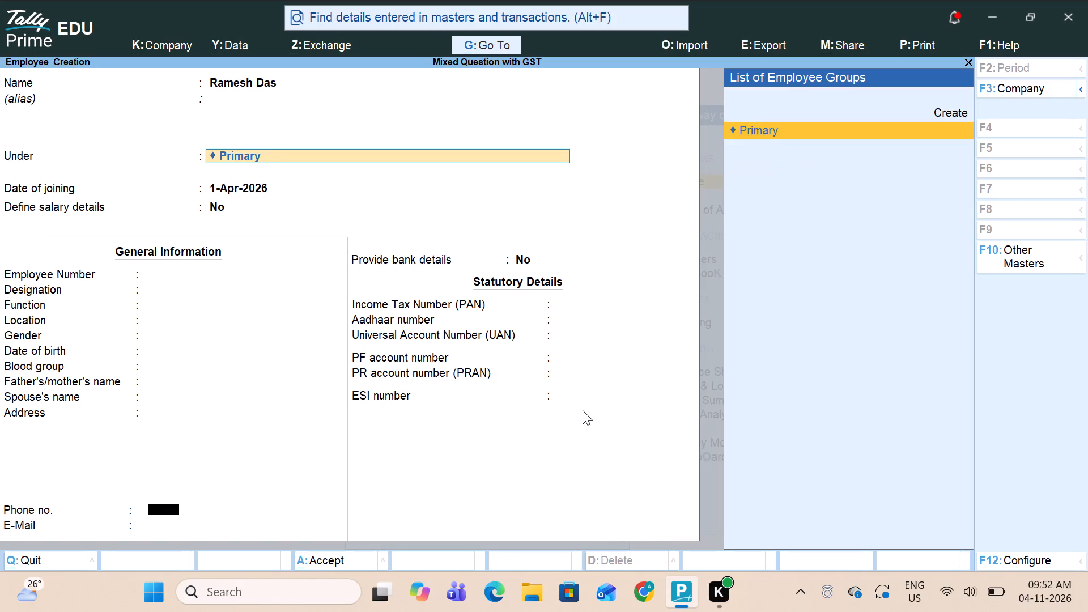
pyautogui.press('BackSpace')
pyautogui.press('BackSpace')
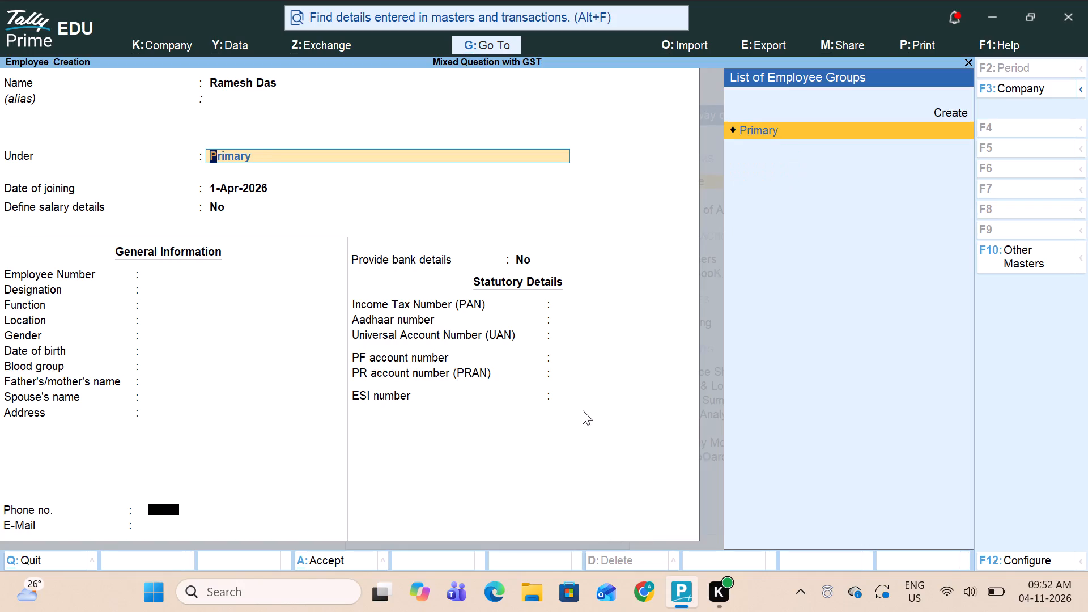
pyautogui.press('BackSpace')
# Place the employee under Sales Dept. and keep the date of joining as 1-Apr-2026.
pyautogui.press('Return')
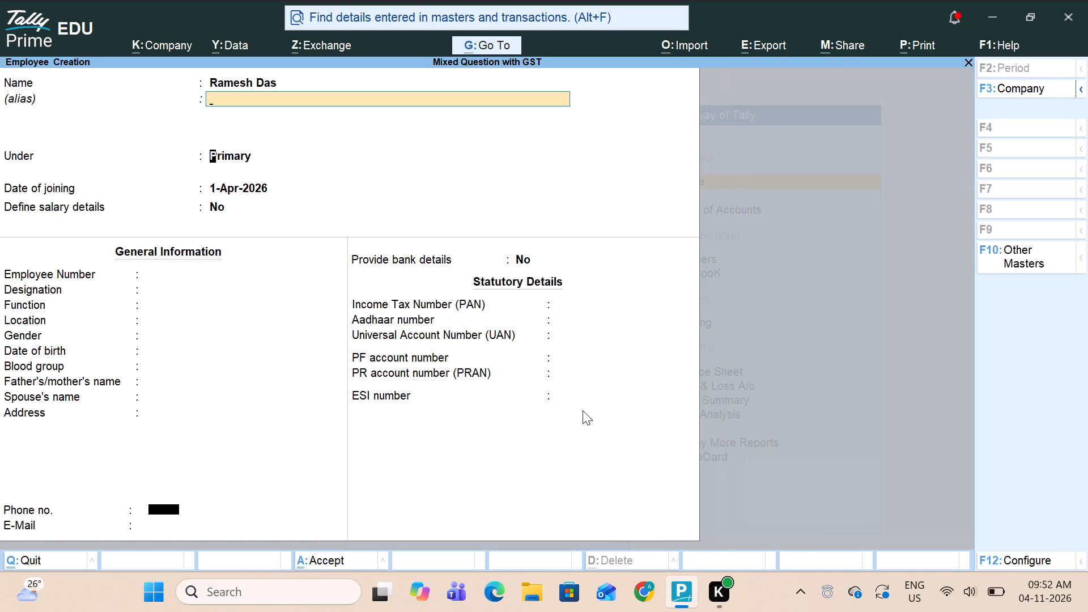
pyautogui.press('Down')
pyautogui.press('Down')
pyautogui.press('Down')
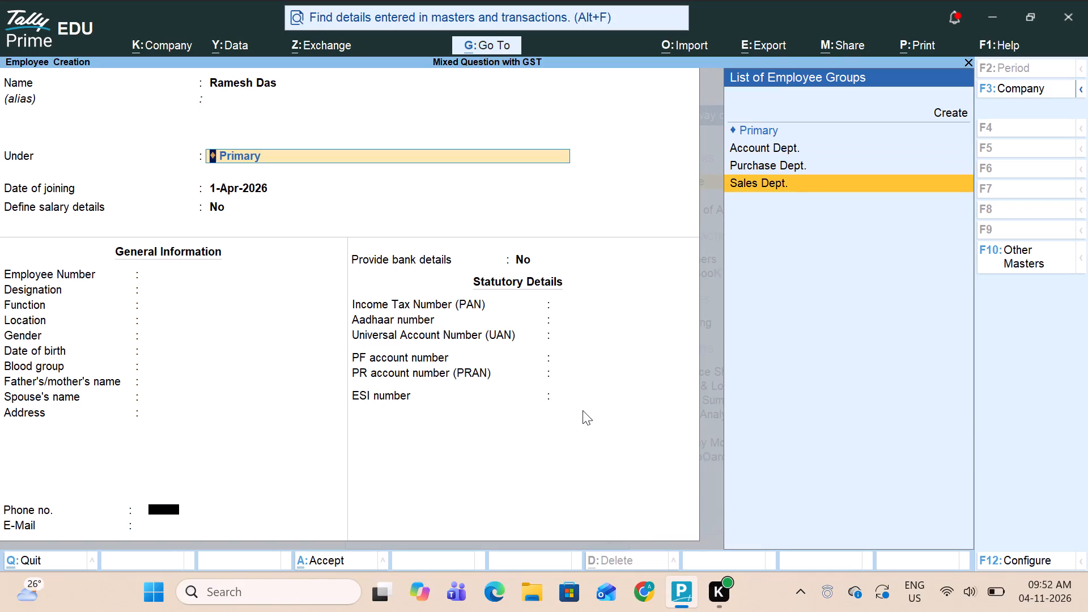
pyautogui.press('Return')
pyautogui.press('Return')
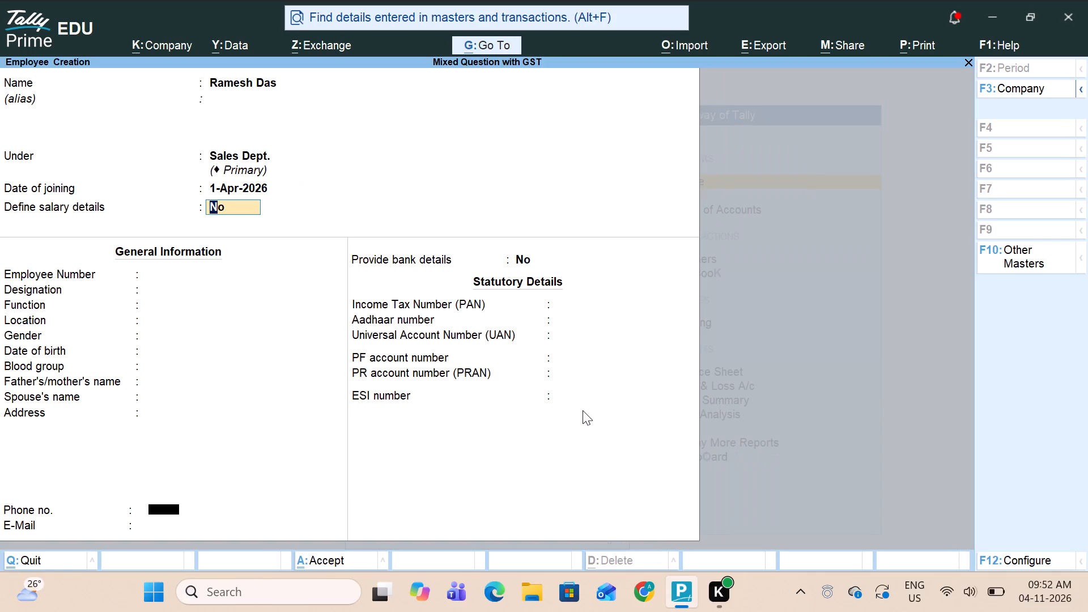
# Enable salary details for the employee and add the Basic Salary and Overtime pay heads effective 1-Apr-26, with no Overtime rate.
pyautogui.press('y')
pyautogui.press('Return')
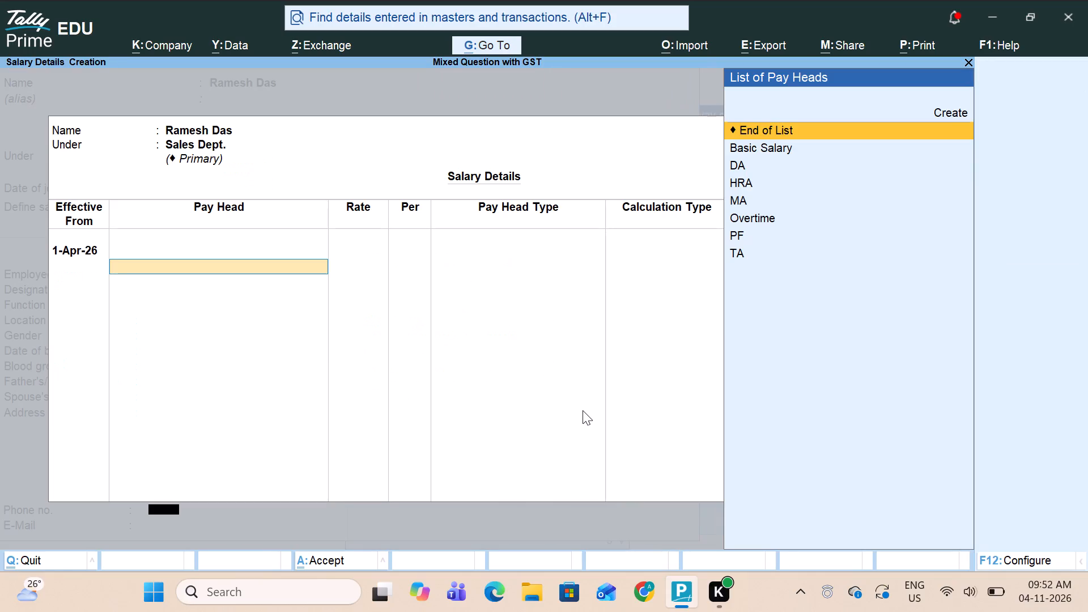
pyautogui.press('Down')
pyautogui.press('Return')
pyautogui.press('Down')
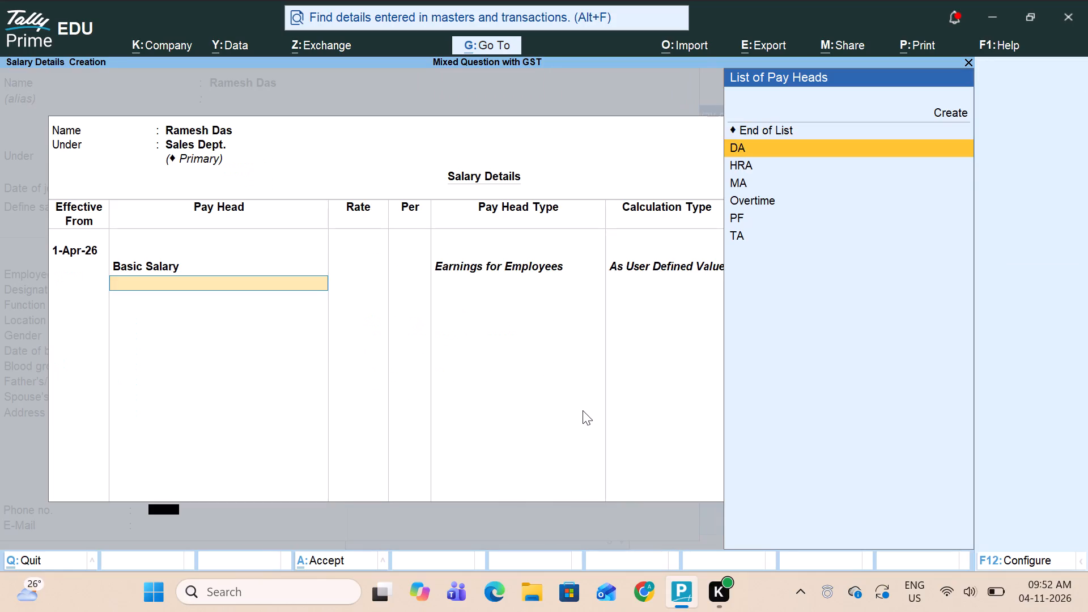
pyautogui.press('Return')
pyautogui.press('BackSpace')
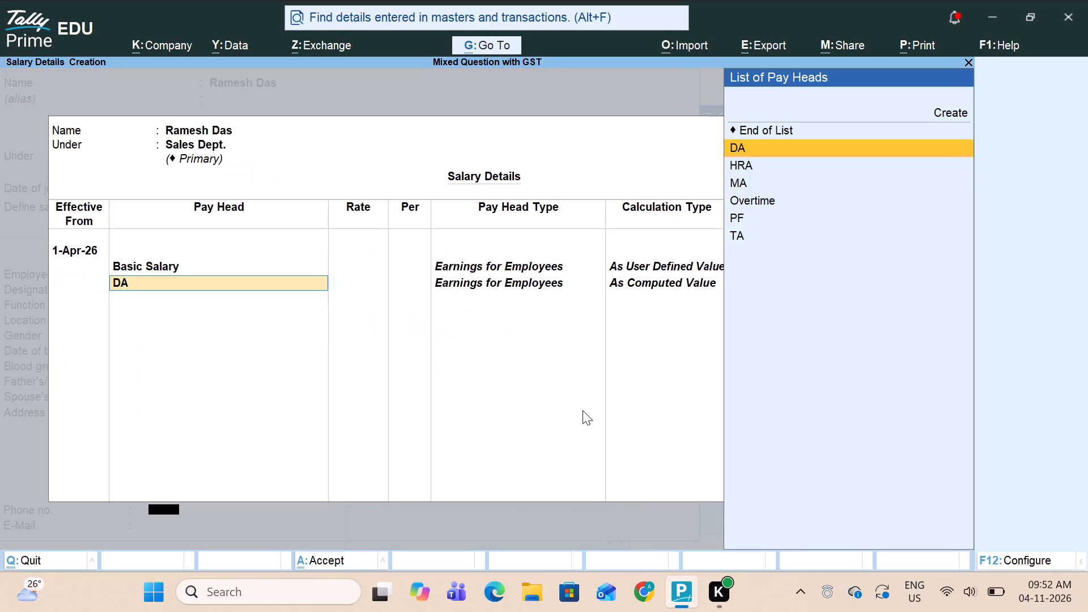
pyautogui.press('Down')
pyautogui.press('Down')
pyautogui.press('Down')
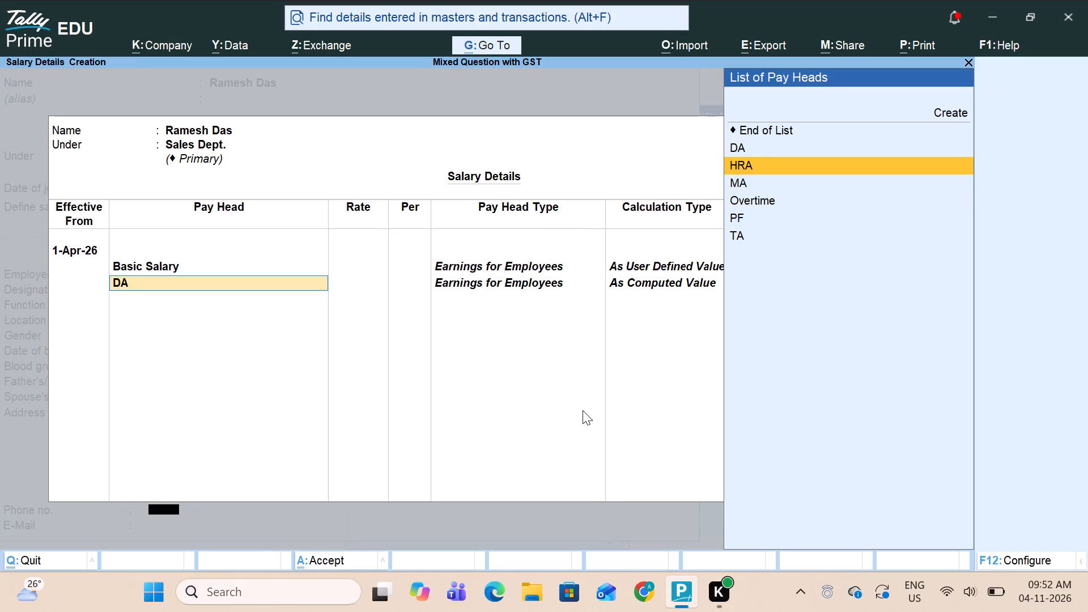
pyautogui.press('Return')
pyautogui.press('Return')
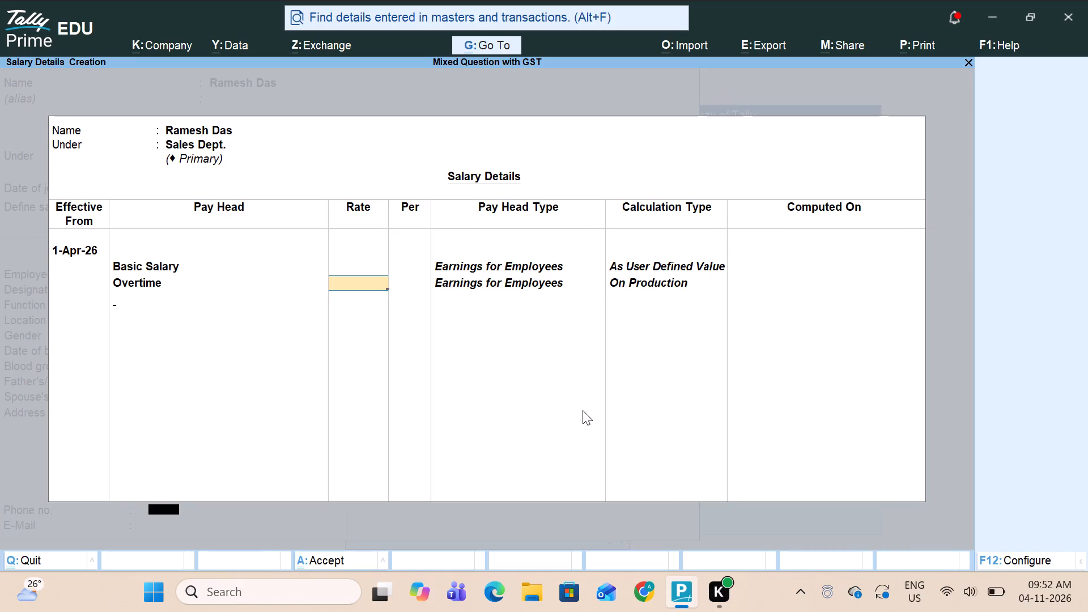
# Add the DA, HRA, MA, TA and PF pay heads in that order and finish the salary details.
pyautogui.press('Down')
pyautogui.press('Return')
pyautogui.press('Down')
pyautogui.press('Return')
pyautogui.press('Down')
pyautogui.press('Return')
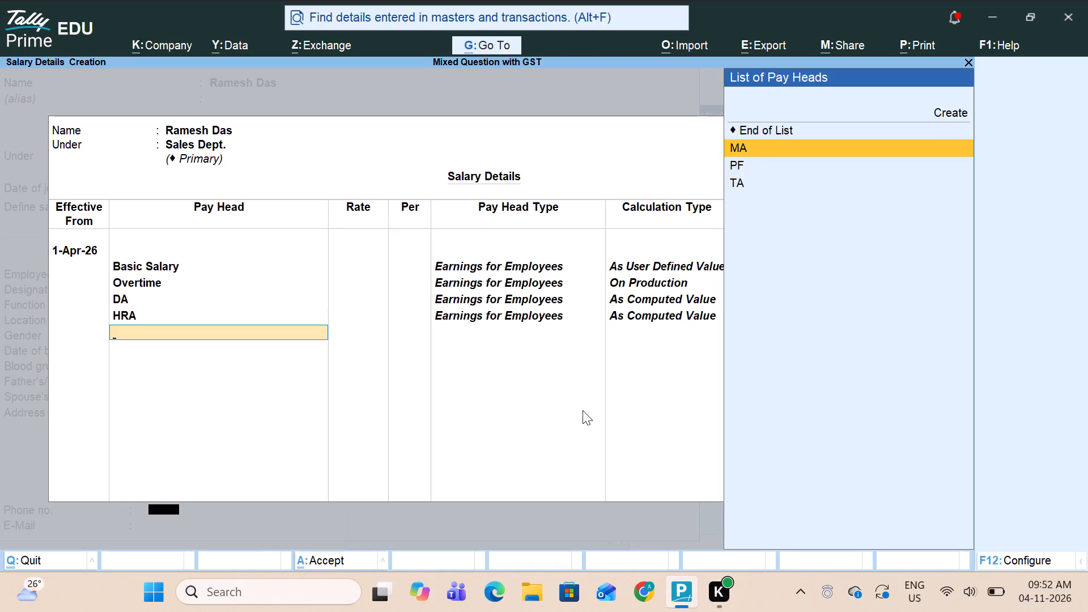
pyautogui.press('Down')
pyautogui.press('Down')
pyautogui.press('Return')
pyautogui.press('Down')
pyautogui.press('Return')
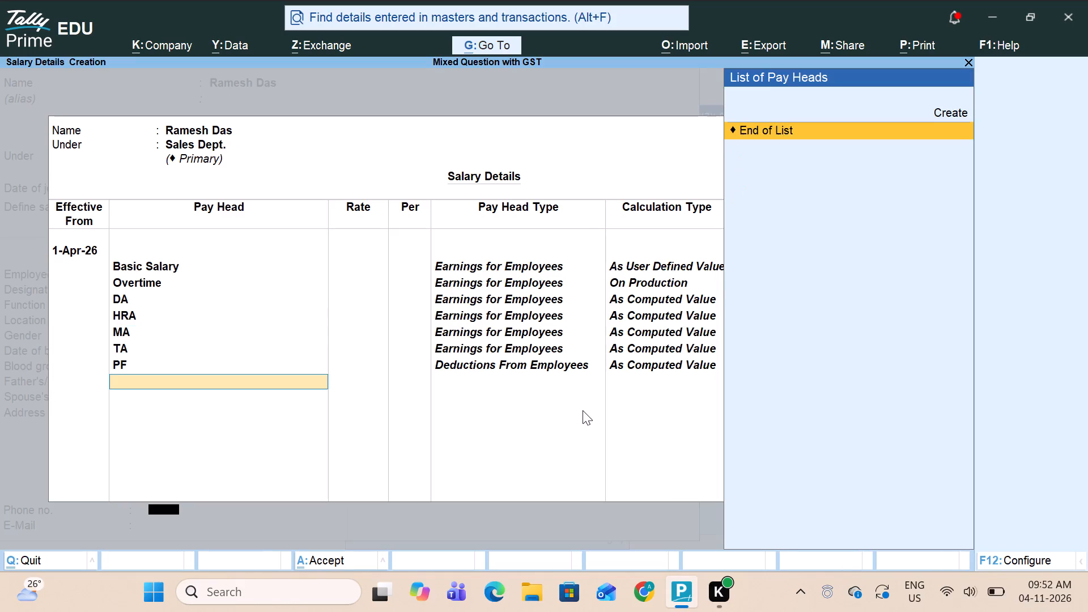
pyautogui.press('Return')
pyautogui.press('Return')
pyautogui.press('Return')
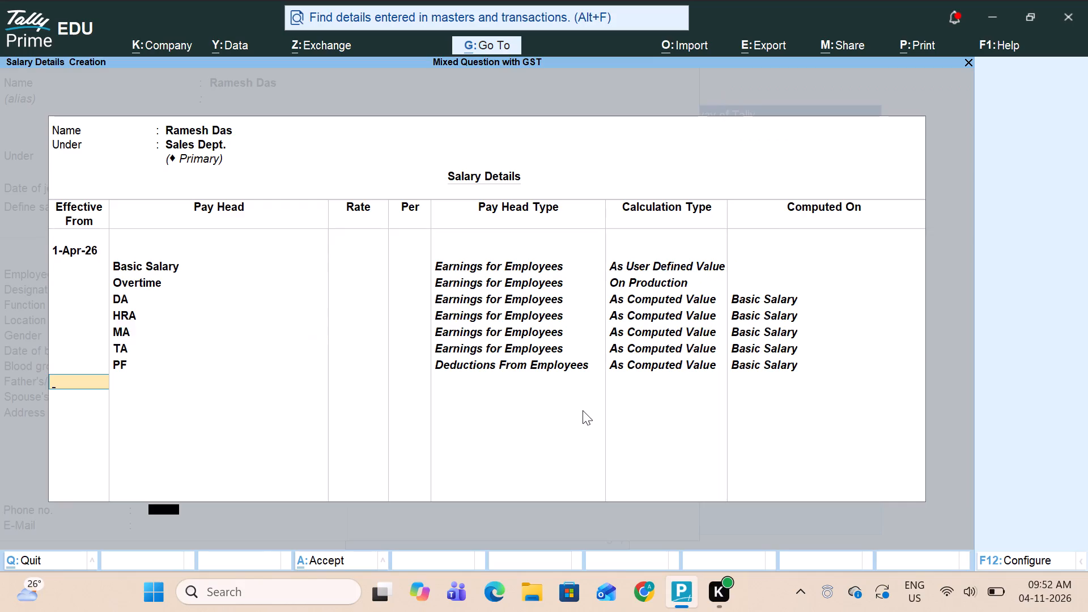
# Set the employee number to E003.
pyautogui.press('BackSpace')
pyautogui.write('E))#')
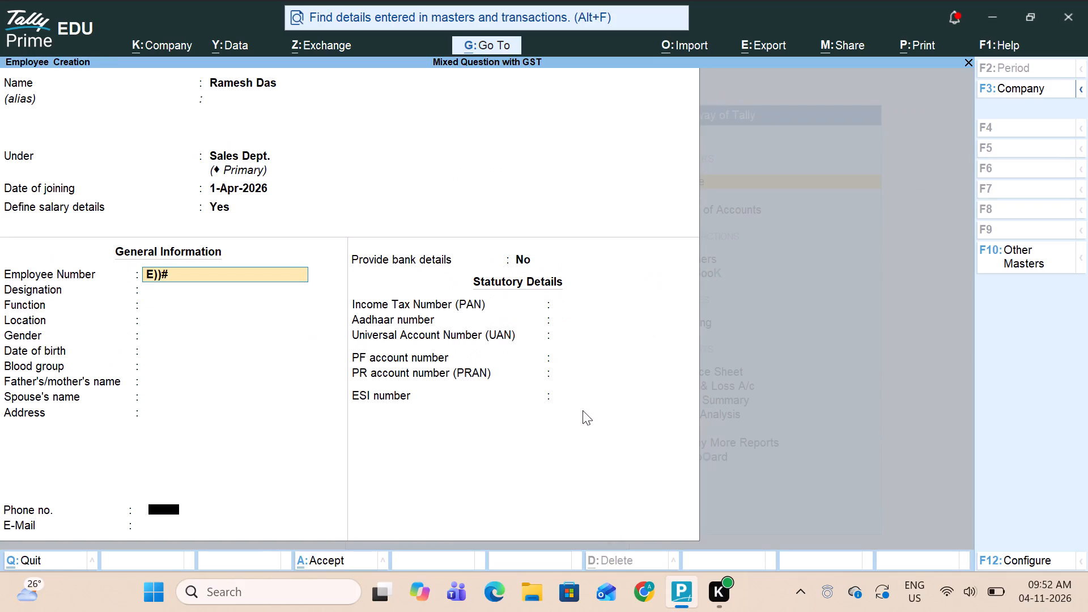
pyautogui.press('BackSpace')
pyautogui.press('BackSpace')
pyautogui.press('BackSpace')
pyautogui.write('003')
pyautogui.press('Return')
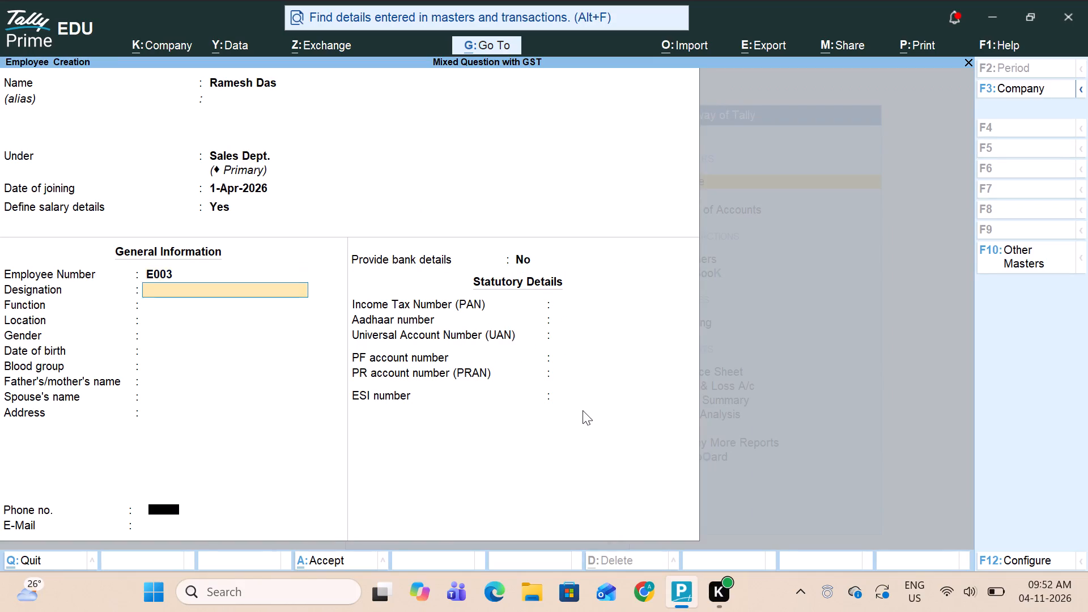
# Set the employee's designation to Sales and gender to Male, leaving function and location blank.
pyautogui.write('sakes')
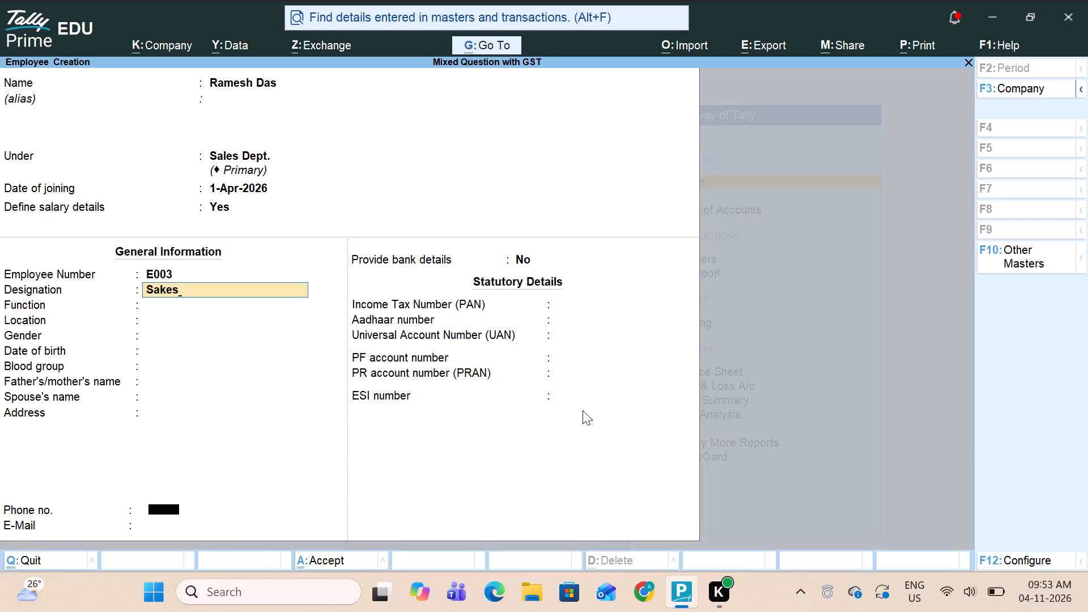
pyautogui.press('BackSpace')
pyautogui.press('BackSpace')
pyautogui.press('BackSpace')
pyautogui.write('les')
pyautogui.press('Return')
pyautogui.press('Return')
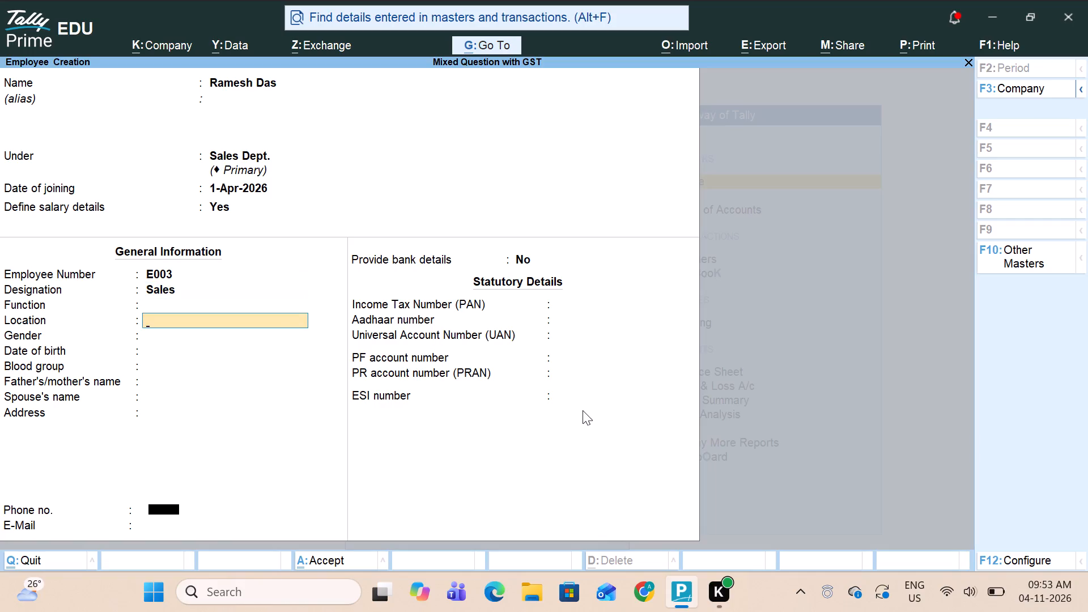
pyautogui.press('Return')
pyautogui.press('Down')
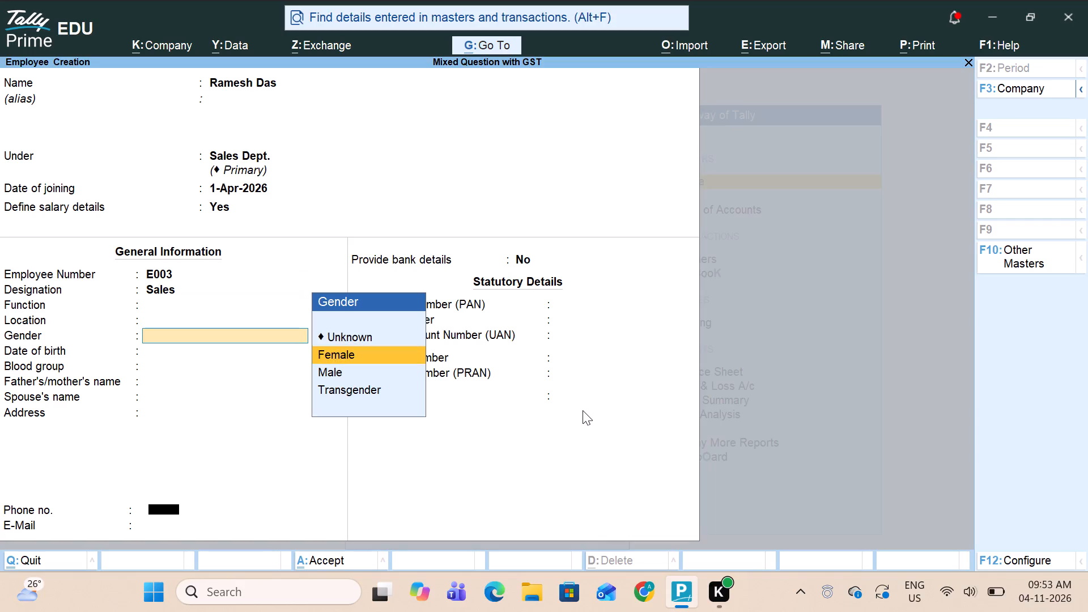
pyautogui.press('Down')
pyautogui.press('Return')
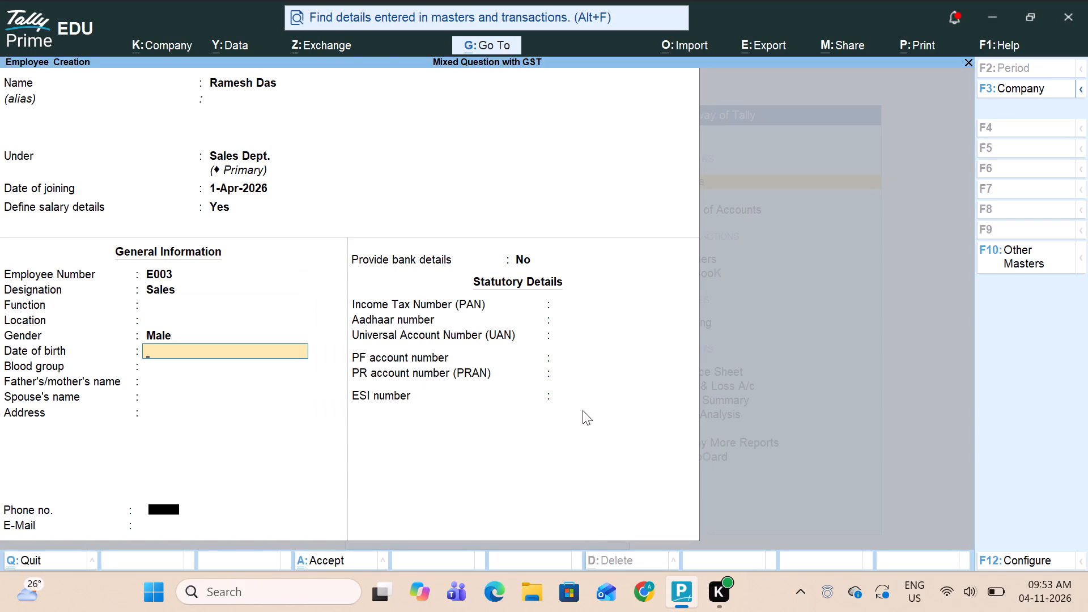
# Keep blood group Unknown, leave the birth date, family names and address blank, and enter the employee's phone number.
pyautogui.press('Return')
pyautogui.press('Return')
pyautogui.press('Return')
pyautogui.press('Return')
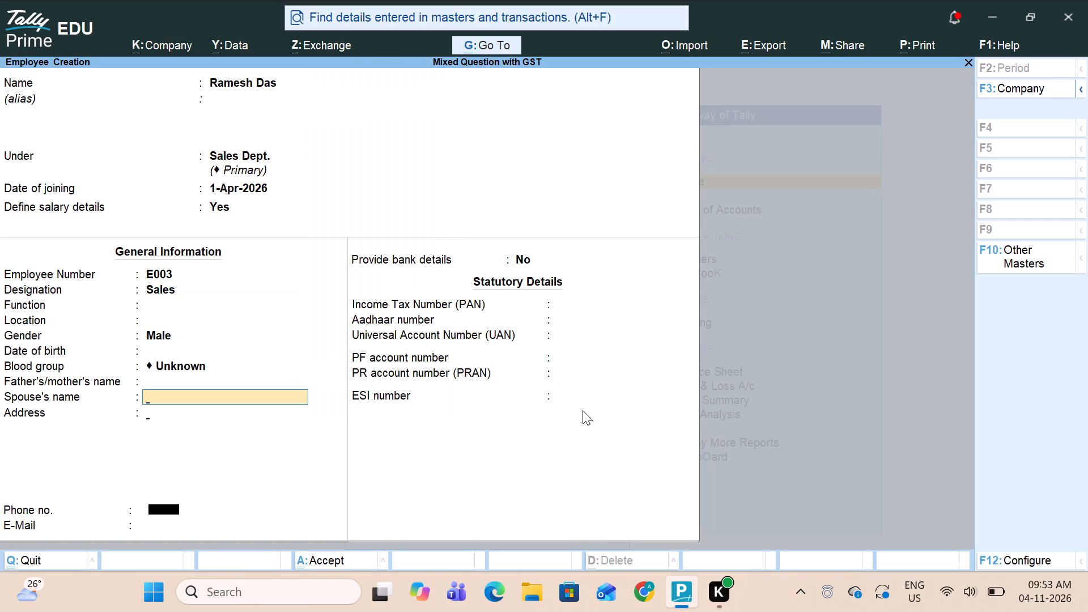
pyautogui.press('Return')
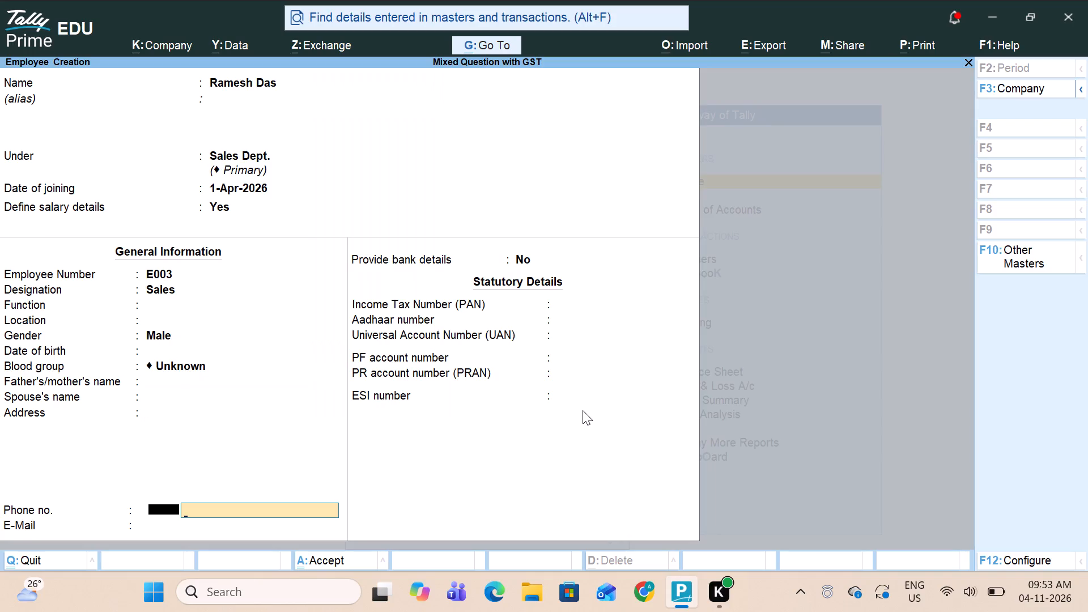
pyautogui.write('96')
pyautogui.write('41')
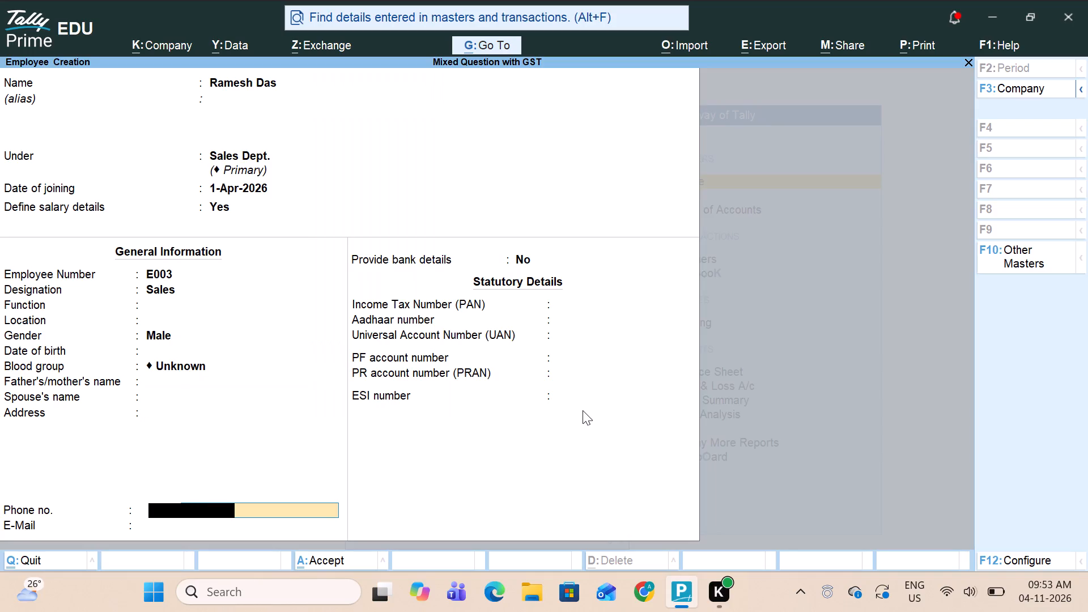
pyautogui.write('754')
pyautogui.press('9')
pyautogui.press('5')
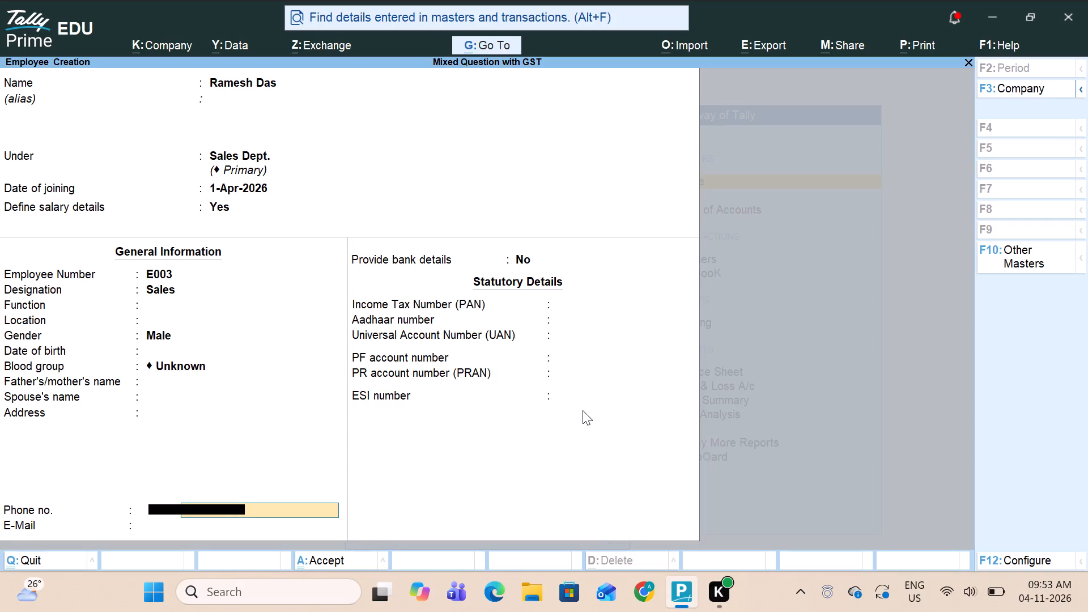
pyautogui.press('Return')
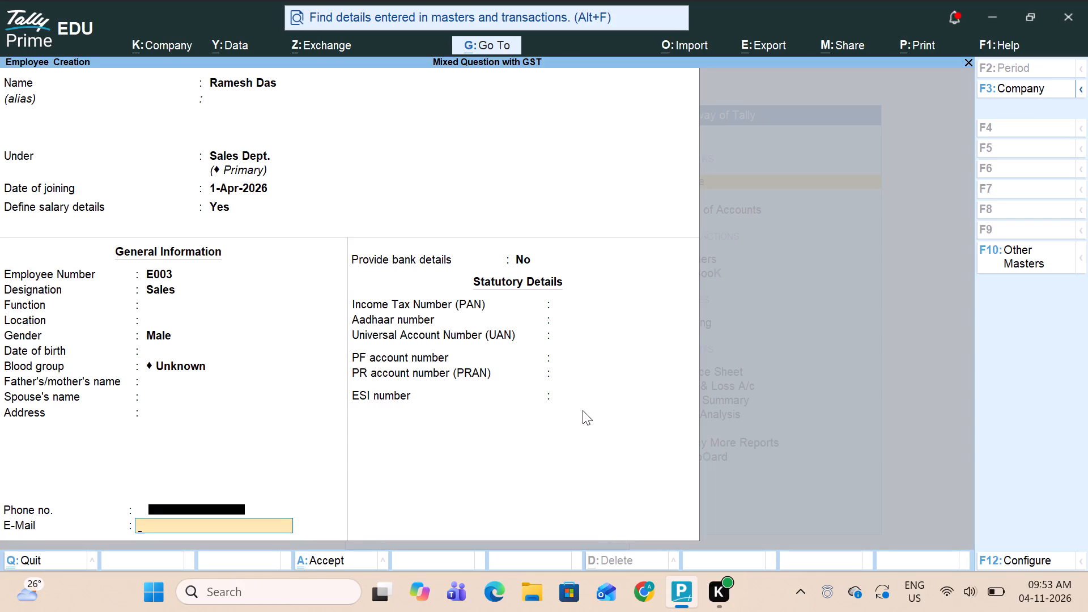
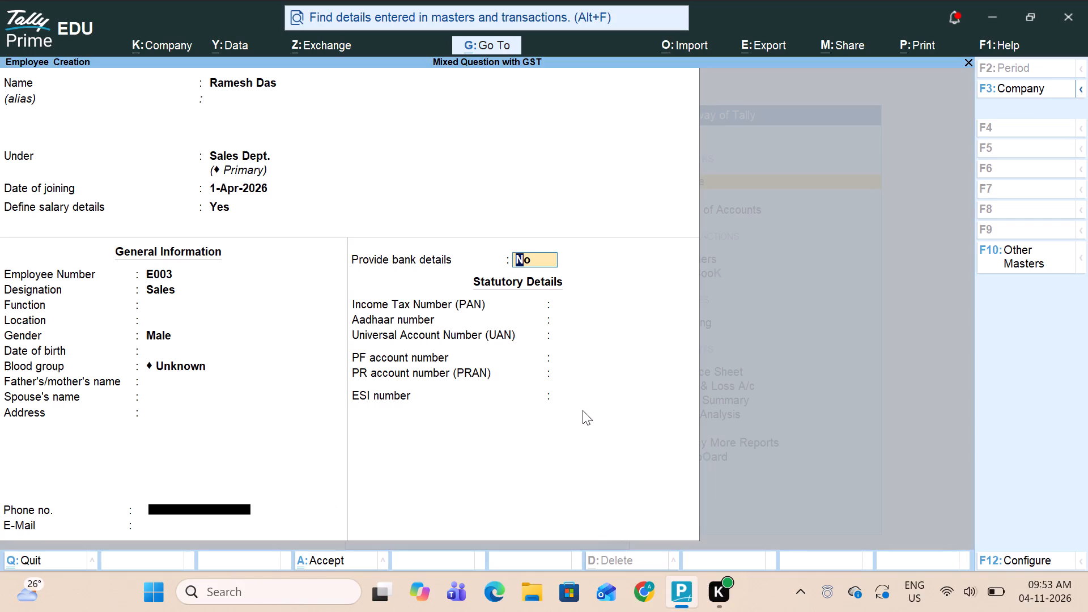
# Enable bank details for employee E003, leave account number and IFS code blank, and create CAnara Bank as the bank name.
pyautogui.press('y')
pyautogui.press('Return')
pyautogui.press('Return')
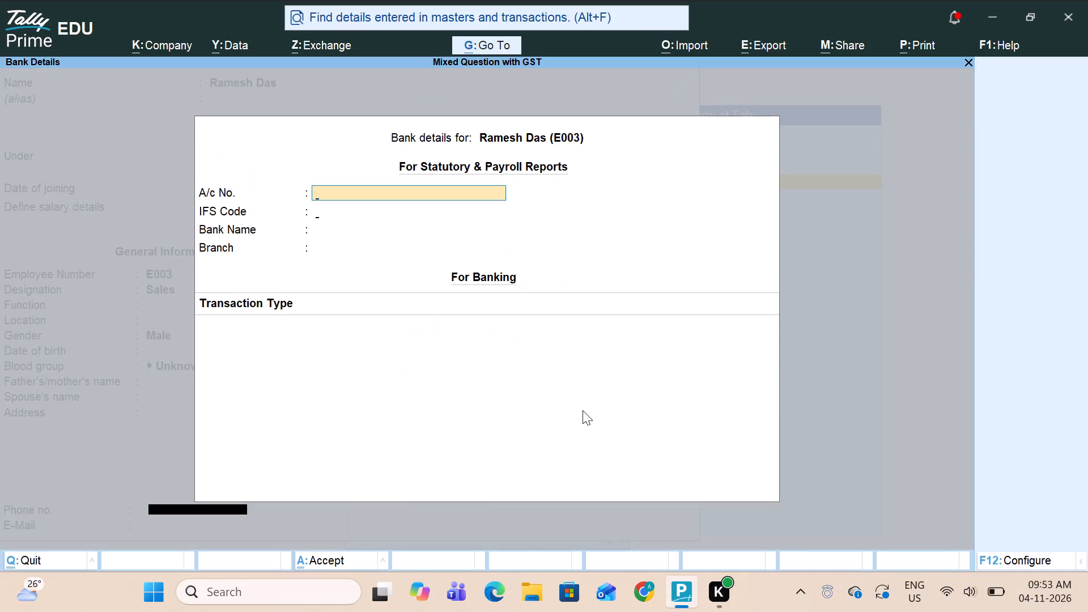
pyautogui.press('Return')
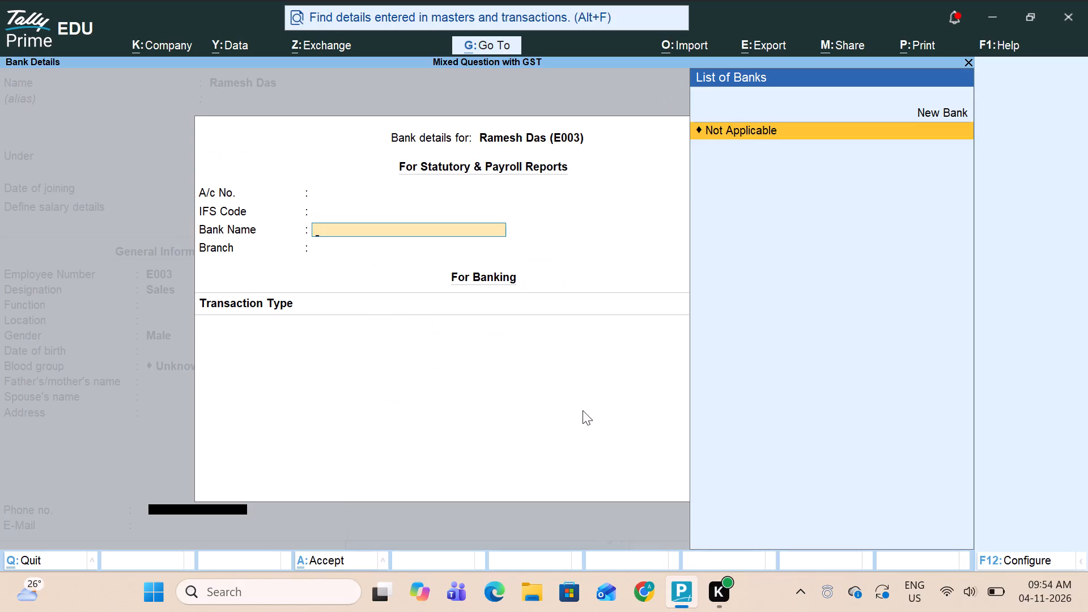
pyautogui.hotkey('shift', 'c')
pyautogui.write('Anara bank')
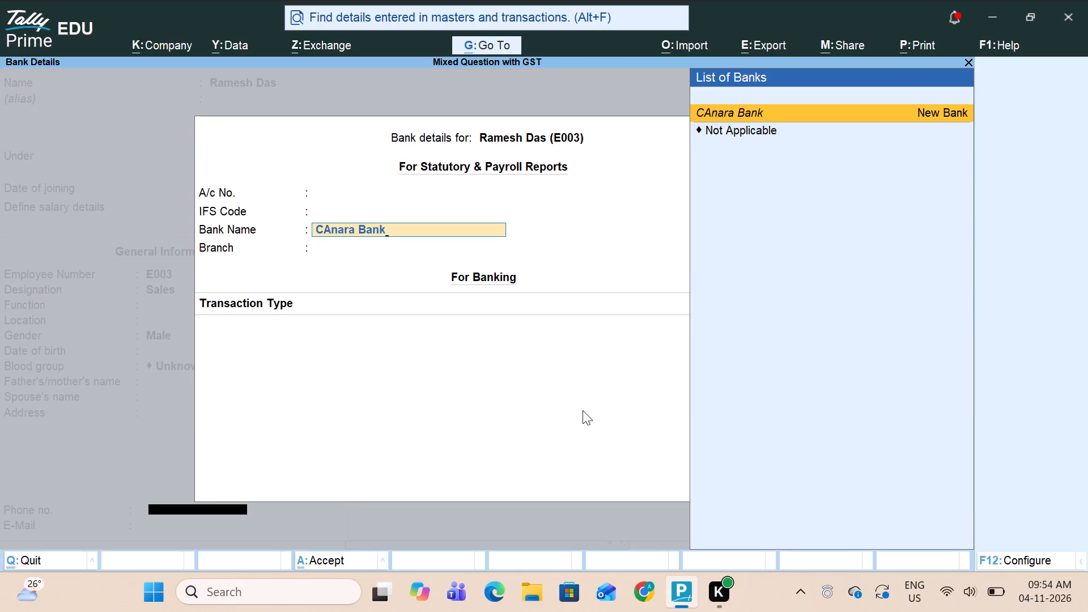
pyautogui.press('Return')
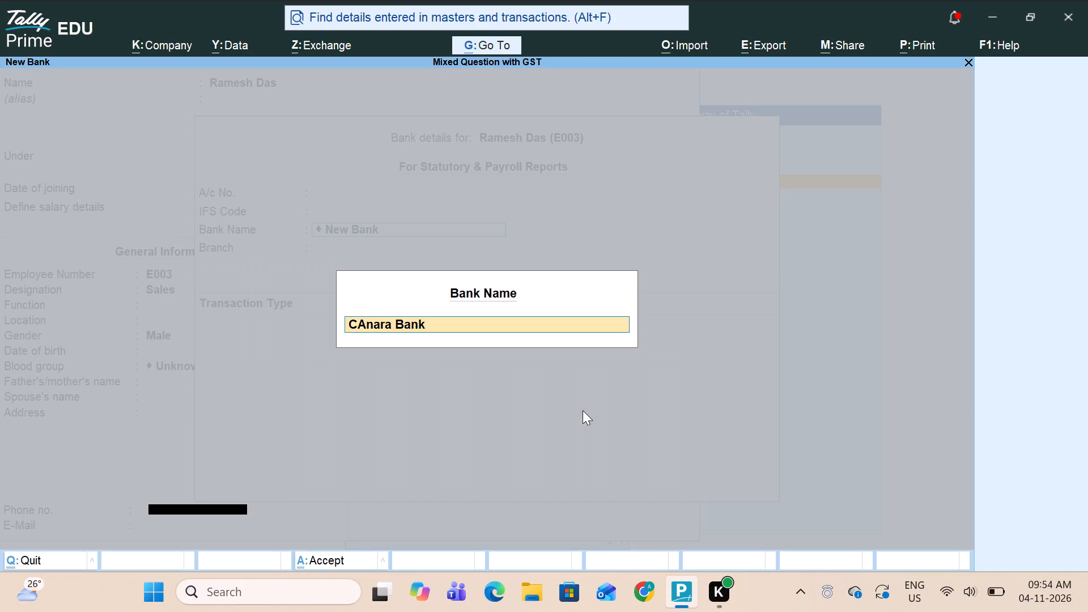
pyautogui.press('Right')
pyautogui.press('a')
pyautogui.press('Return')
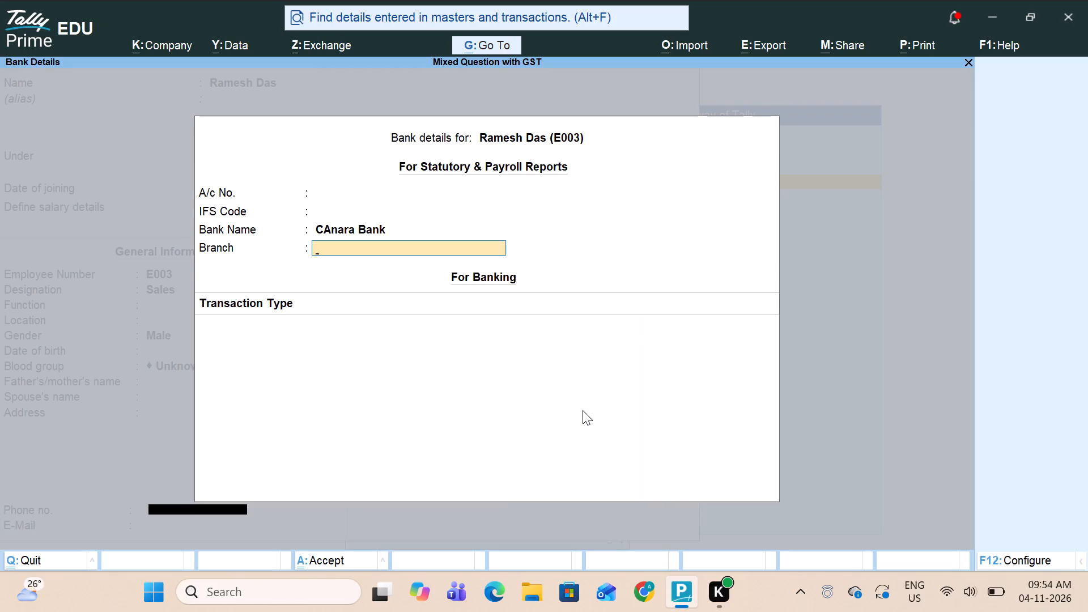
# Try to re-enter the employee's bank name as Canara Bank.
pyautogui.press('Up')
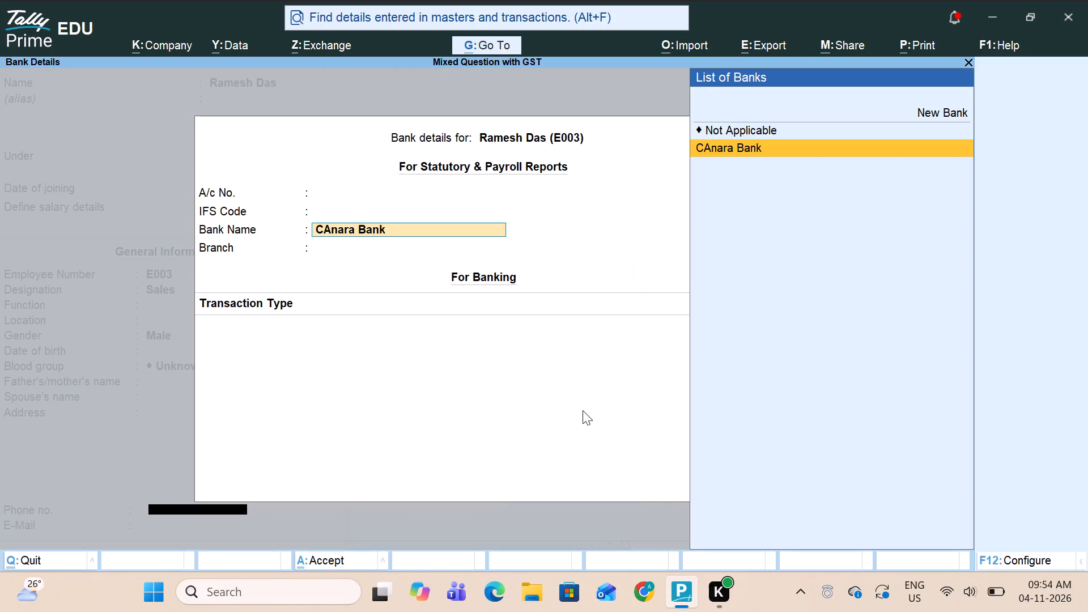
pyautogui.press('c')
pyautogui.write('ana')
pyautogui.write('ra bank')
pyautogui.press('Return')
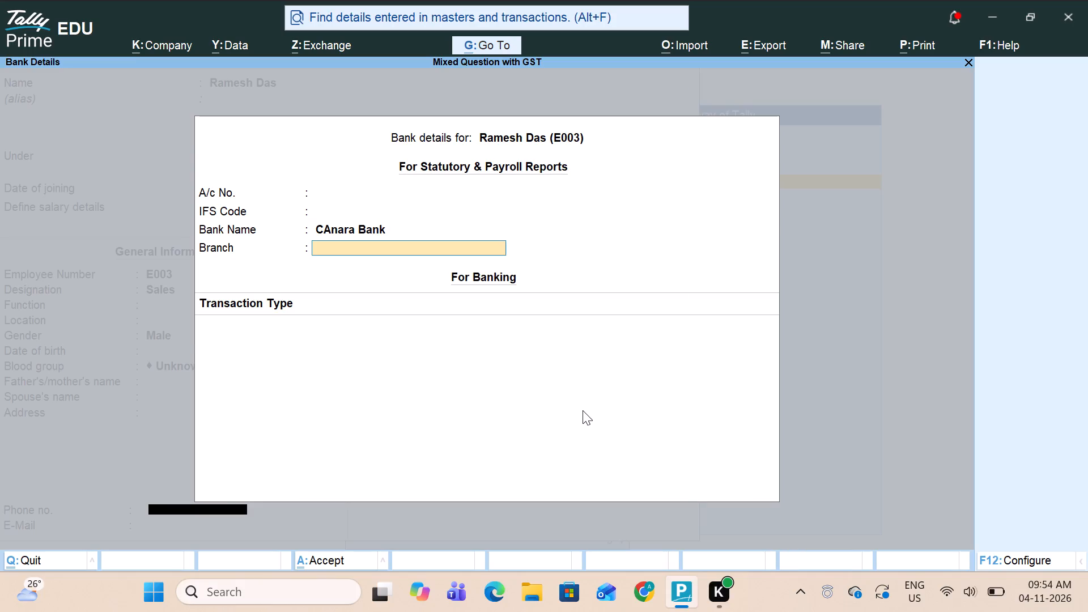
# Leave the branch blank and add an e-Fund Transfer transaction type with CAnara Bank and company bank All Items.
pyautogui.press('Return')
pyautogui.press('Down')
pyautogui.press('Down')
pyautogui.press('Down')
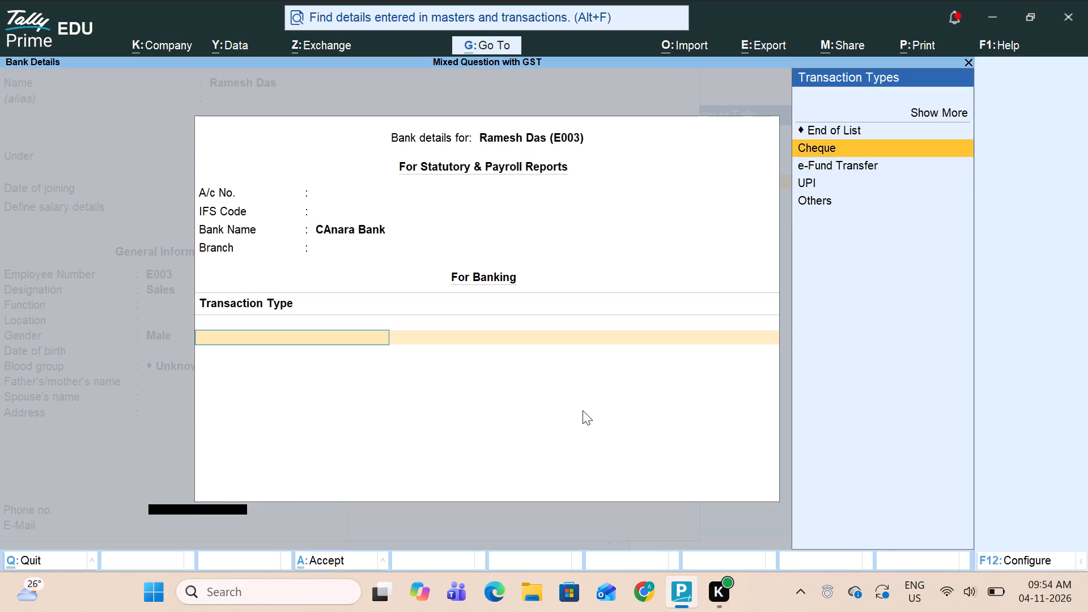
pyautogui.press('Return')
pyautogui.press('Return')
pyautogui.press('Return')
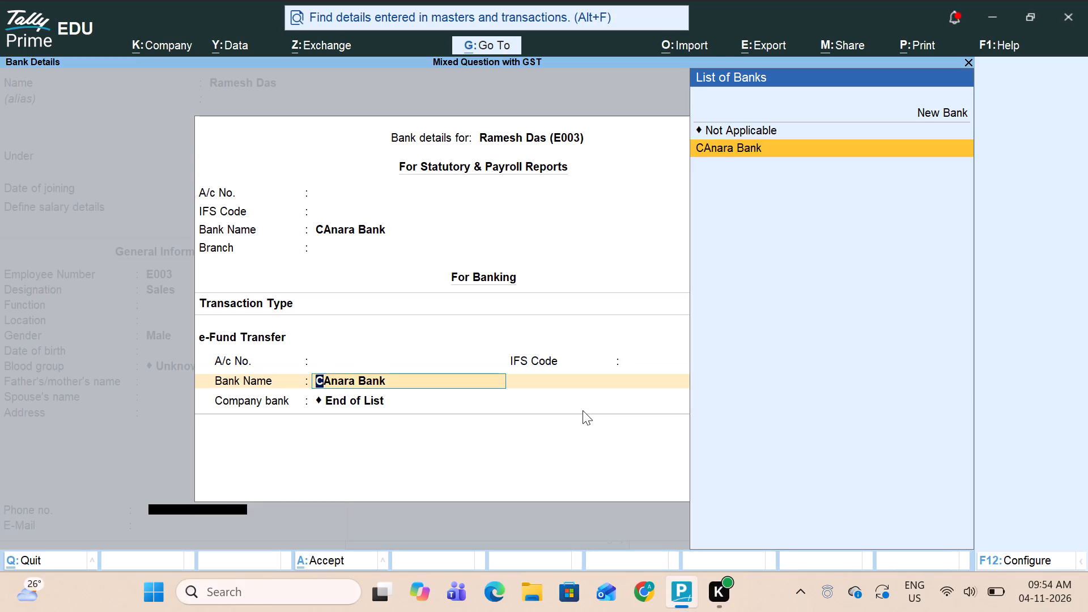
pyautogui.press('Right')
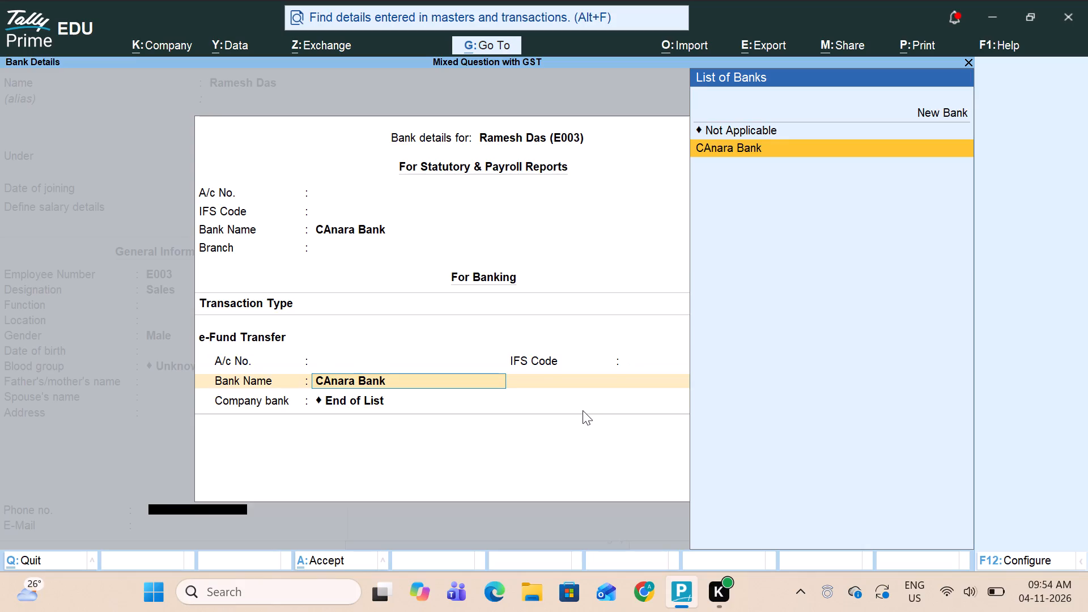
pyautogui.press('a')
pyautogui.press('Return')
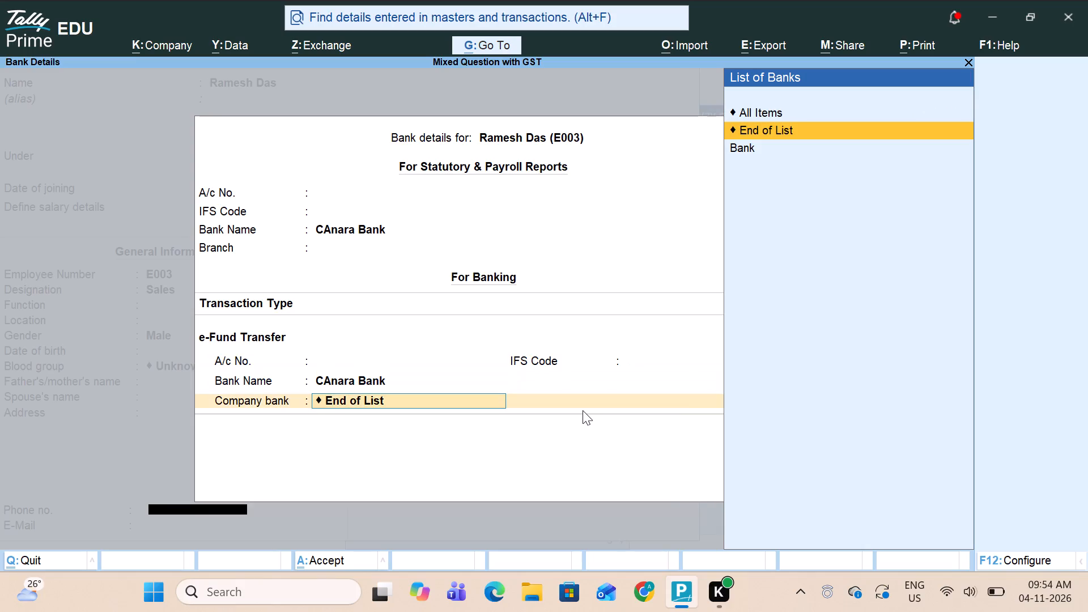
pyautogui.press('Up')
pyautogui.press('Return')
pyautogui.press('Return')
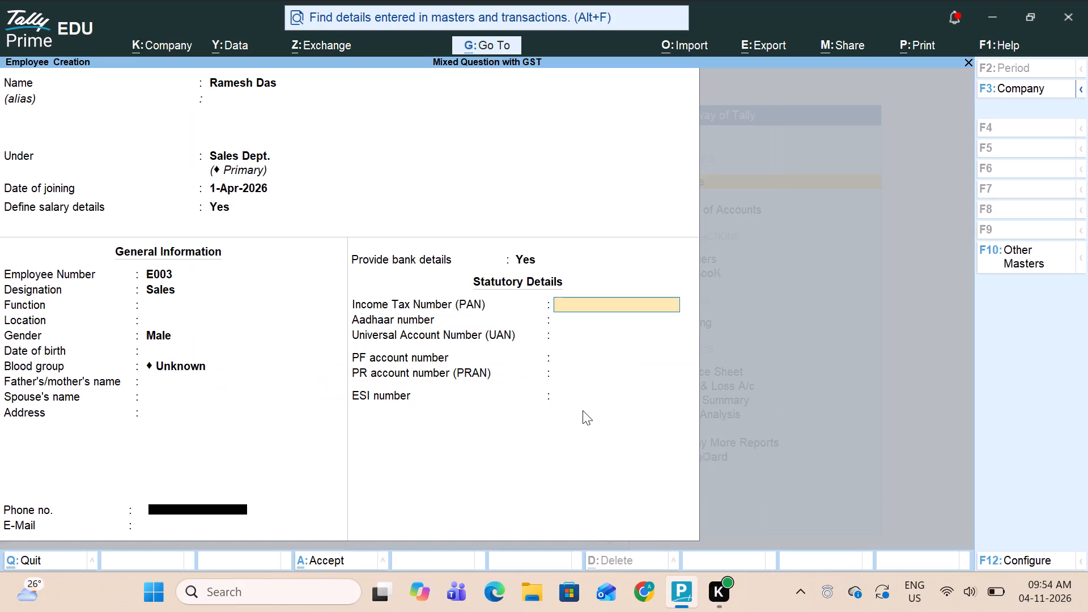
# Leave all statutory details blank, save the employee, and return to the Gateway of Tally.
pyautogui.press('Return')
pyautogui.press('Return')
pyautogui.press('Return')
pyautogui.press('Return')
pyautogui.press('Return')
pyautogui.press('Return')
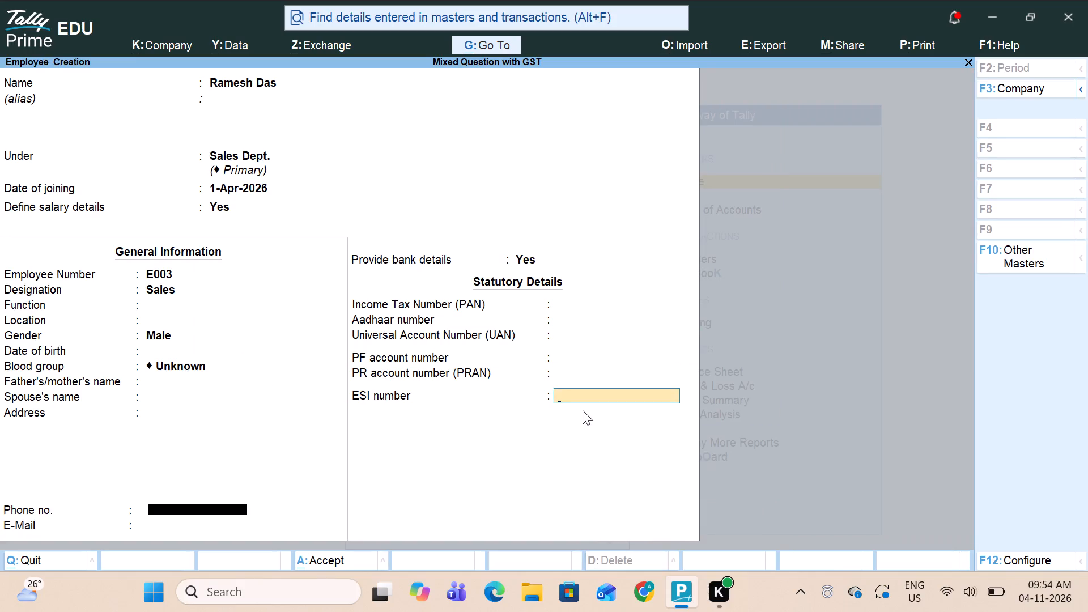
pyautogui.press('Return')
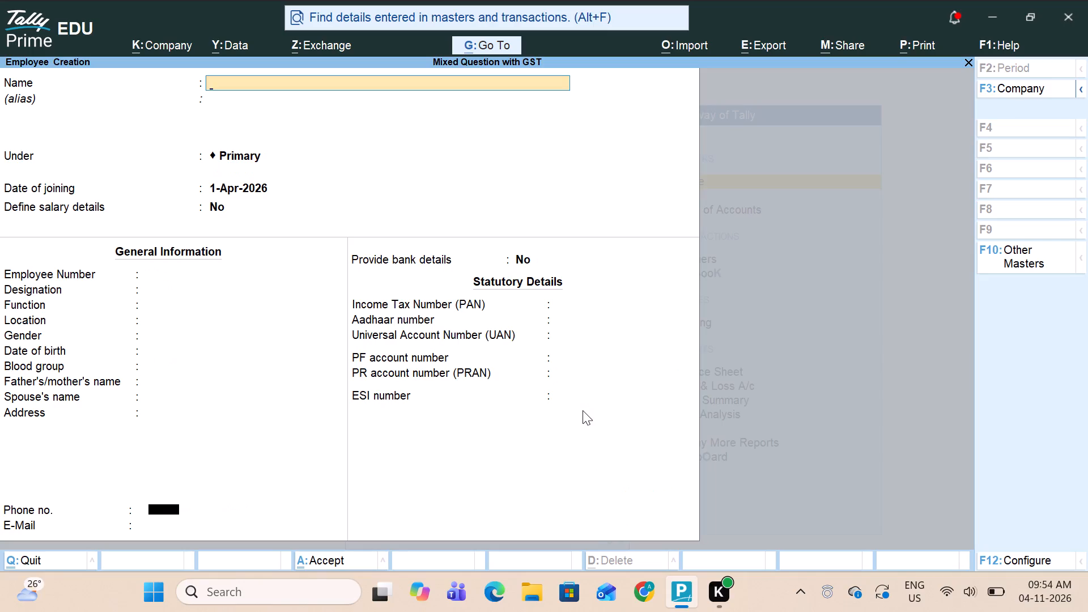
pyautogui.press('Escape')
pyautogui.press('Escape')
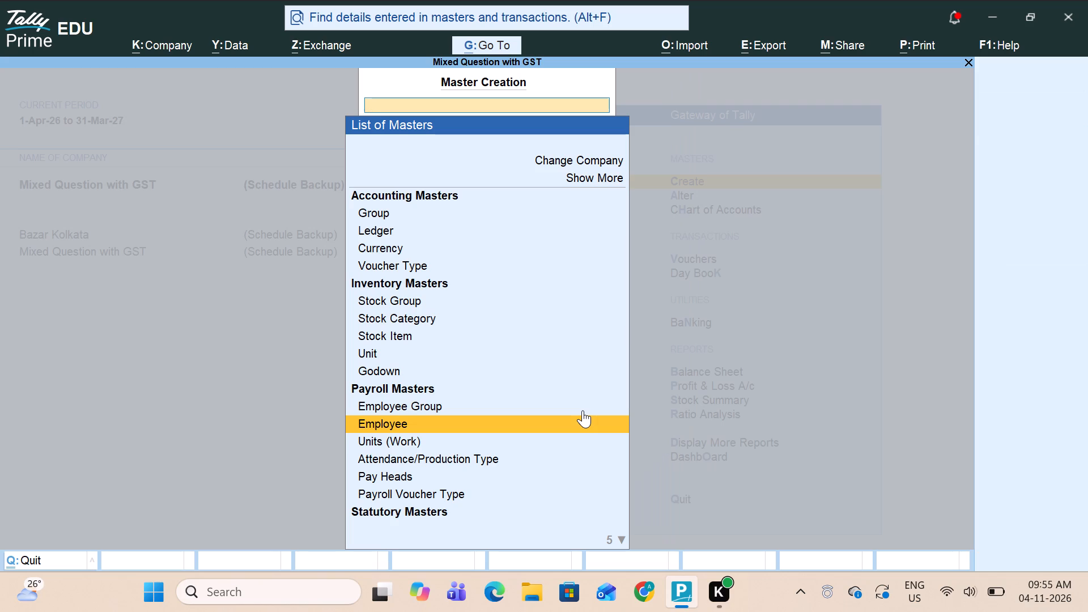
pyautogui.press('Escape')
# Open voucher entry and change the voucher type to Attendance.
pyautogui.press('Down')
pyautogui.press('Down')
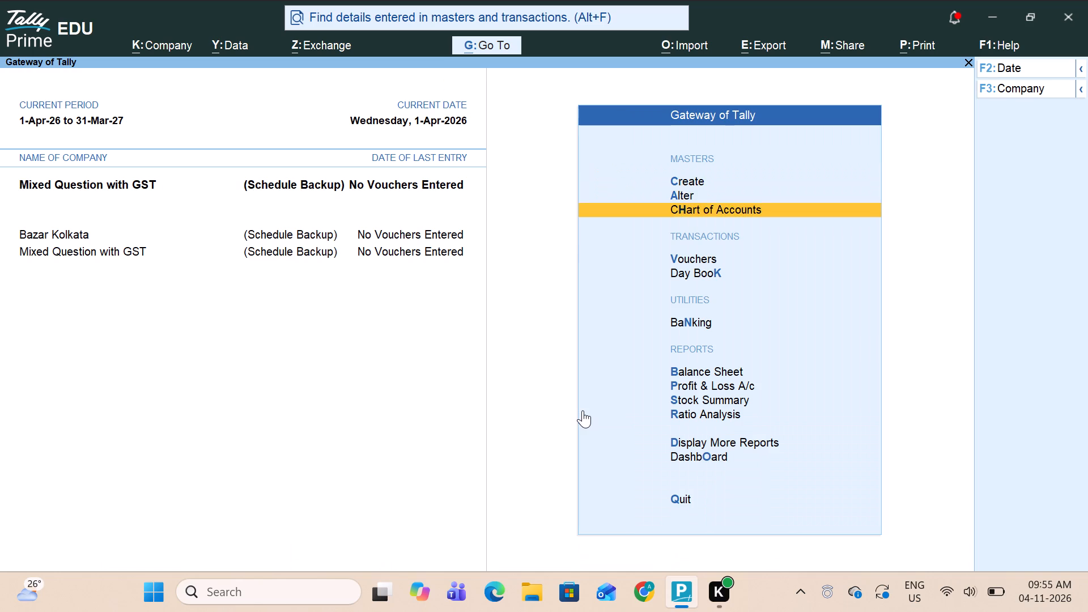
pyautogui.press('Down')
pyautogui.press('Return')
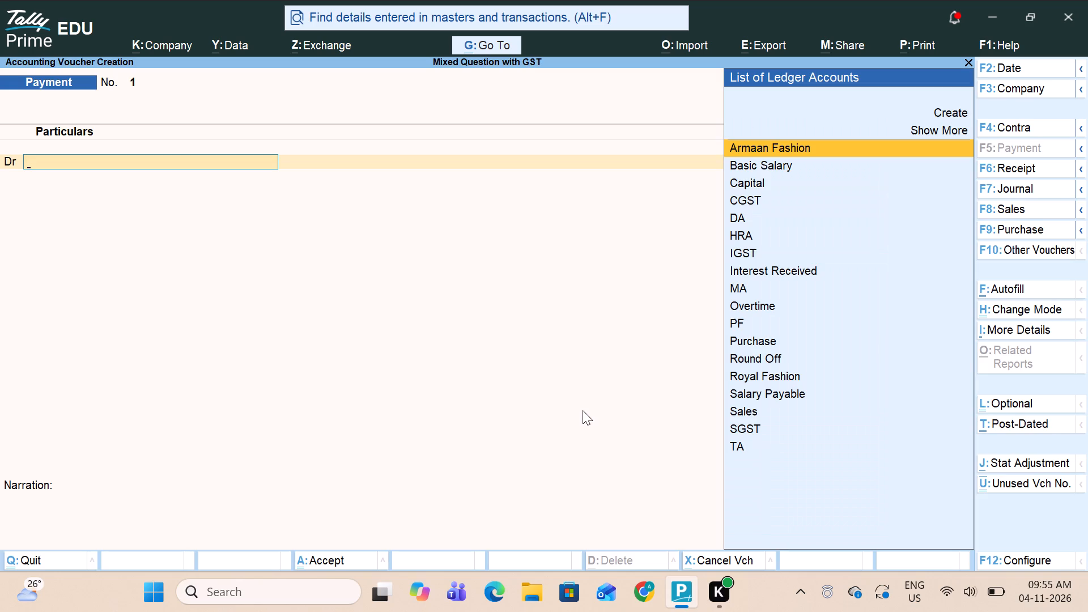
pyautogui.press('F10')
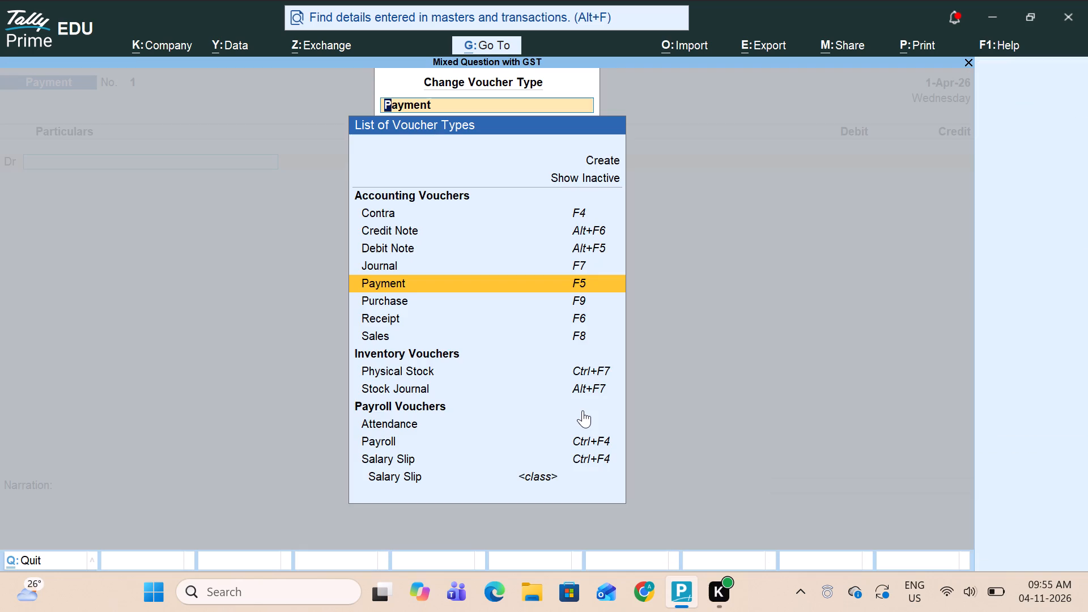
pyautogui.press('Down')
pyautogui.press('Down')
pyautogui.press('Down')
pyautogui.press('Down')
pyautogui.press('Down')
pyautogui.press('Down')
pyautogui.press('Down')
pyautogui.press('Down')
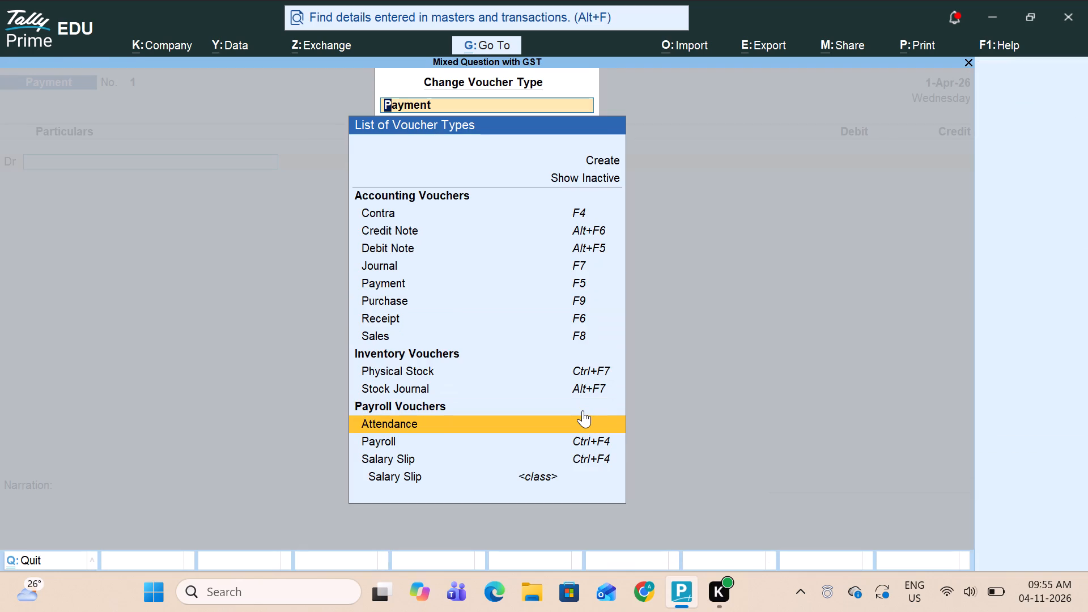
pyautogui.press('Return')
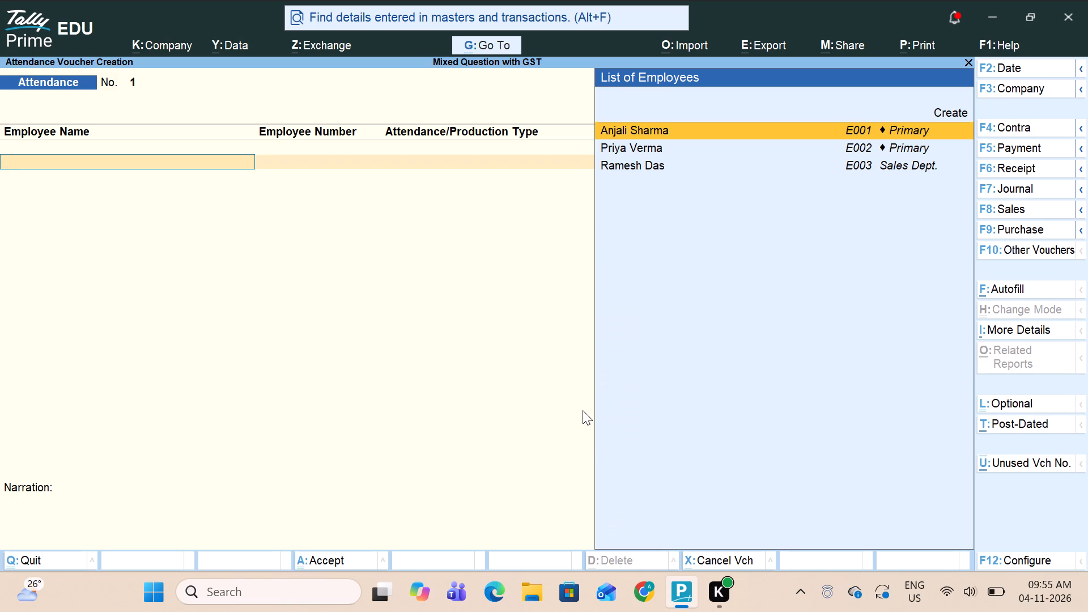
# Record 2 days of Leave and 1 day of Sick Leave for employee E001.
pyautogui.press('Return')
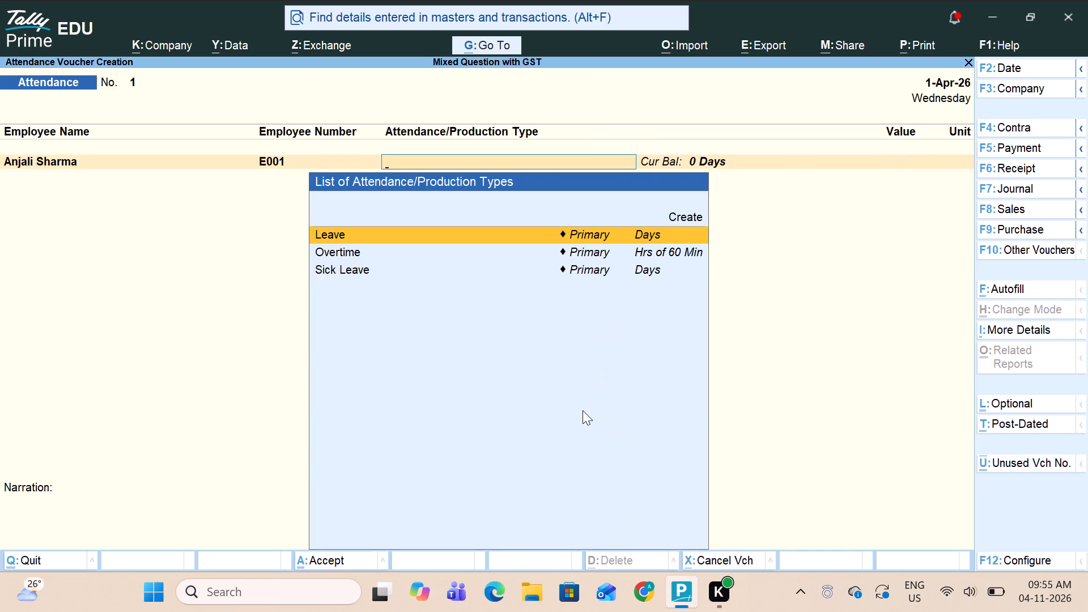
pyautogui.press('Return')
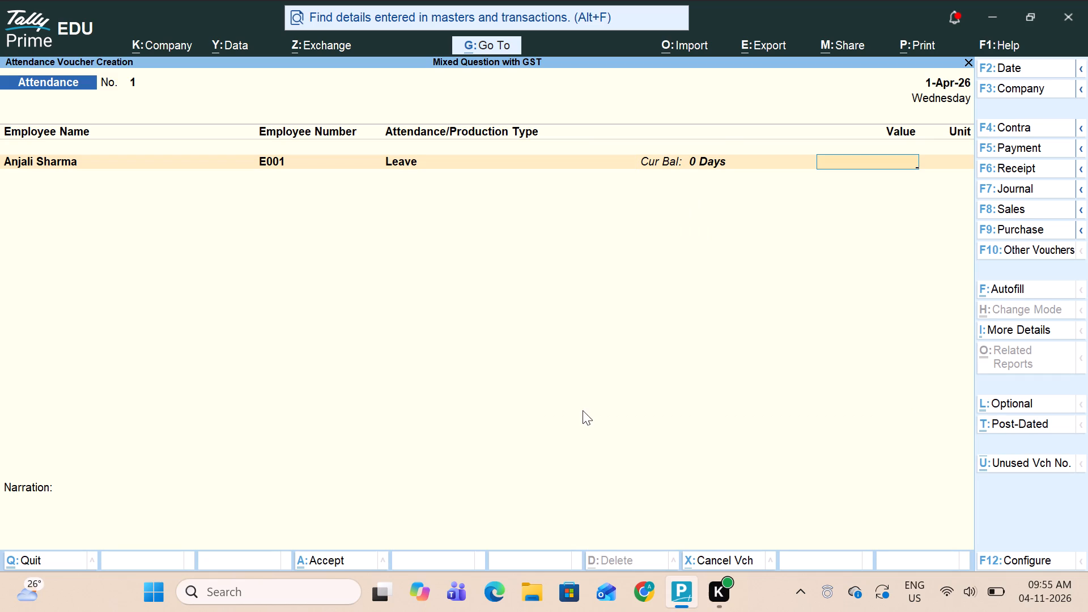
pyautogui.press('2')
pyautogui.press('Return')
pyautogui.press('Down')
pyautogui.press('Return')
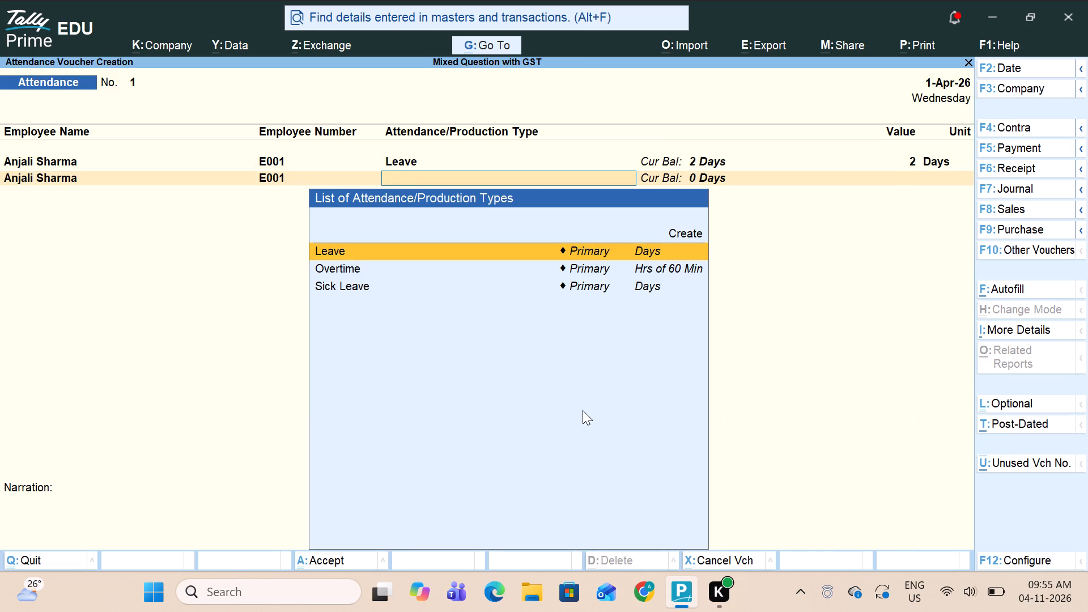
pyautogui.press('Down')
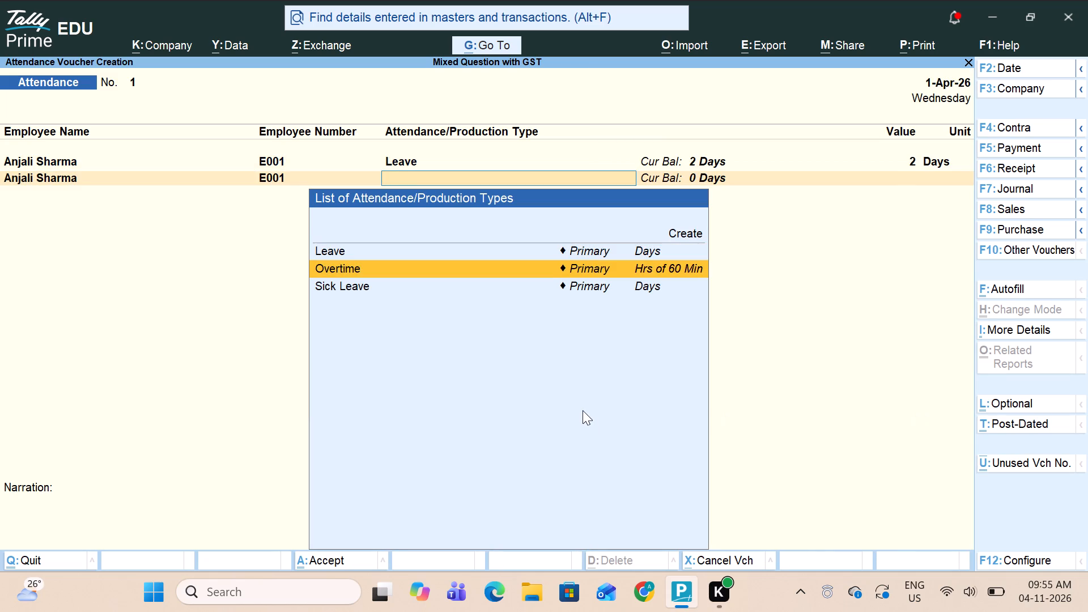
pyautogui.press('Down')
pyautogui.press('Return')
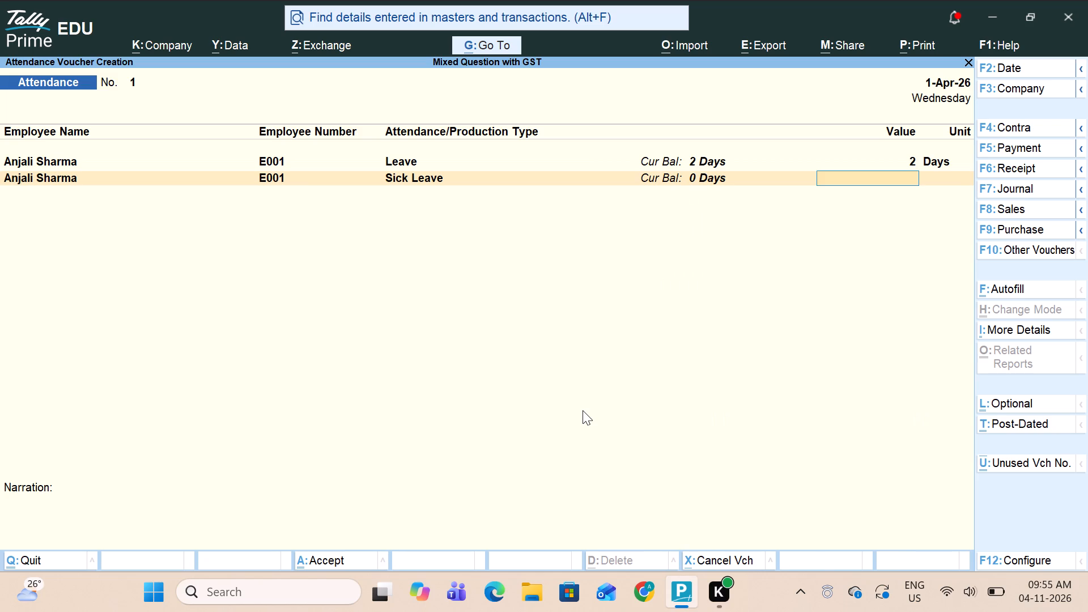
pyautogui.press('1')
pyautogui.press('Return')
# Add 15 hours of Overtime for employee E001, leave the narration blank, and save the attendance voucher.
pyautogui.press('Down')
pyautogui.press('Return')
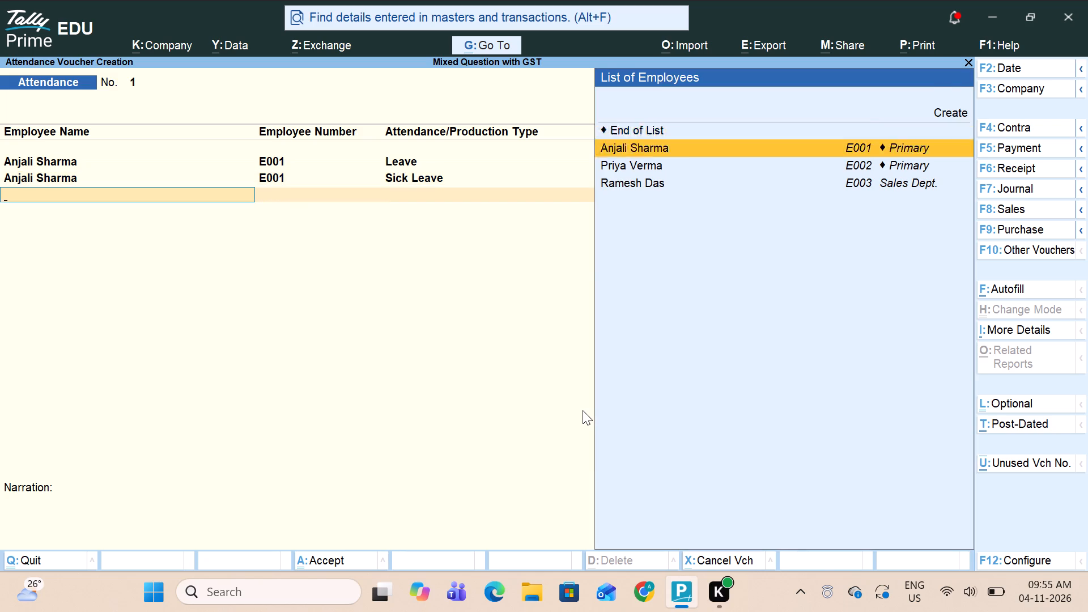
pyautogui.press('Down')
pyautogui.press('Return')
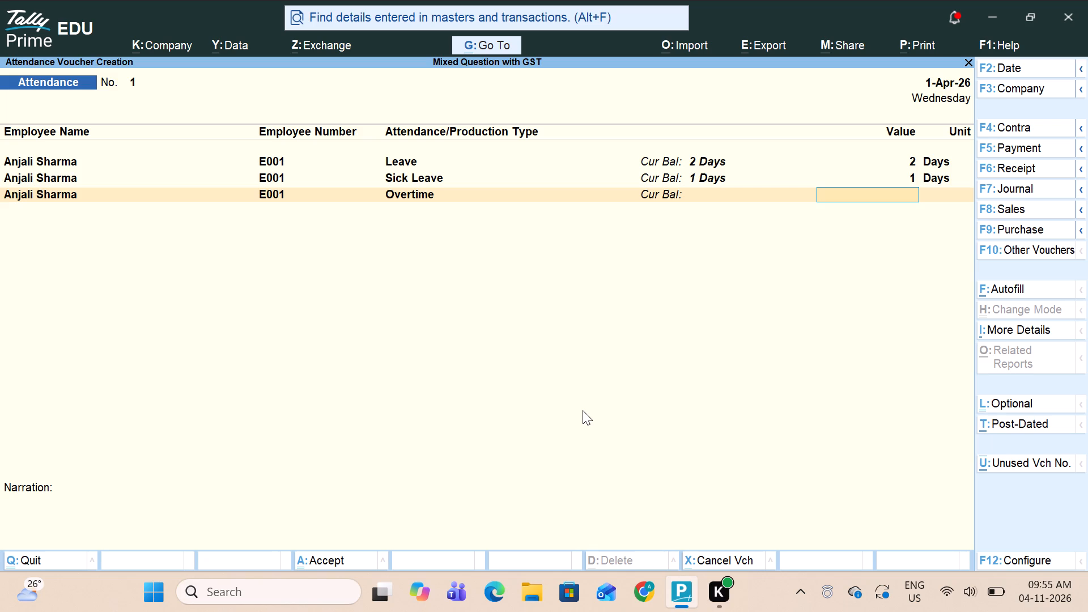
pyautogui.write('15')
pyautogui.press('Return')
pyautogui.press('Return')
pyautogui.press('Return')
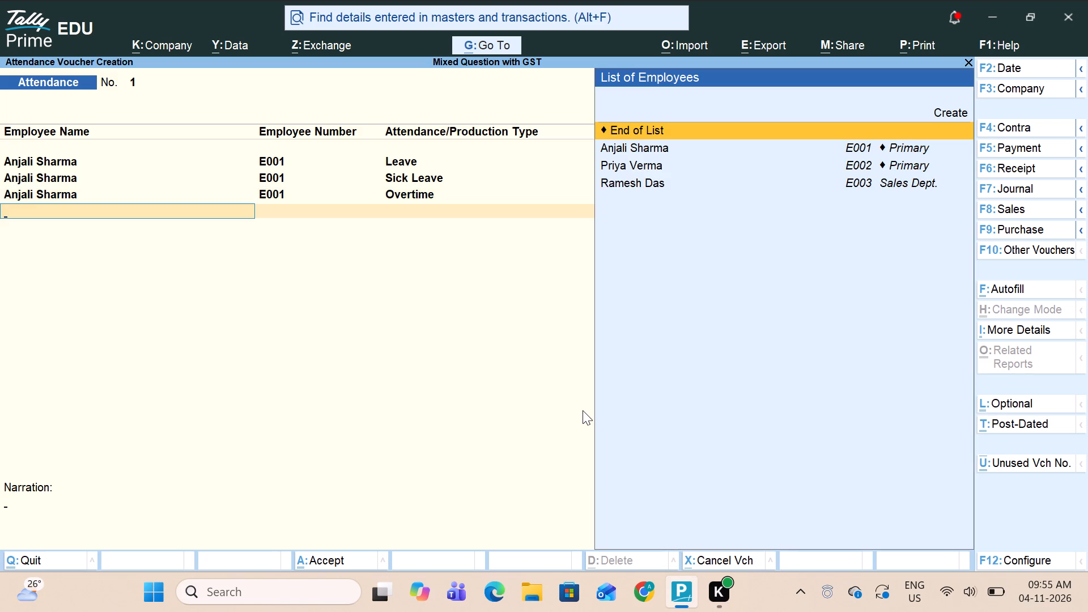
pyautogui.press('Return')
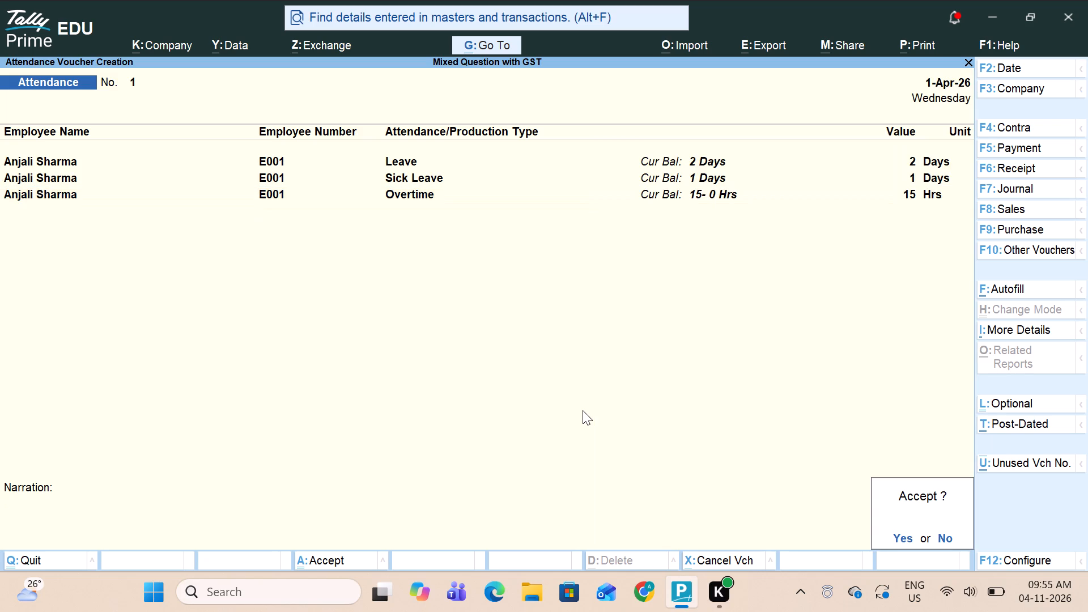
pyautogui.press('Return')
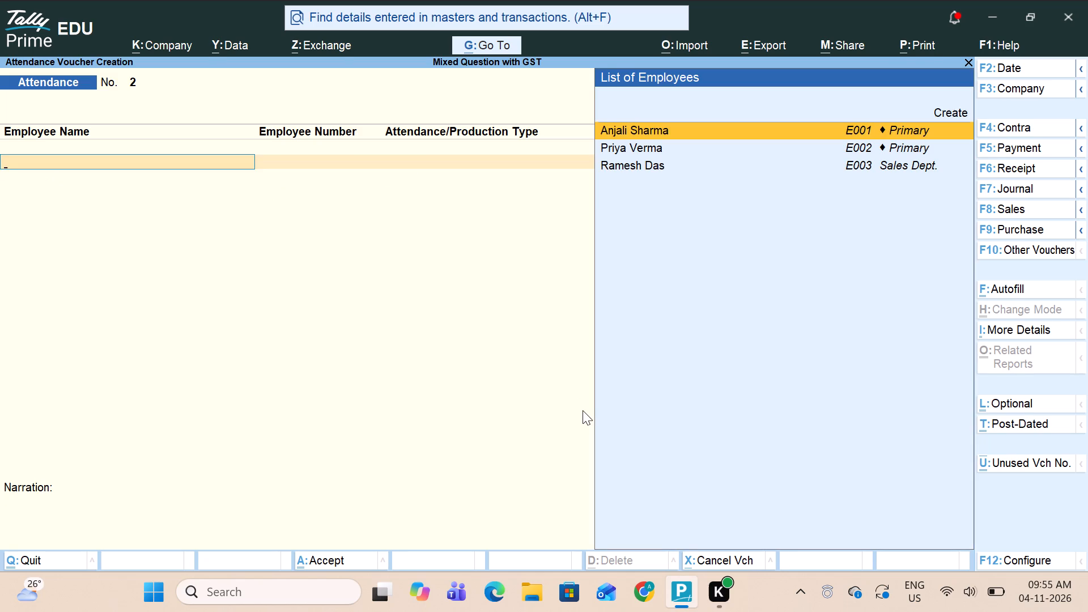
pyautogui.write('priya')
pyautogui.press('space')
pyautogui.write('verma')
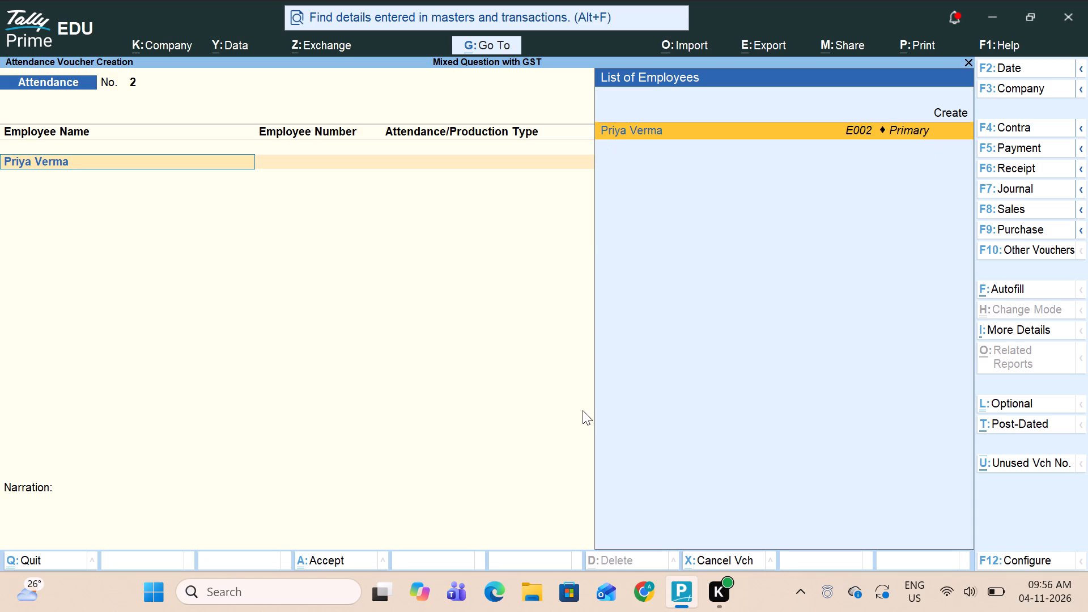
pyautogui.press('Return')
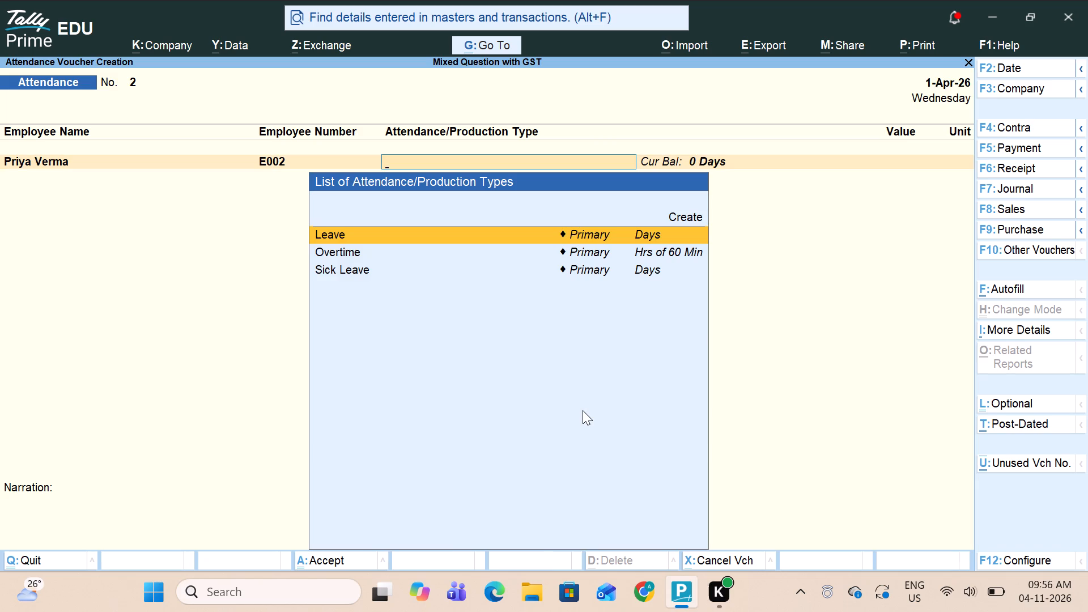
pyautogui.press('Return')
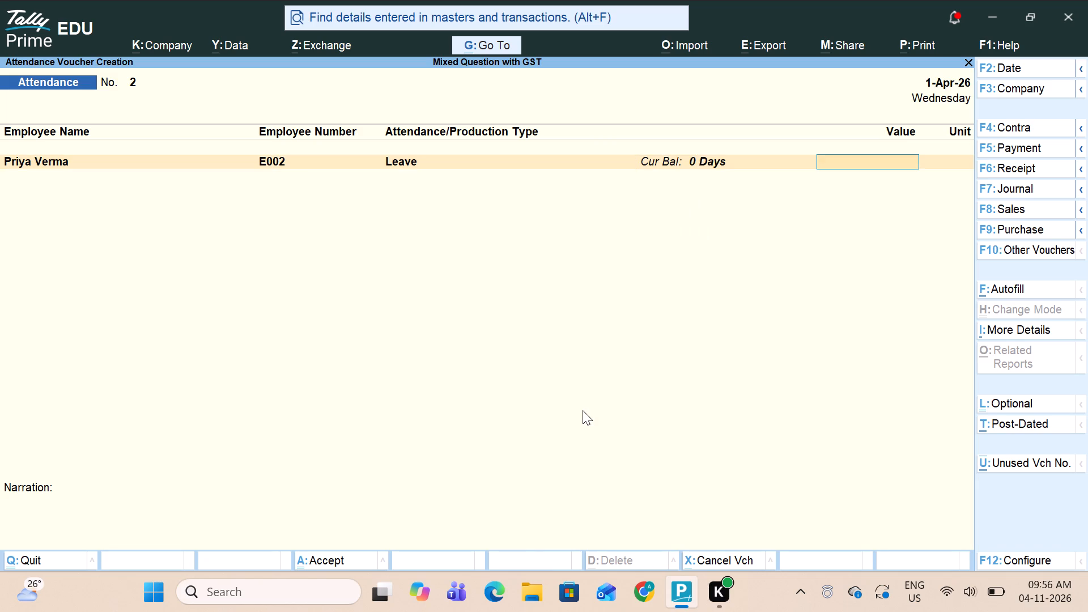
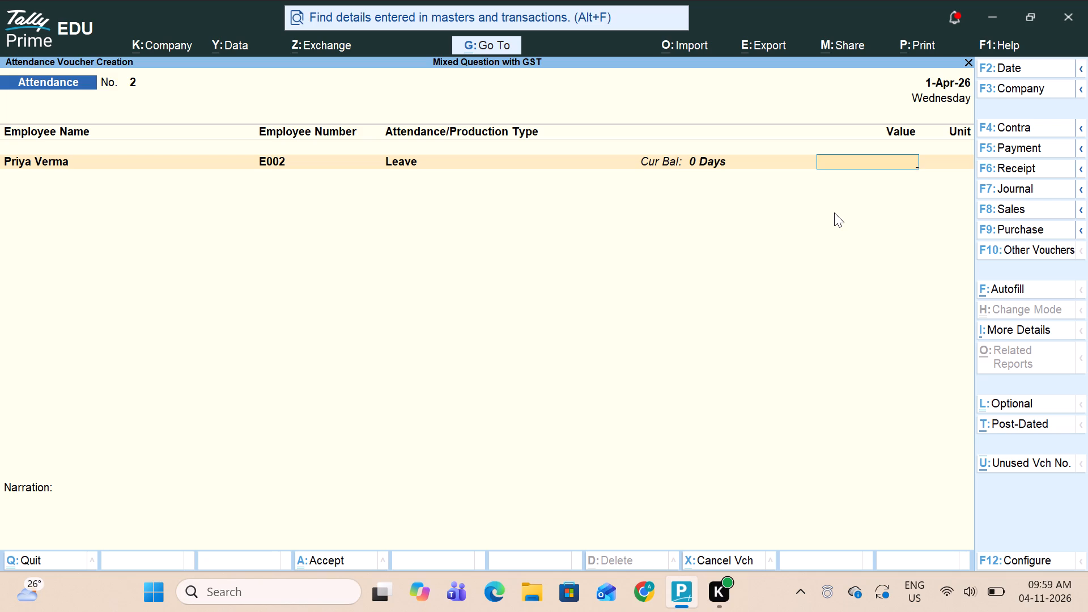
# Record 0 days of Leave and 0 days of Sick Leave for employee E002.
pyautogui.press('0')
pyautogui.press('Return')
pyautogui.press('Return')
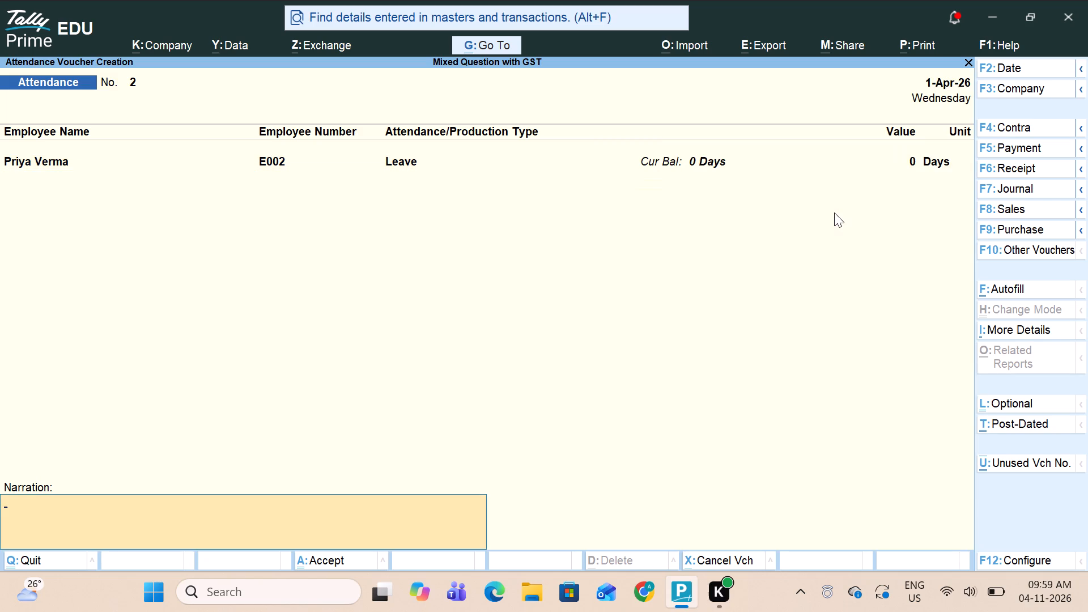
pyautogui.press('BackSpace')
pyautogui.press('Return')
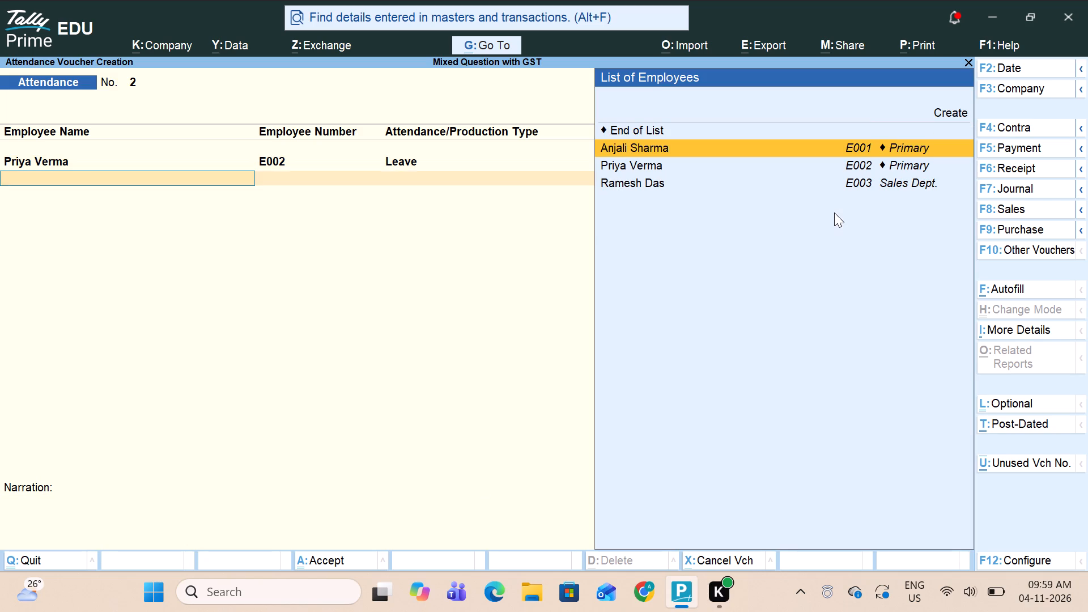
pyautogui.press('Down')
pyautogui.press('Down')
pyautogui.press('Return')
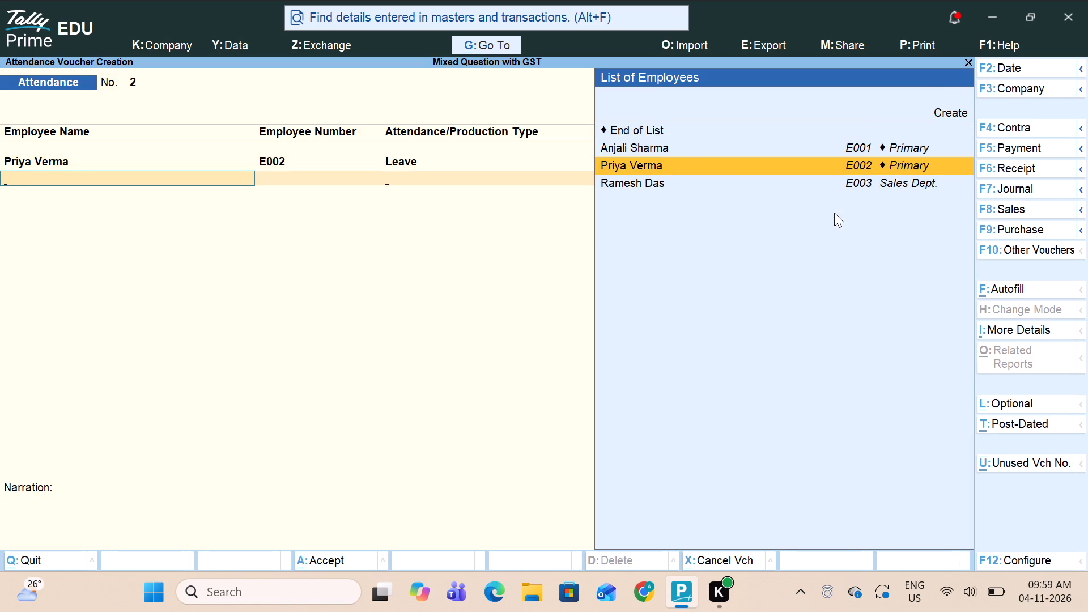
pyautogui.press('Down')
pyautogui.press('Down')
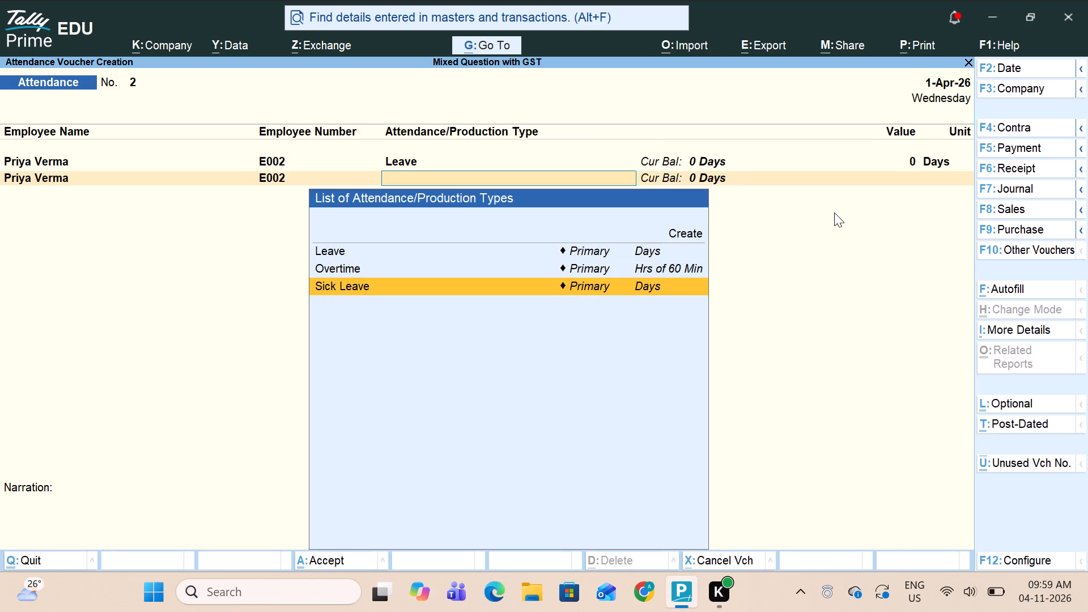
pyautogui.press('Return')
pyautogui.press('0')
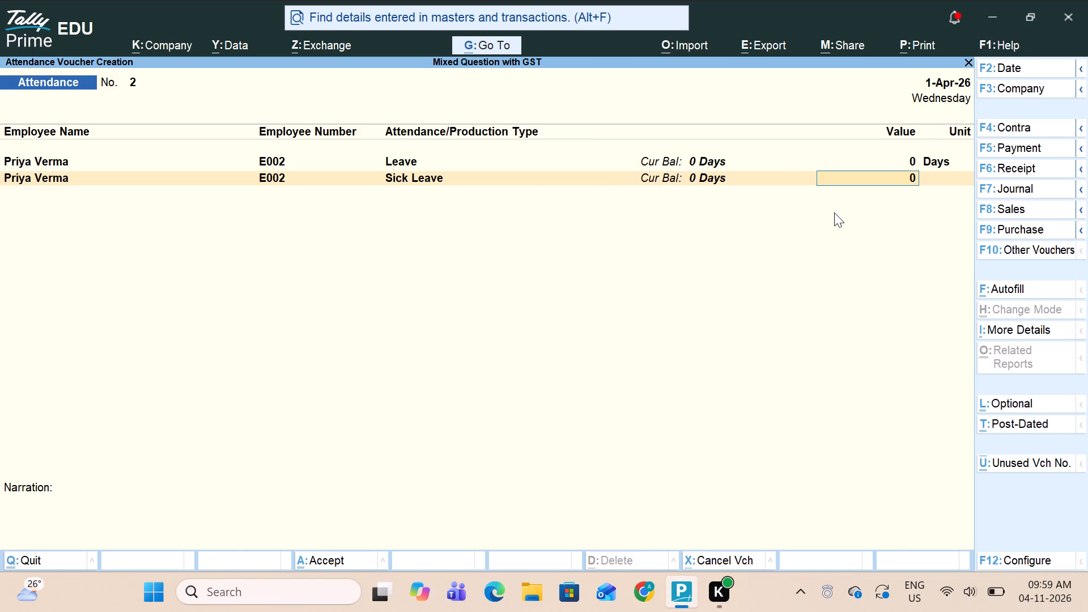
pyautogui.press('Return')
# Add 20 hours of Overtime for employee E002, leave the narration blank, and save the attendance voucher.
pyautogui.press('Down')
pyautogui.press('Down')
pyautogui.press('Return')
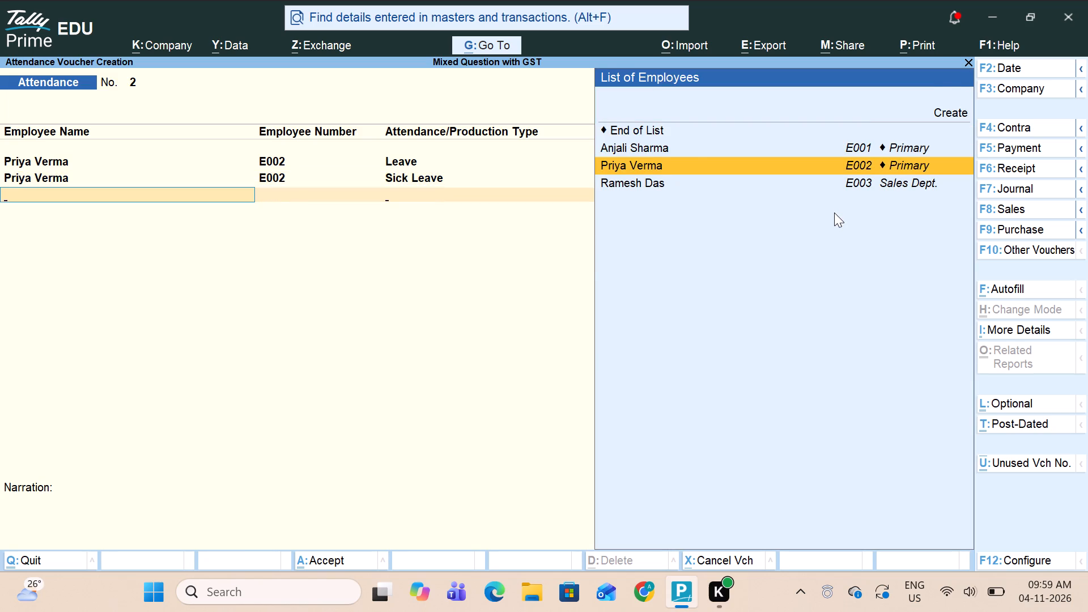
pyautogui.press('Down')
pyautogui.press('Return')
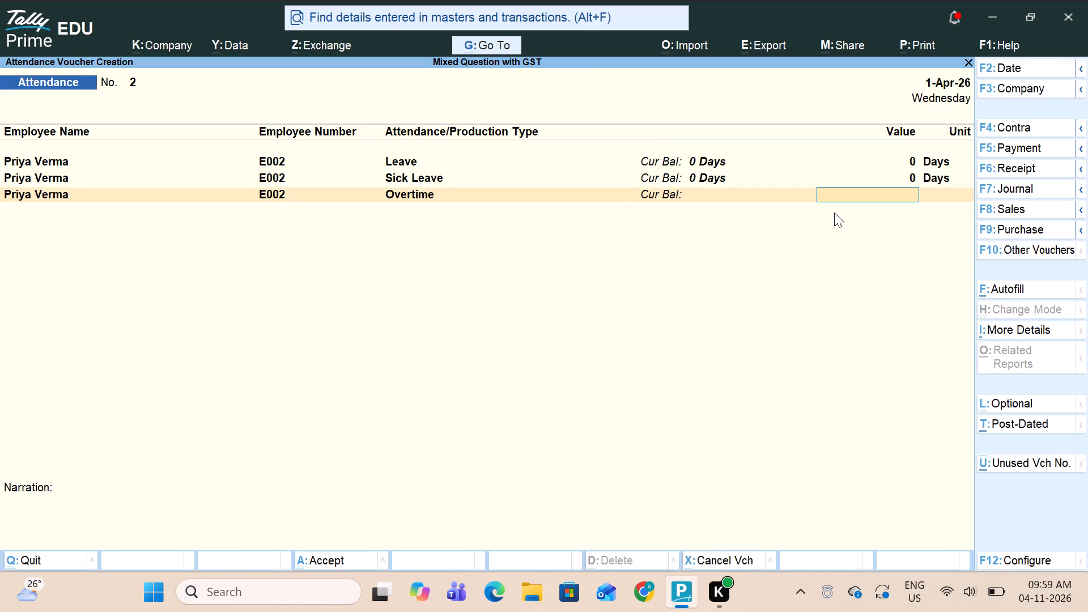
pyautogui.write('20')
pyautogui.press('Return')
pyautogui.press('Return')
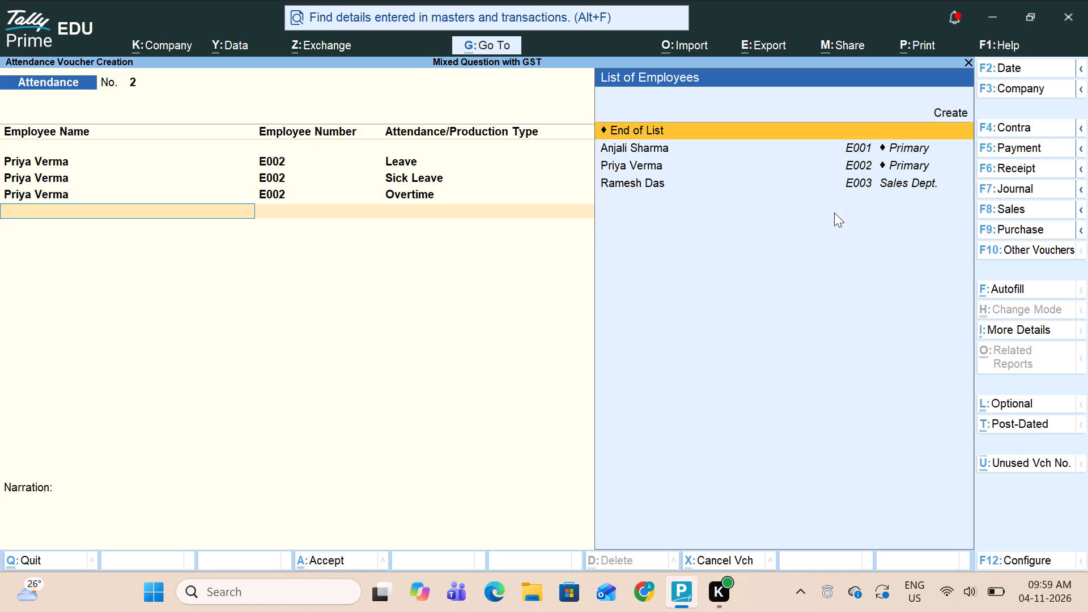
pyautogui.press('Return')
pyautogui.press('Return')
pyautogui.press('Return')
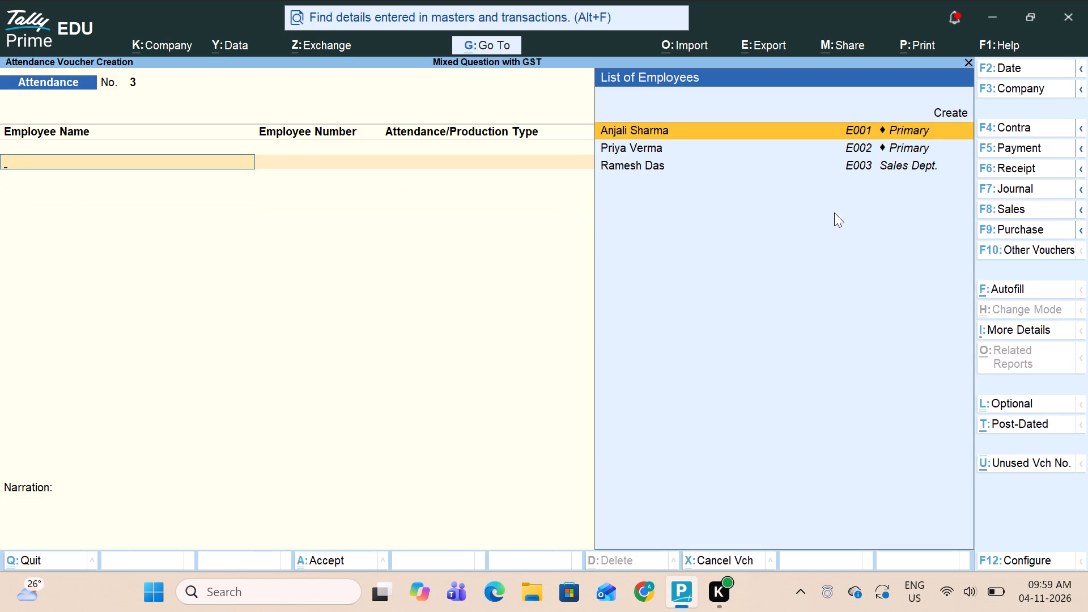
# In the new attendance voucher, record 0 days of Leave and 0 days of Sick Leave for employee E003.
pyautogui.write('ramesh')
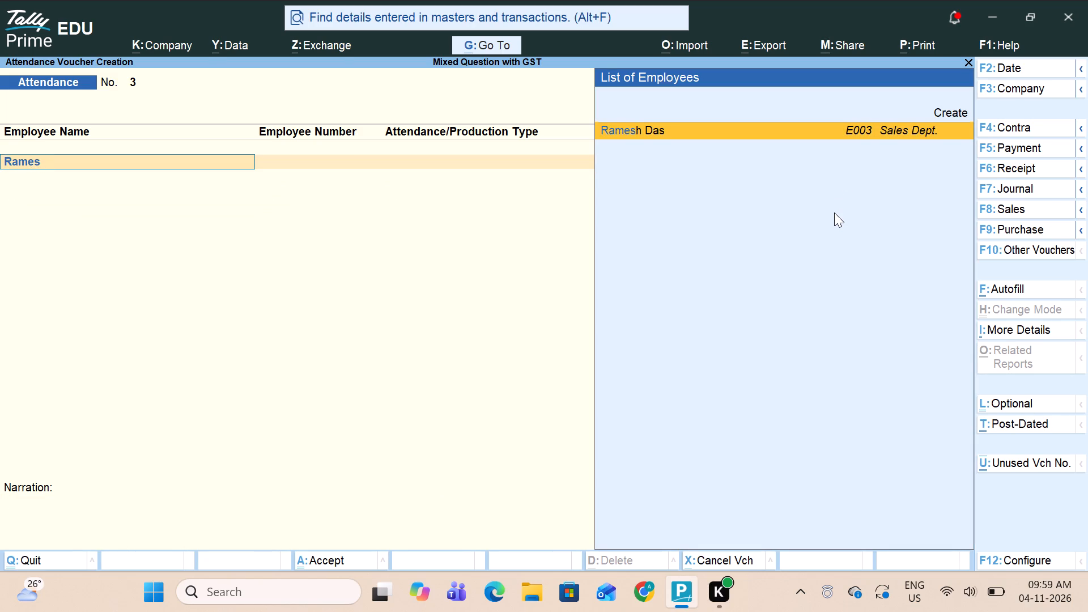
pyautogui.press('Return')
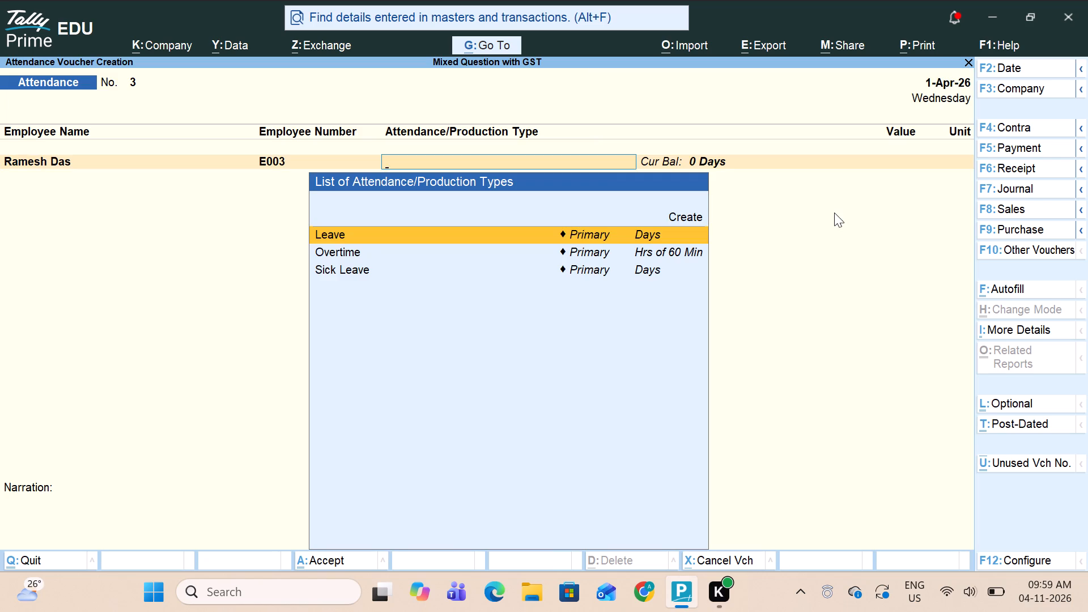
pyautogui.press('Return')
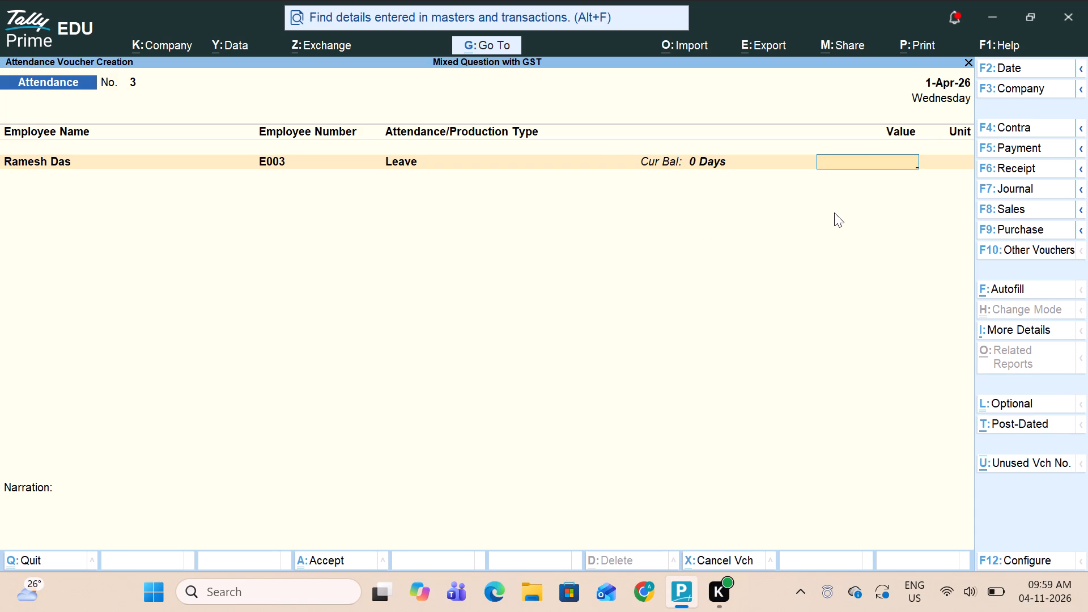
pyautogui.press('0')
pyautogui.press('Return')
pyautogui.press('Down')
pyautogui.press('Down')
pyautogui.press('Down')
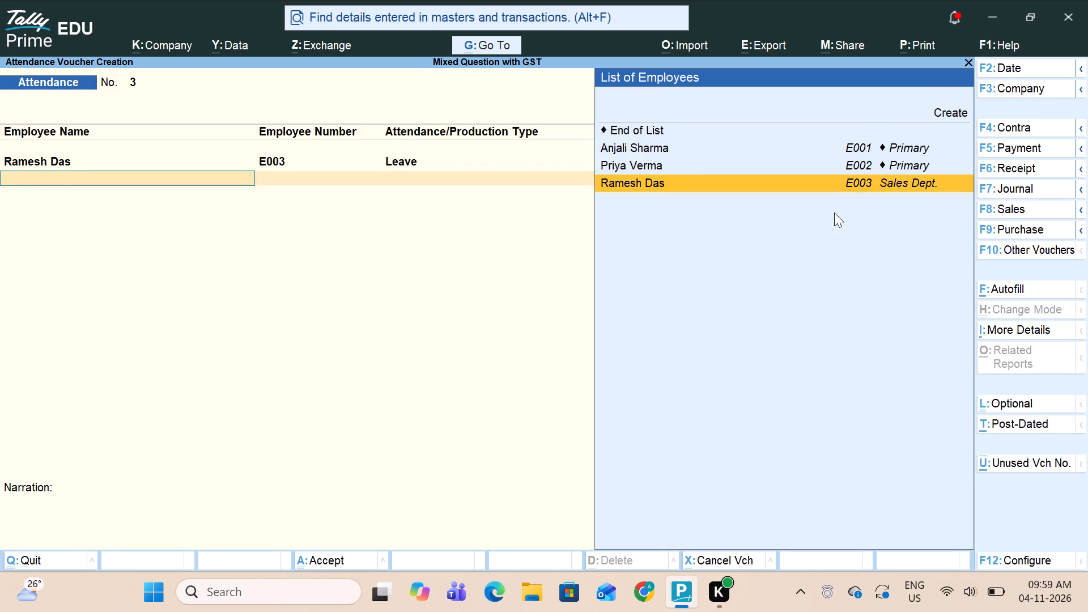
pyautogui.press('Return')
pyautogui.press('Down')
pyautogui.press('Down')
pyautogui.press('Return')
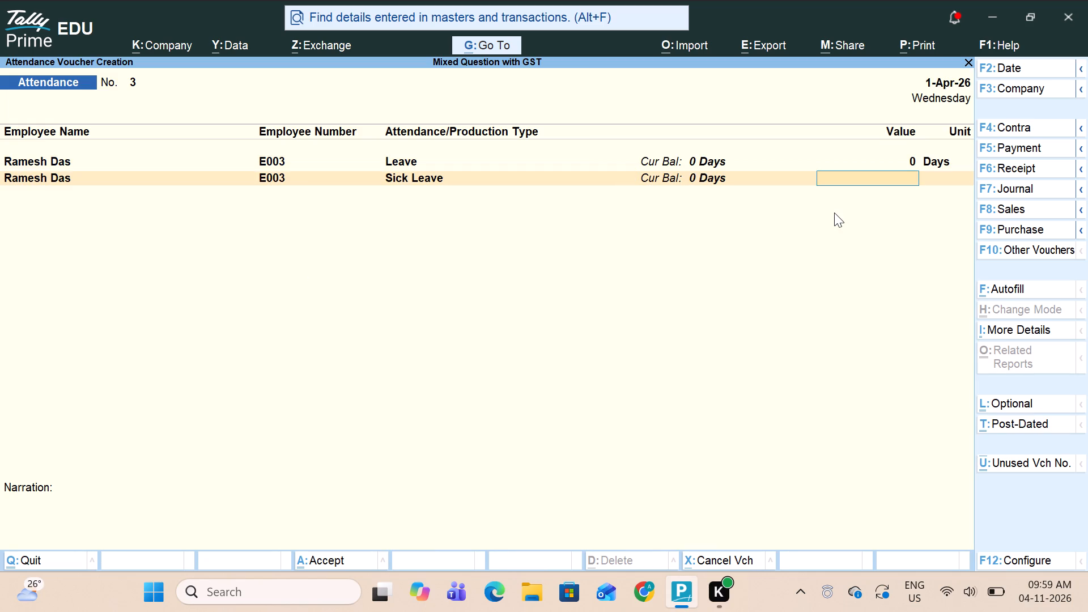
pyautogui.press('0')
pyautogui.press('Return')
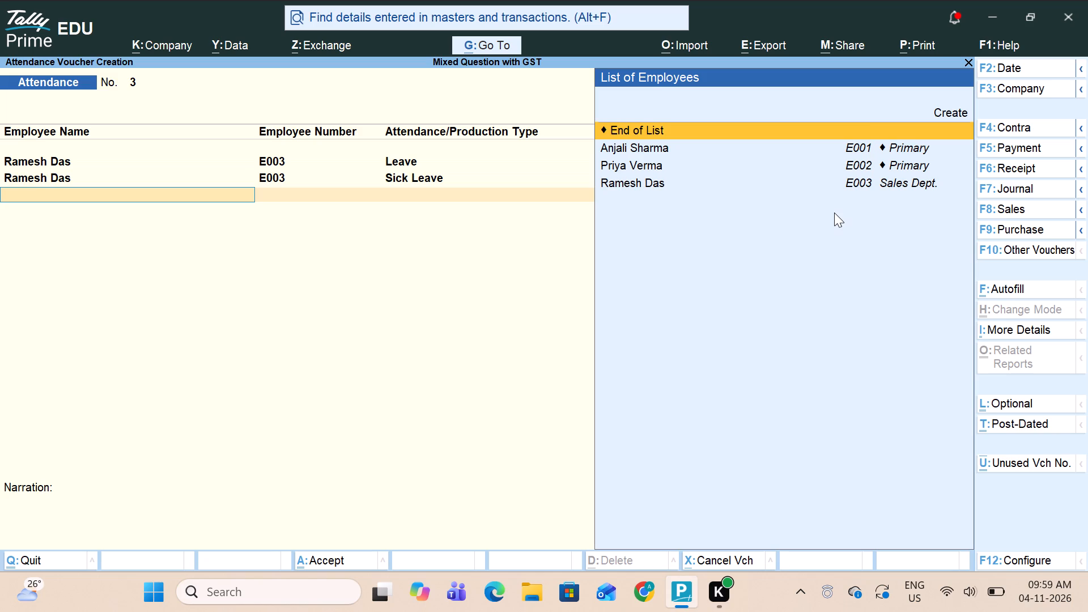
# Add 18 hours of Overtime for employee E003, save the voucher without narration, and leave voucher entry.
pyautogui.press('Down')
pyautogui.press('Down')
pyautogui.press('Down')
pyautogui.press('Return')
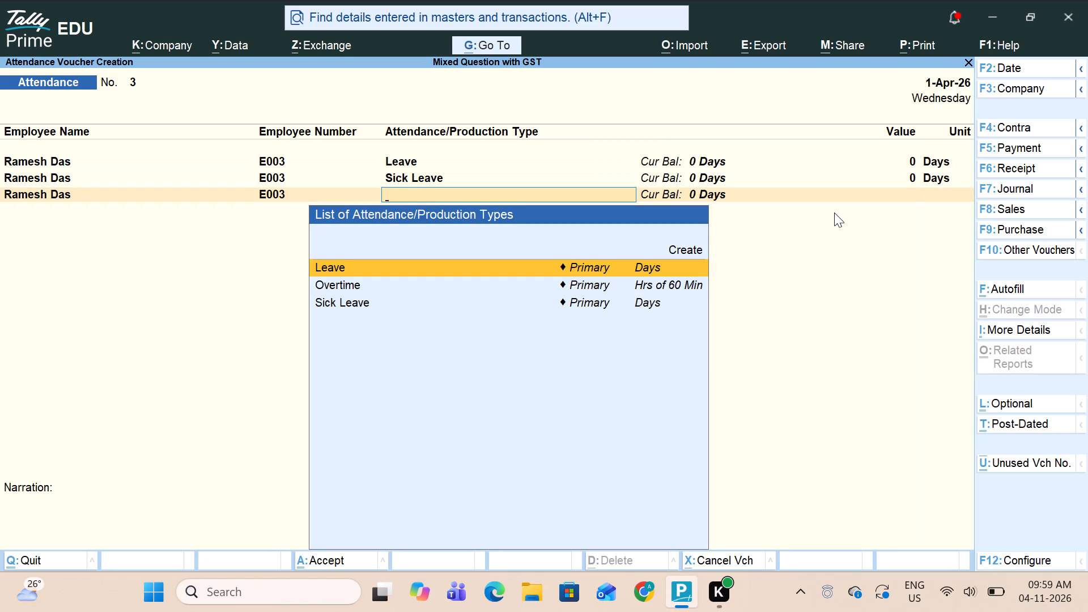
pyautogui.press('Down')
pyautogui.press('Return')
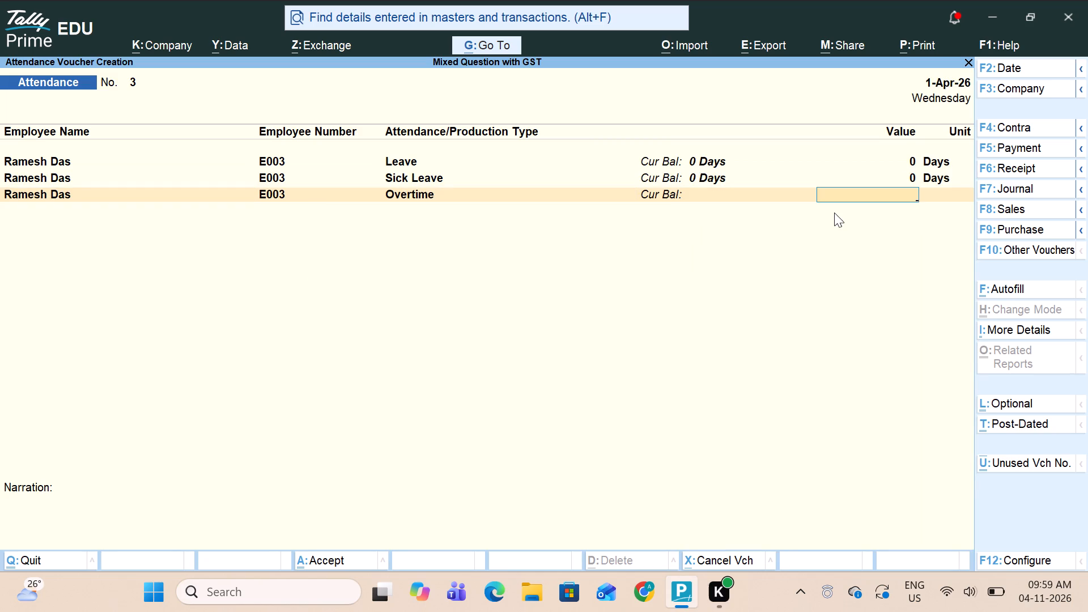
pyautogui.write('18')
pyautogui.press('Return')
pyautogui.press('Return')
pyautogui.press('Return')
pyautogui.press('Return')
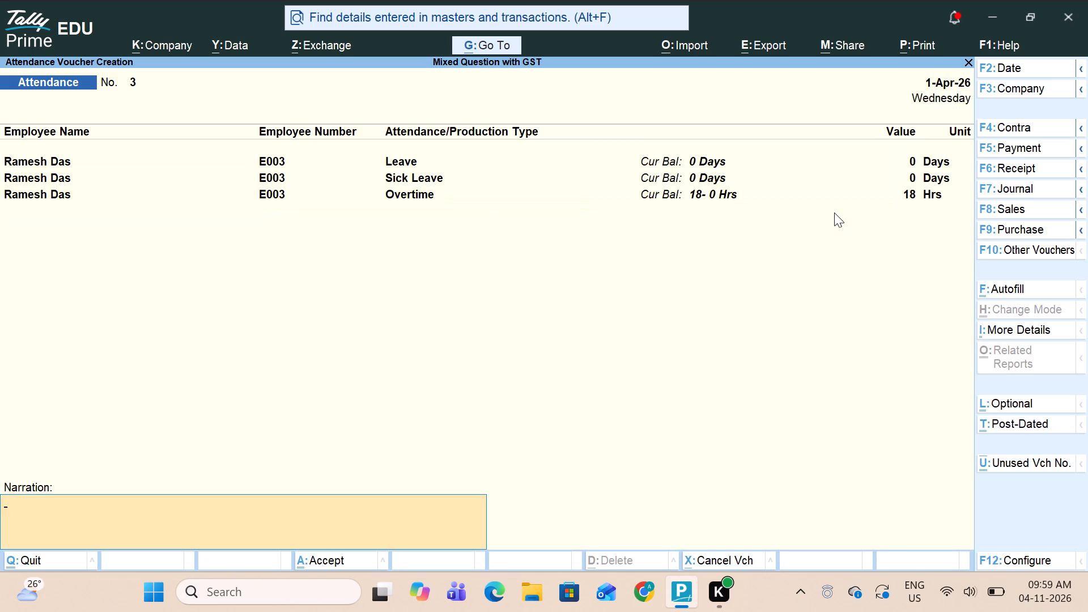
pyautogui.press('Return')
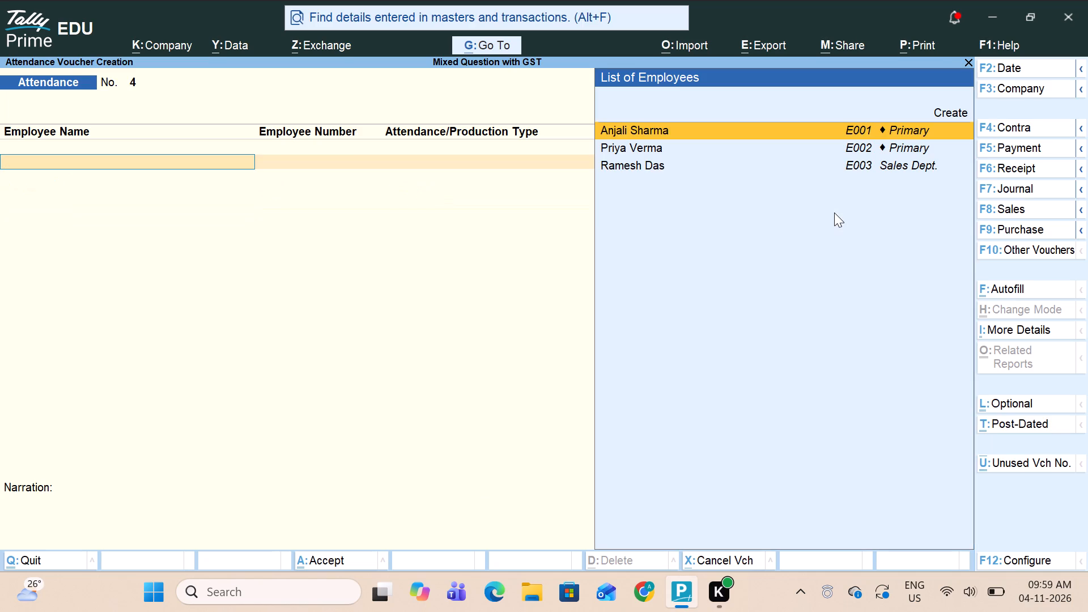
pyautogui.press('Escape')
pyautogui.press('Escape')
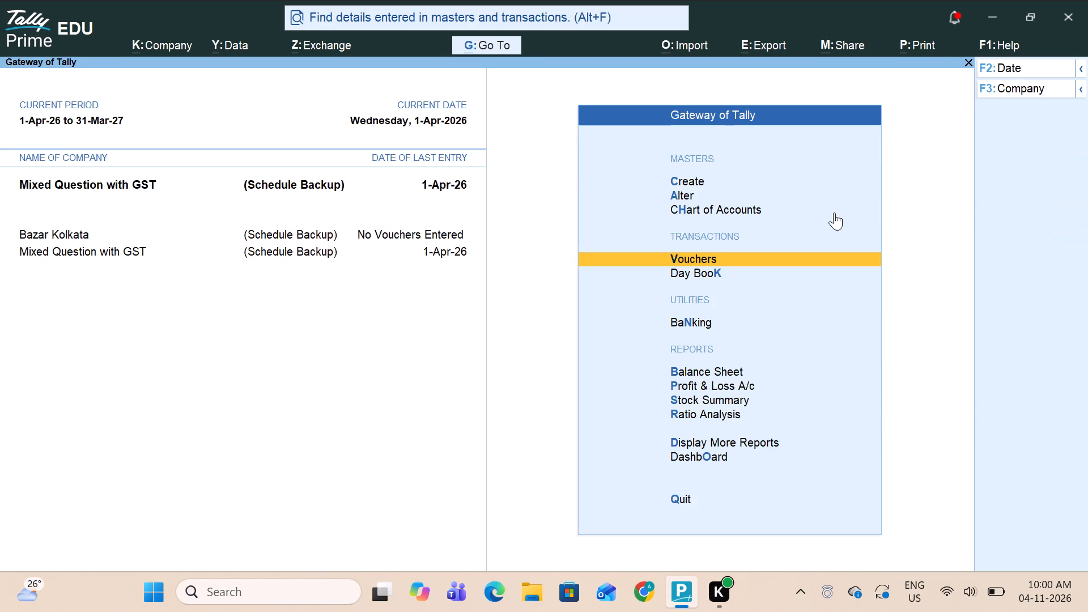
# Start a new stock group named Garments under Primary, with item quantities added and HSN/SAC details as per Company/Stock Group.
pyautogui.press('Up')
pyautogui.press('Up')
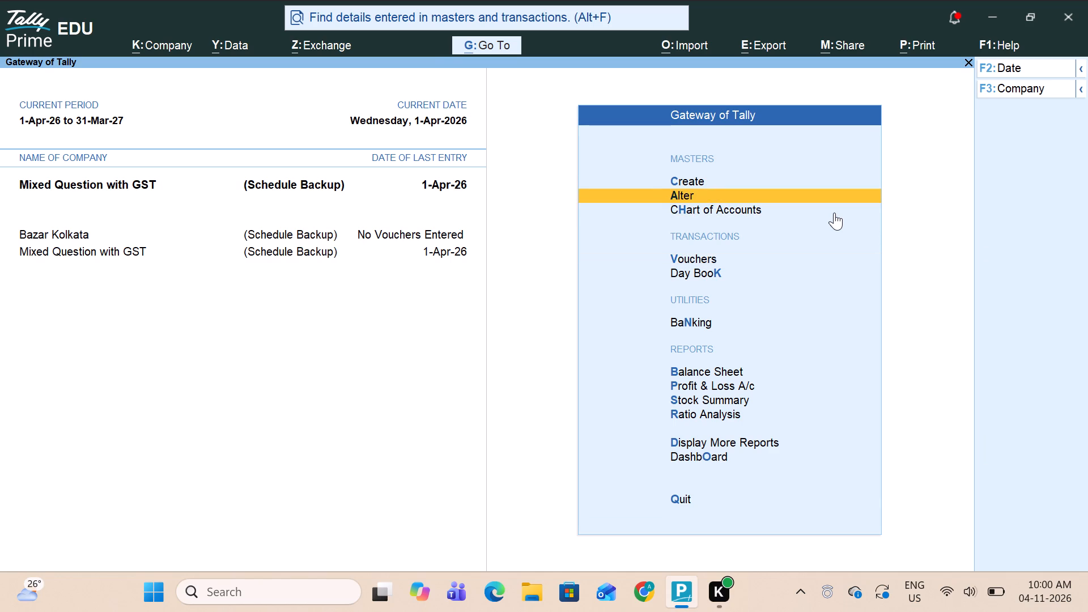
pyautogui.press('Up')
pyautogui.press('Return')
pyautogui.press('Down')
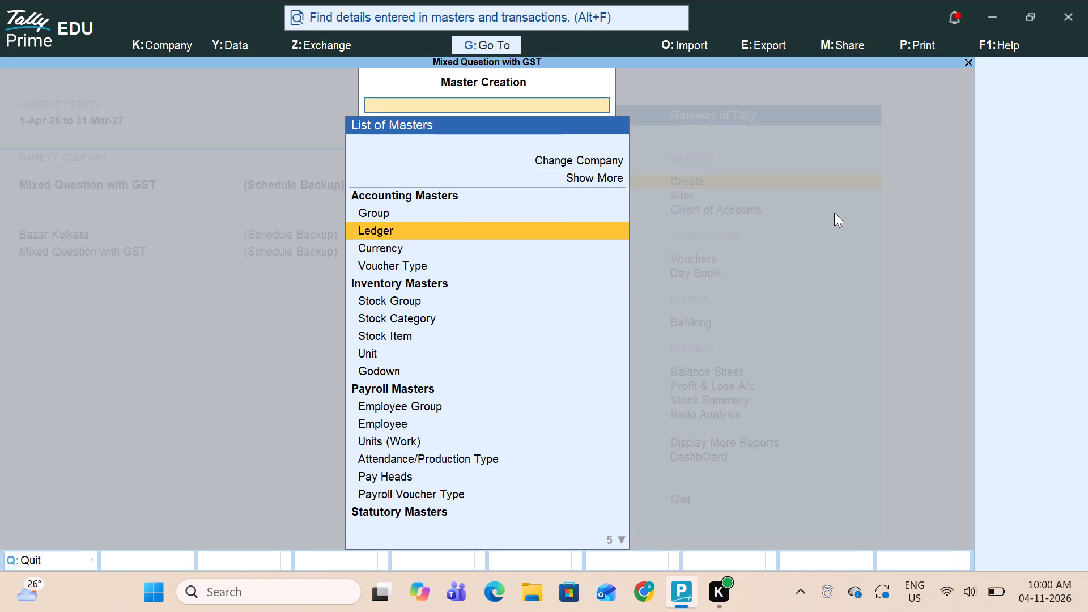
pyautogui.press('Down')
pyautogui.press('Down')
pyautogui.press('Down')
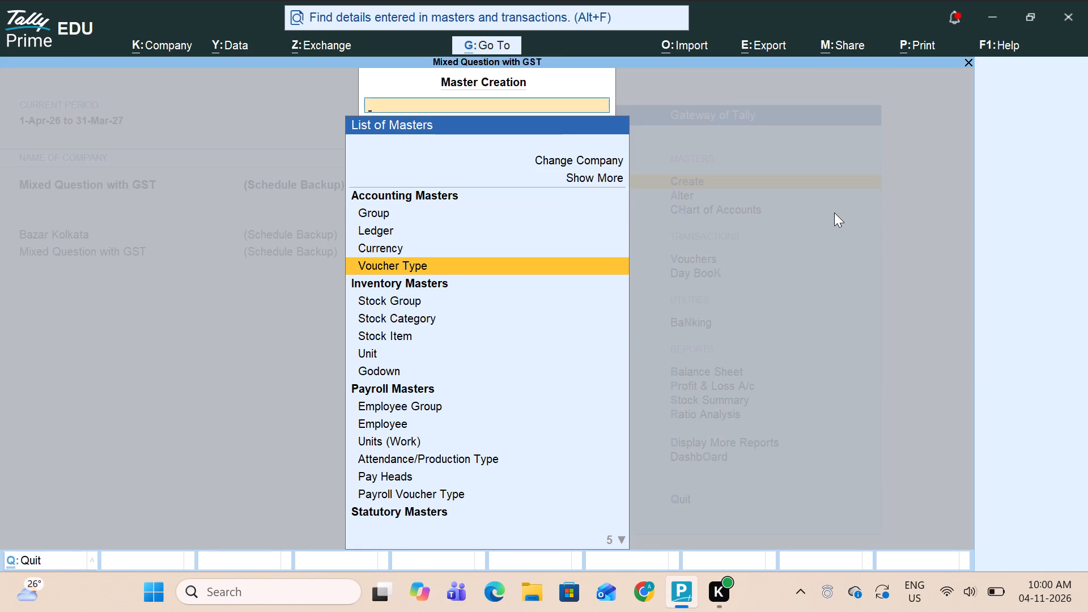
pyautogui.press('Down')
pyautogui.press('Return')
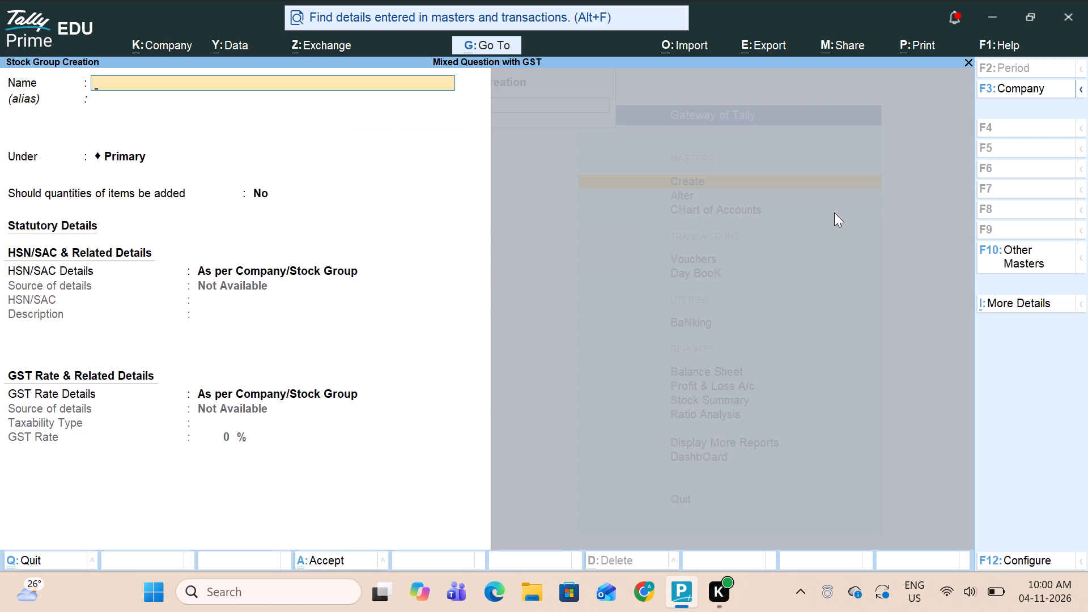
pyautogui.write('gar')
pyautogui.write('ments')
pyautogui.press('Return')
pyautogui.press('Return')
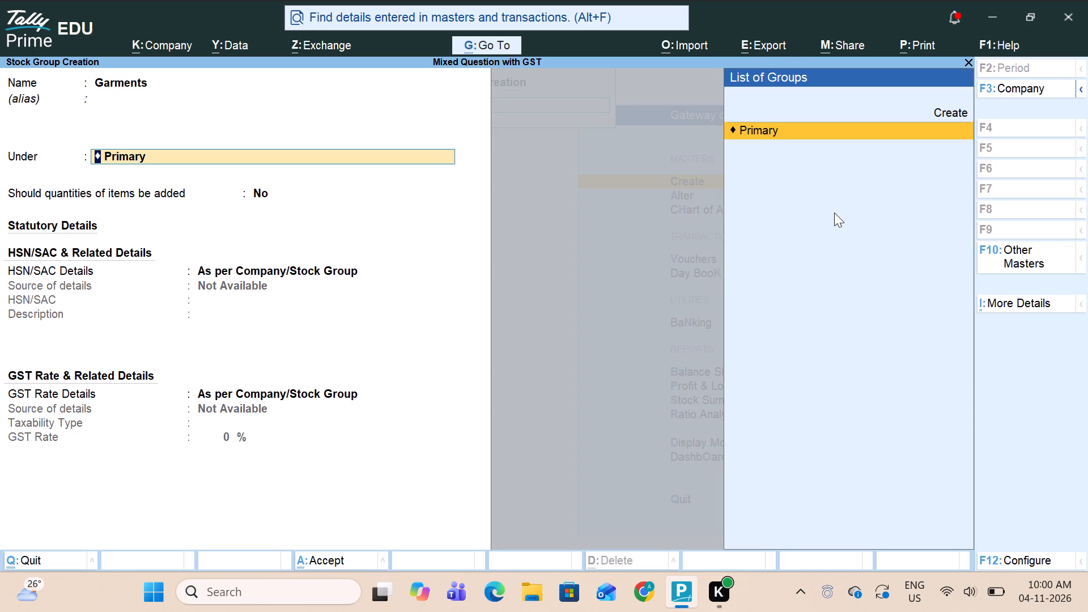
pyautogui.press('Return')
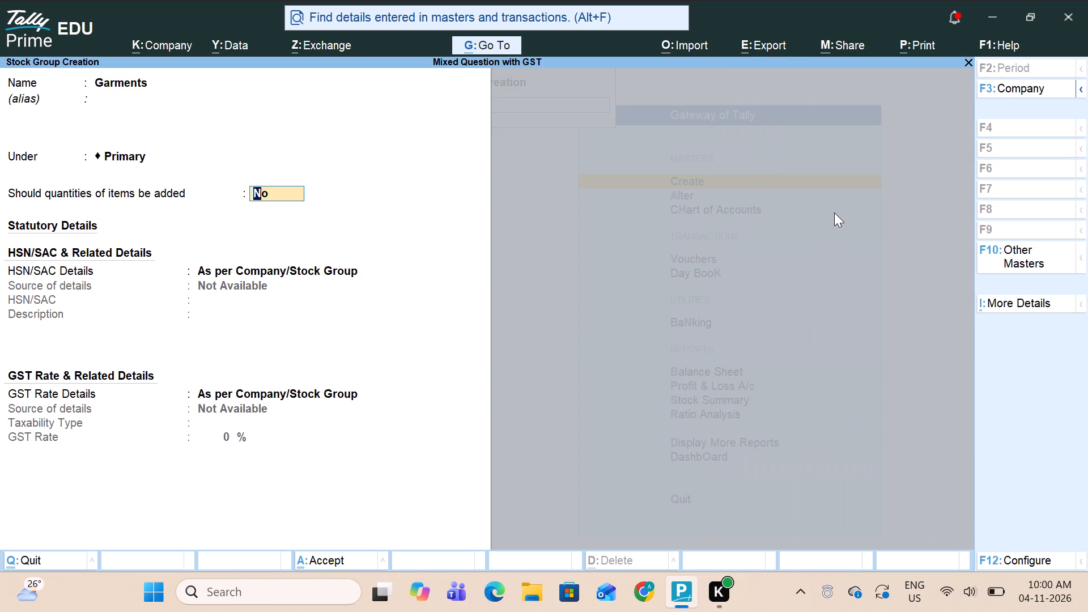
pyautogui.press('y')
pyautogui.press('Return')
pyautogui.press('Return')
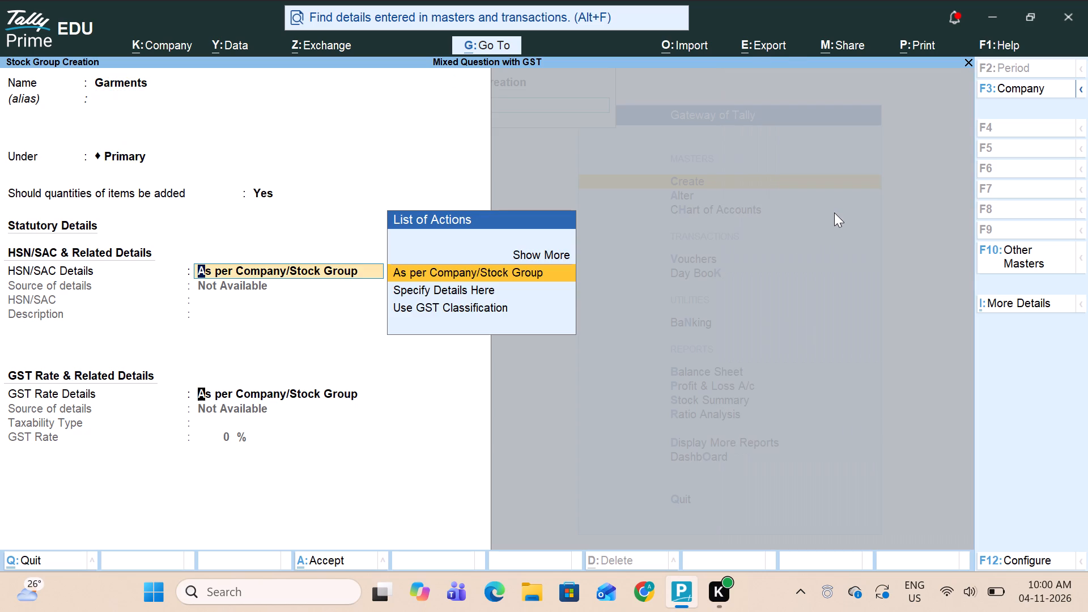
# Specify GST rate details for Garments as Taxable at 5%, save the stock group, and leave stock group creation.
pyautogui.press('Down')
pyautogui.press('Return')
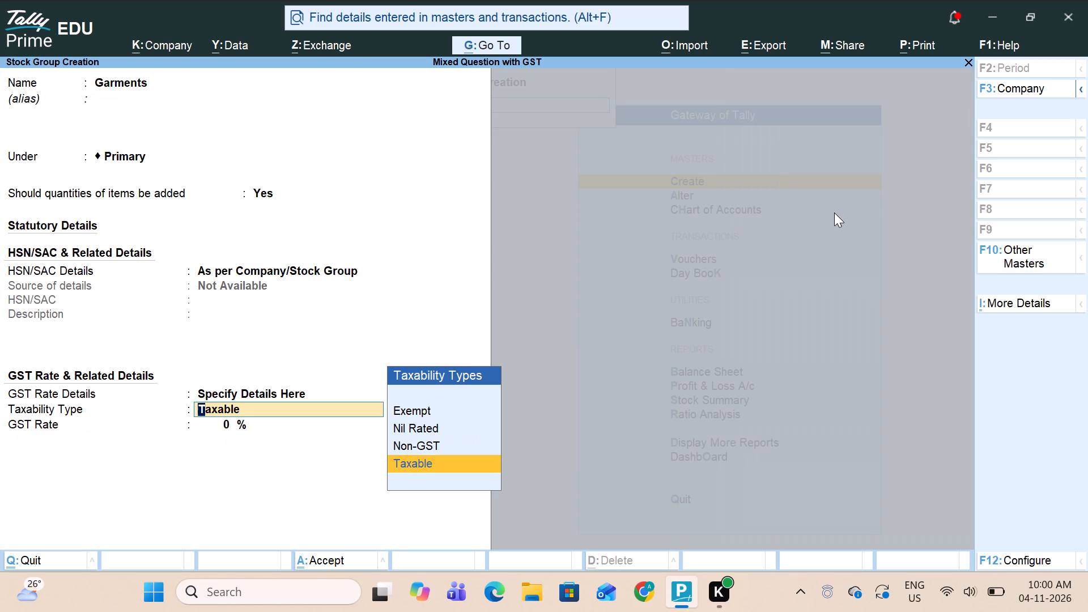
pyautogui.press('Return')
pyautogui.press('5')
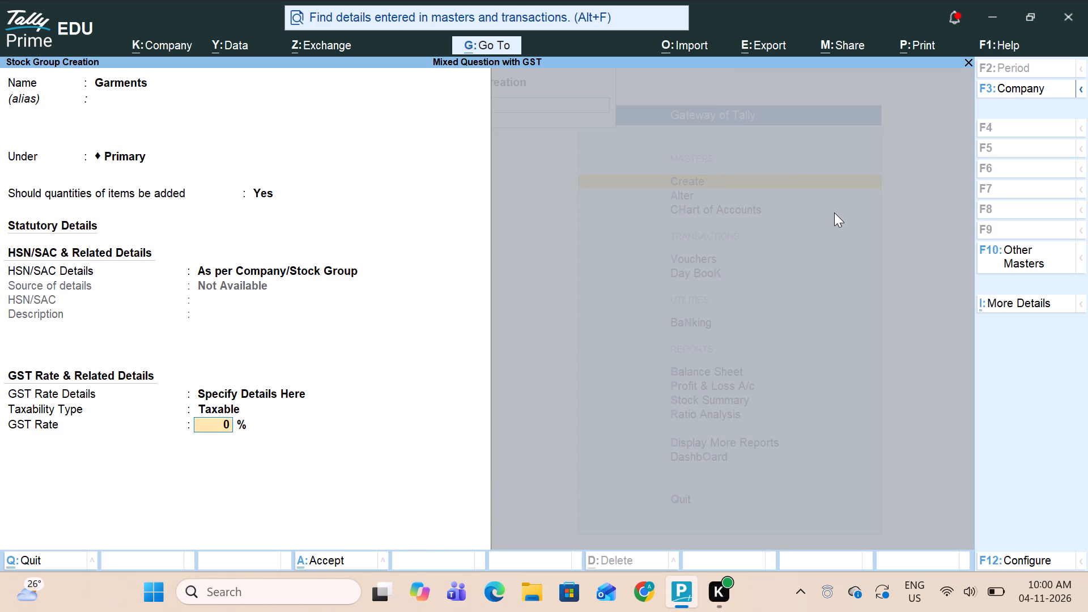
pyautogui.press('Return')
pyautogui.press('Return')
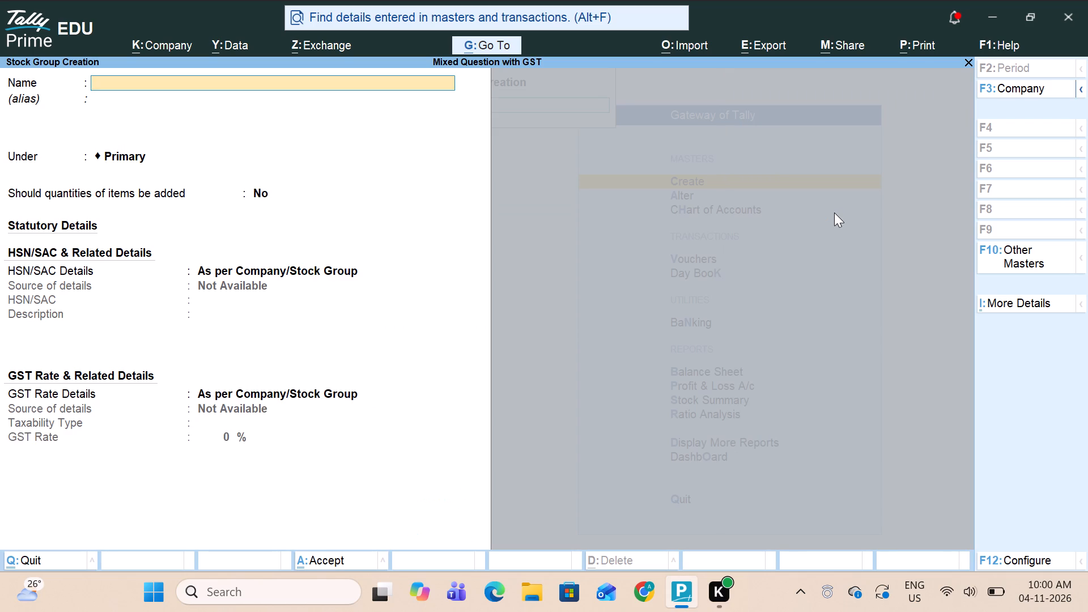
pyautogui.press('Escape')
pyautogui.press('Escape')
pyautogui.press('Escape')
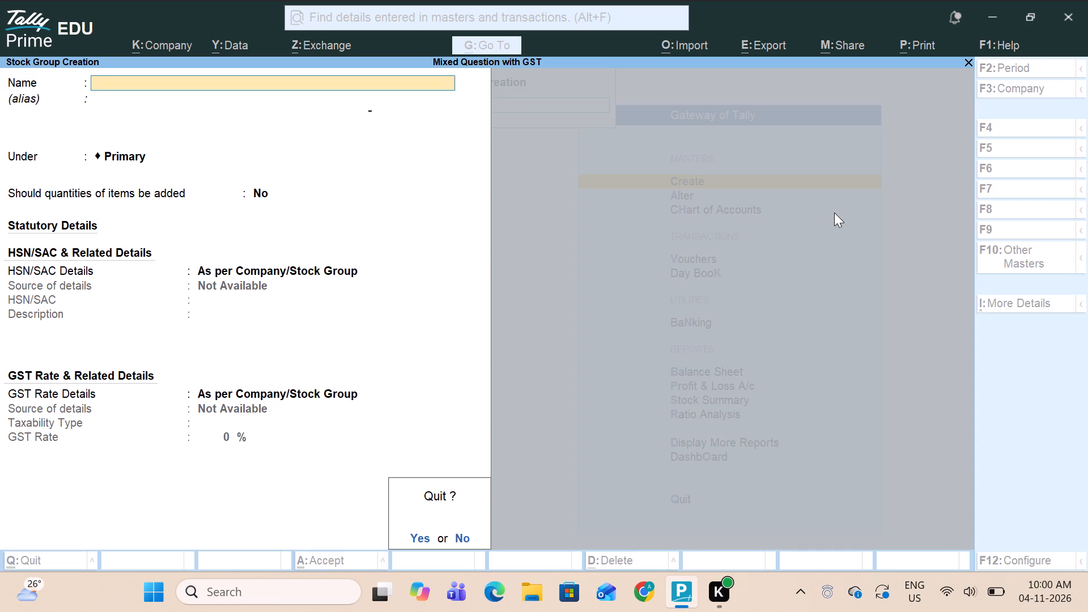
# Create the stock categories Shirt and Pant, both under Primary.
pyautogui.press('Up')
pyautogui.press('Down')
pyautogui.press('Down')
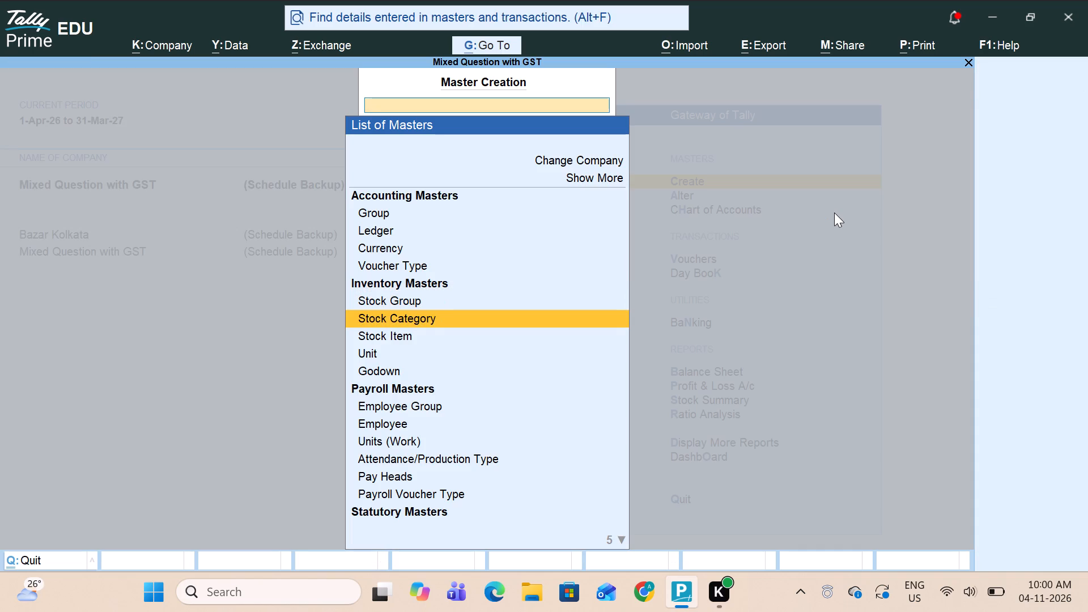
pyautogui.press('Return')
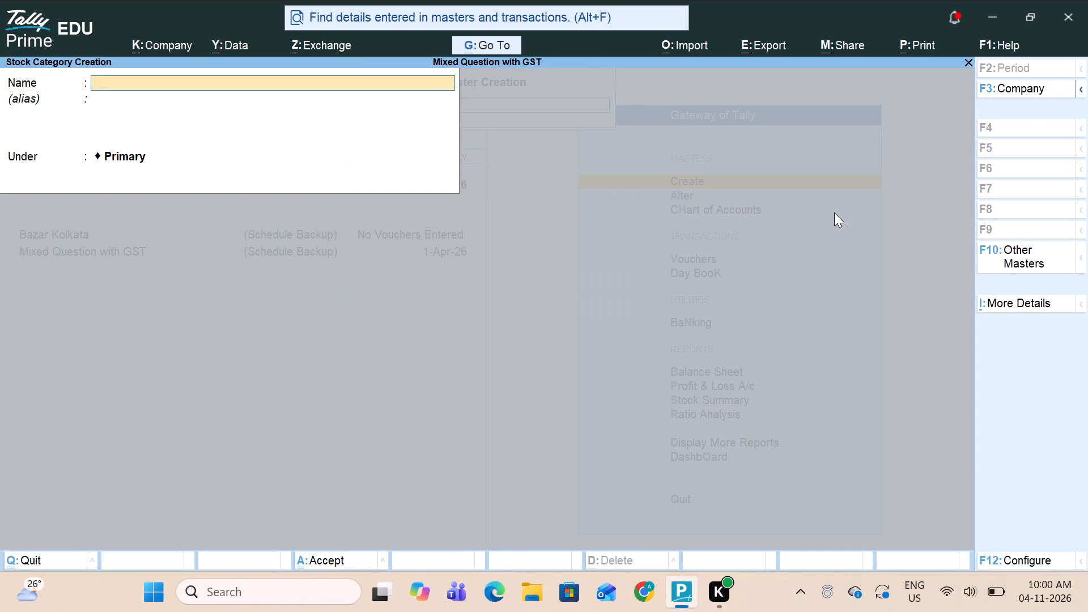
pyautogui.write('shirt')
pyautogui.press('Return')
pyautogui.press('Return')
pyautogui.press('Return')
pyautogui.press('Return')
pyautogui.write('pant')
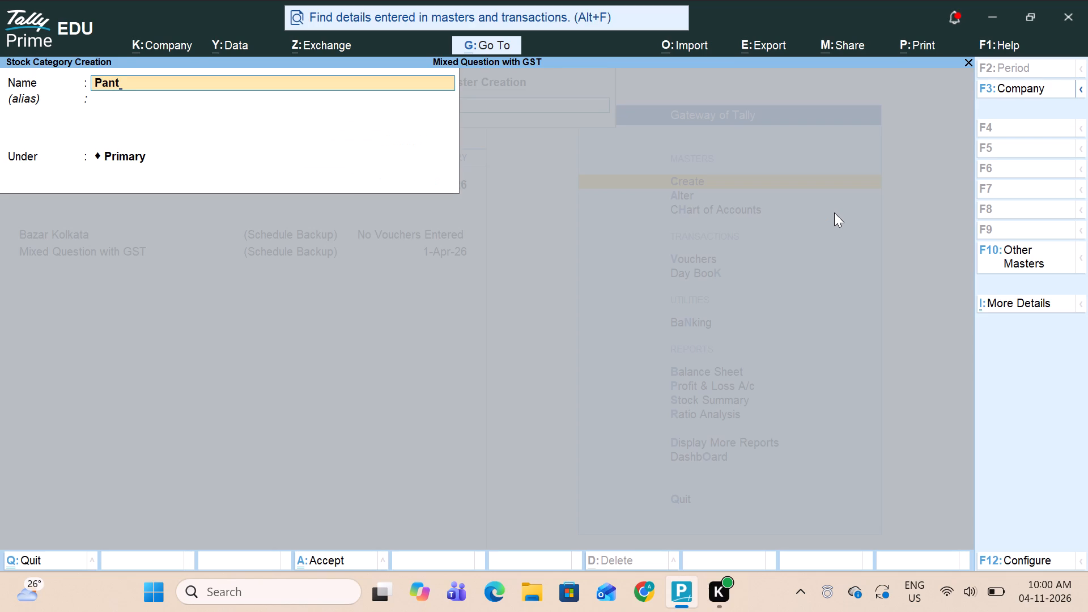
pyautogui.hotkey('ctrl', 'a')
# Create the stock categories T-Shirt and Trouser under Primary, and leave stock category creation.
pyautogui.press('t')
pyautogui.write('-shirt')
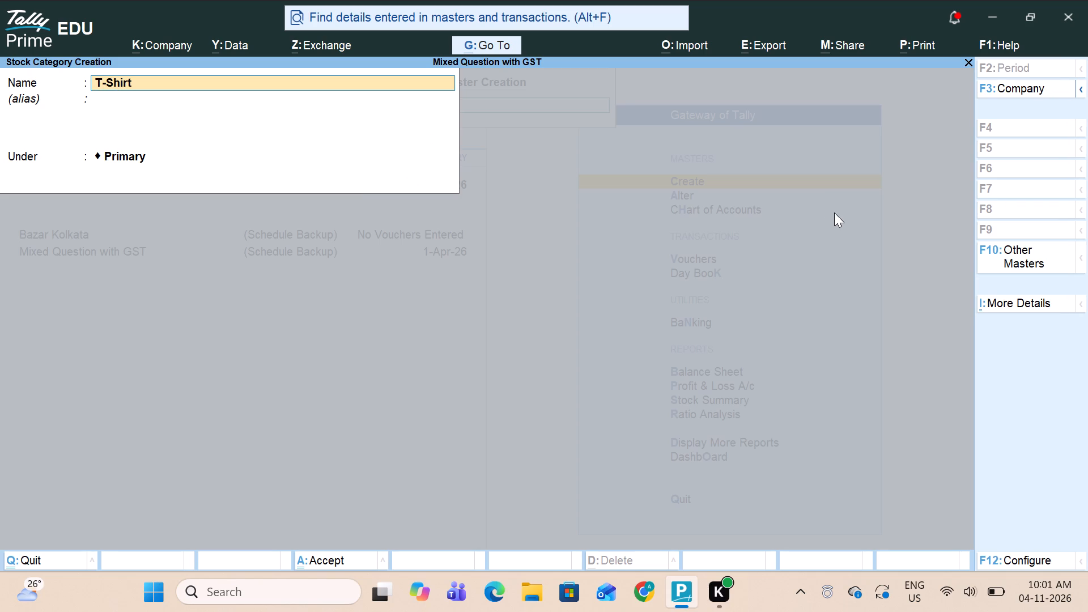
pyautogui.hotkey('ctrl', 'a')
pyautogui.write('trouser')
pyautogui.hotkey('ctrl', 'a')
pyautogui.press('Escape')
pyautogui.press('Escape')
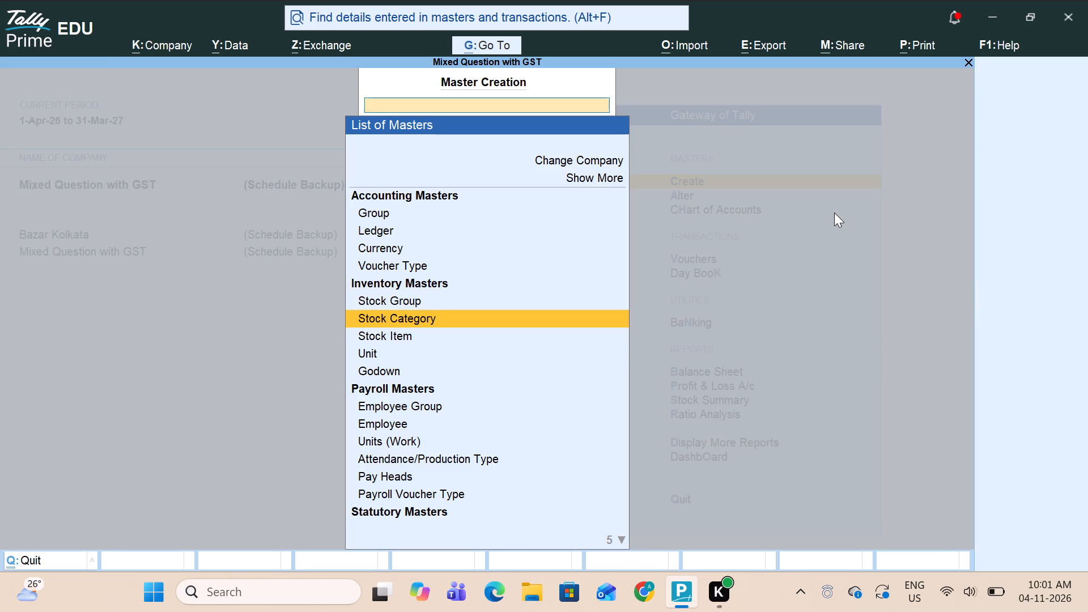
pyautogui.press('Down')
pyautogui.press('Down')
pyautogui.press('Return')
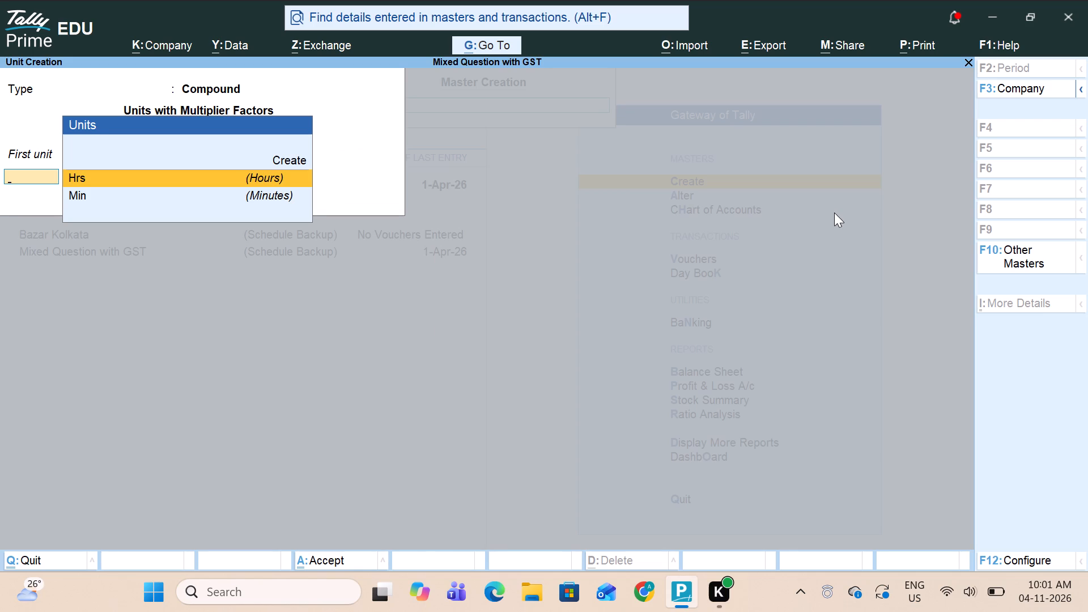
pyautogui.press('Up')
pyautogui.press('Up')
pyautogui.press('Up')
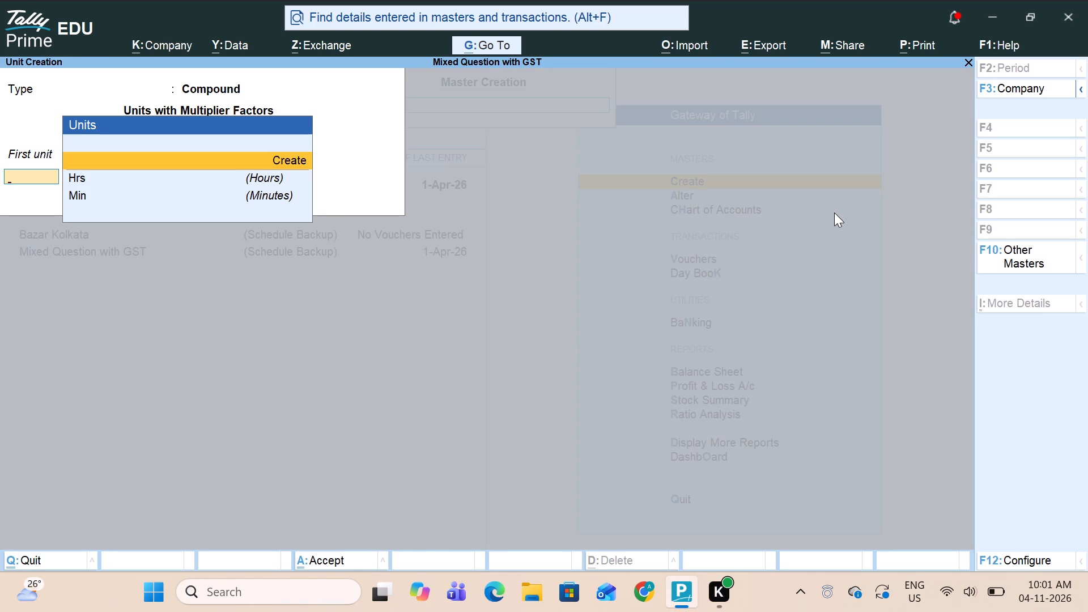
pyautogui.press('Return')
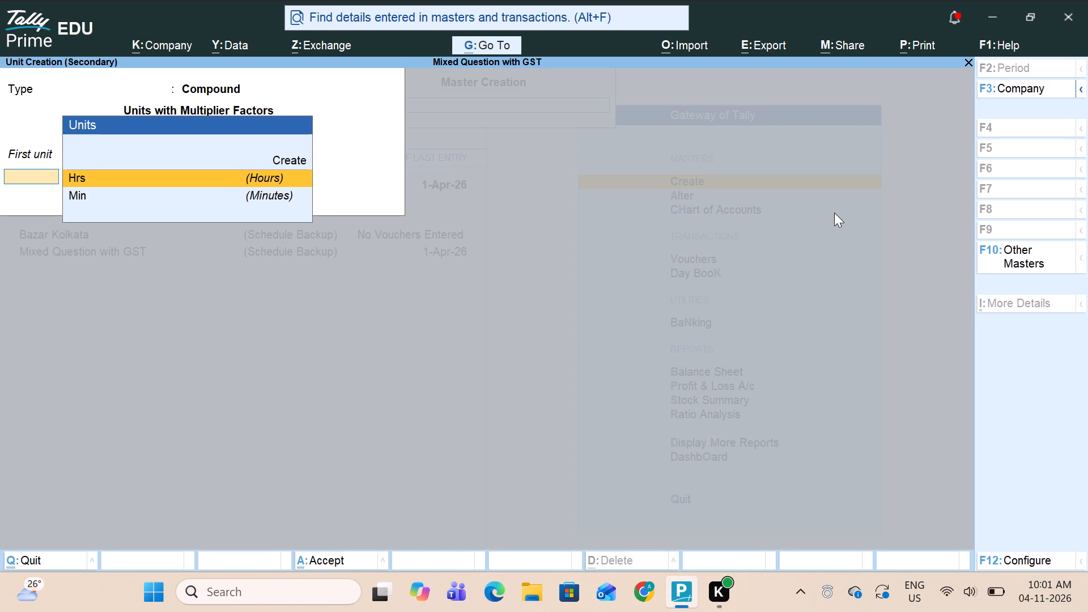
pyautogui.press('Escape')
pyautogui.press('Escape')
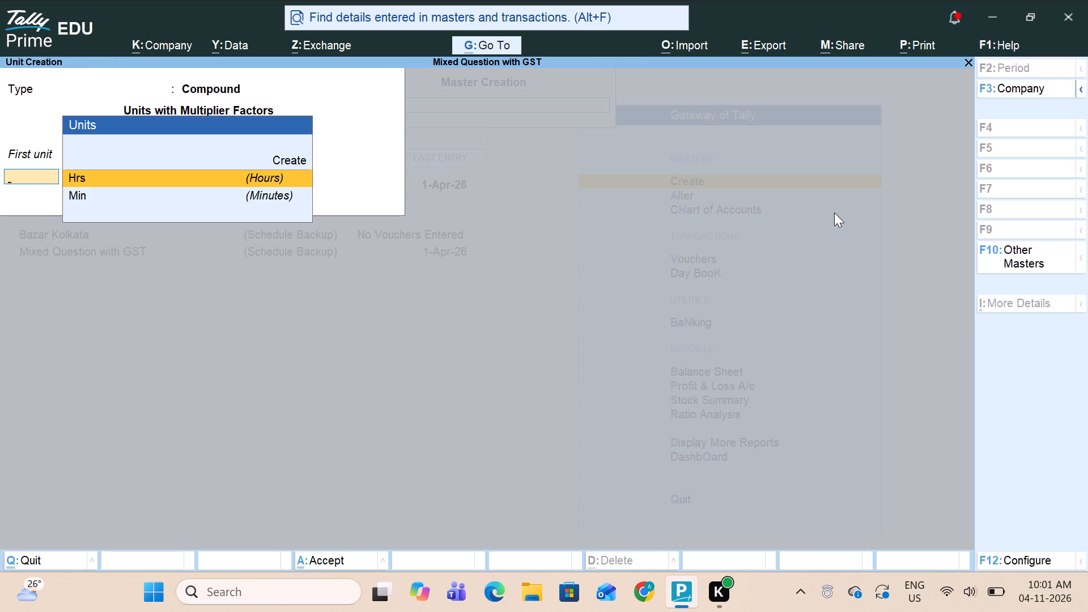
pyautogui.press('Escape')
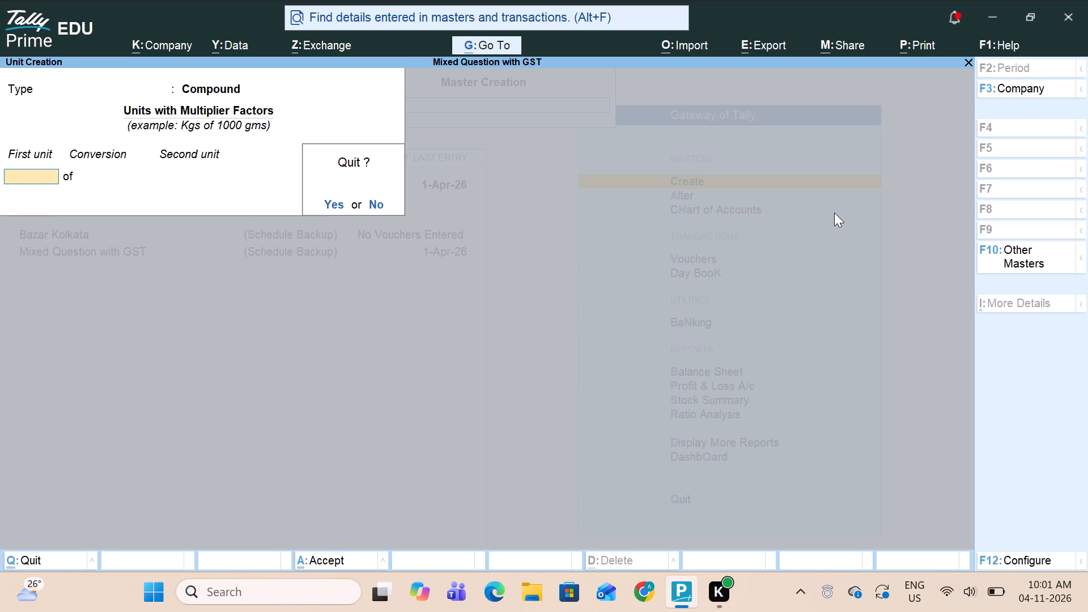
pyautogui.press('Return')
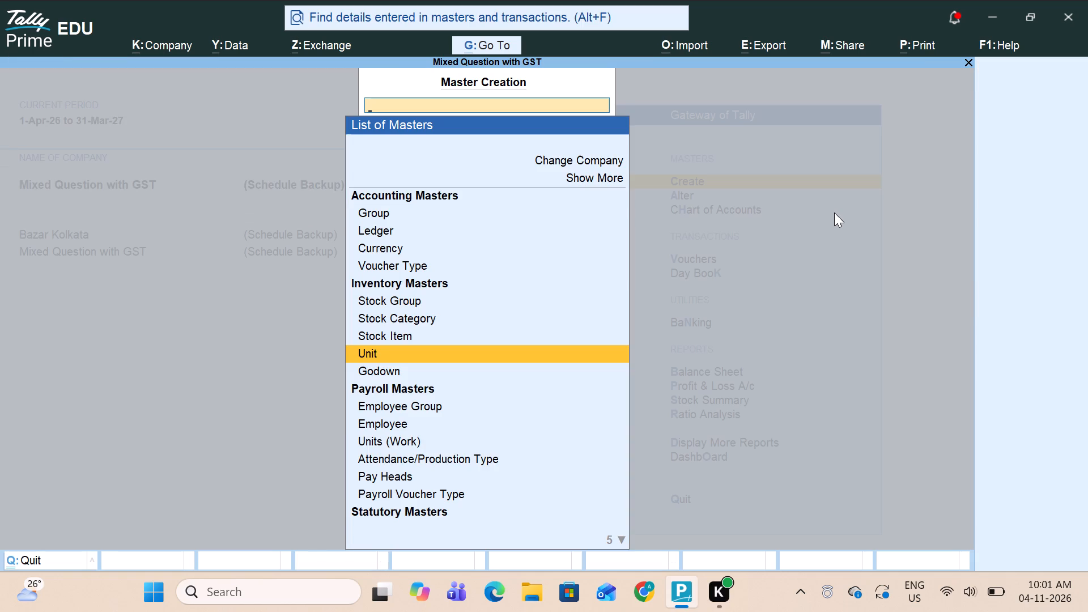
# Create a simple unit with symbol Pcs, formal name Pieces, UQC PCS-PIECES and 0 decimal places, and leave unit creation.
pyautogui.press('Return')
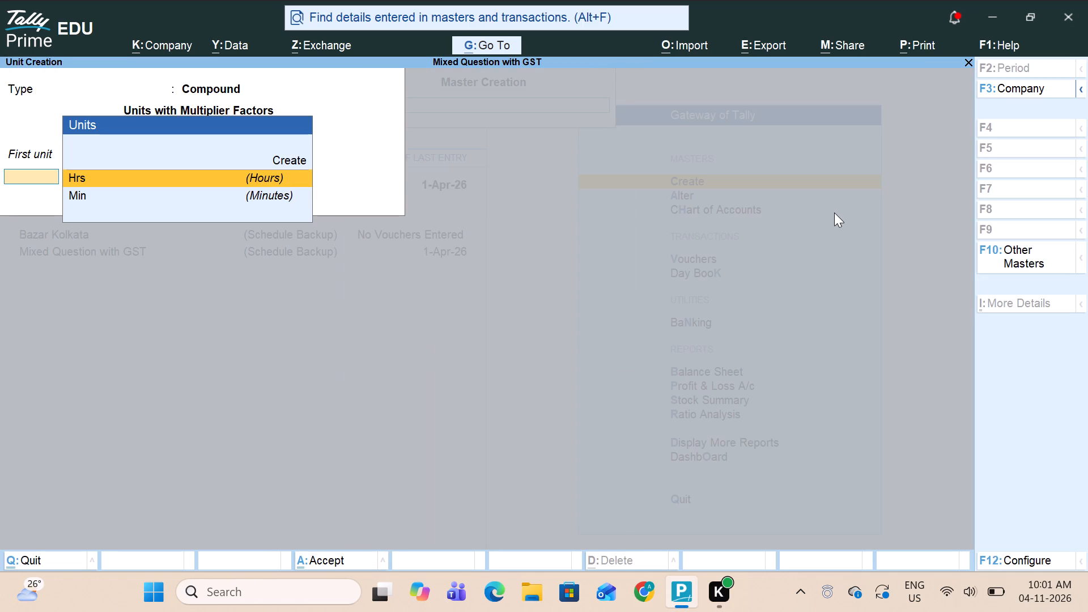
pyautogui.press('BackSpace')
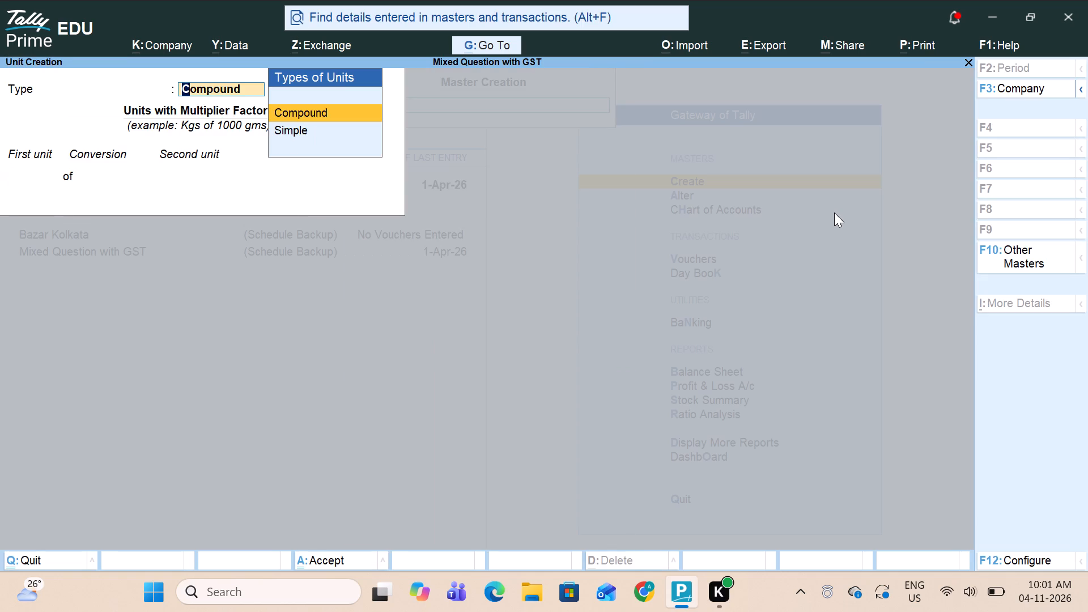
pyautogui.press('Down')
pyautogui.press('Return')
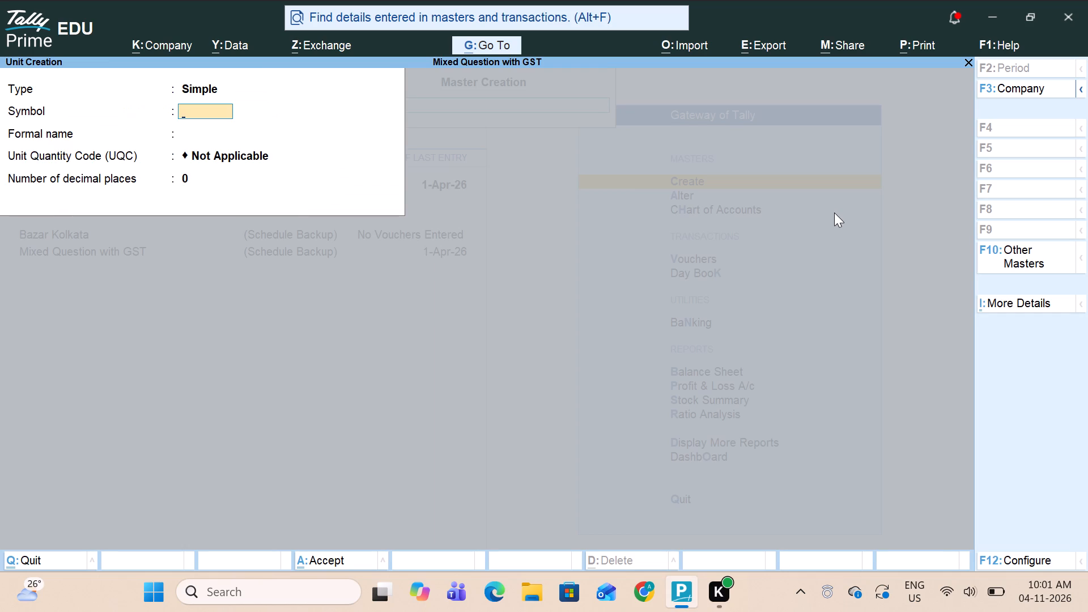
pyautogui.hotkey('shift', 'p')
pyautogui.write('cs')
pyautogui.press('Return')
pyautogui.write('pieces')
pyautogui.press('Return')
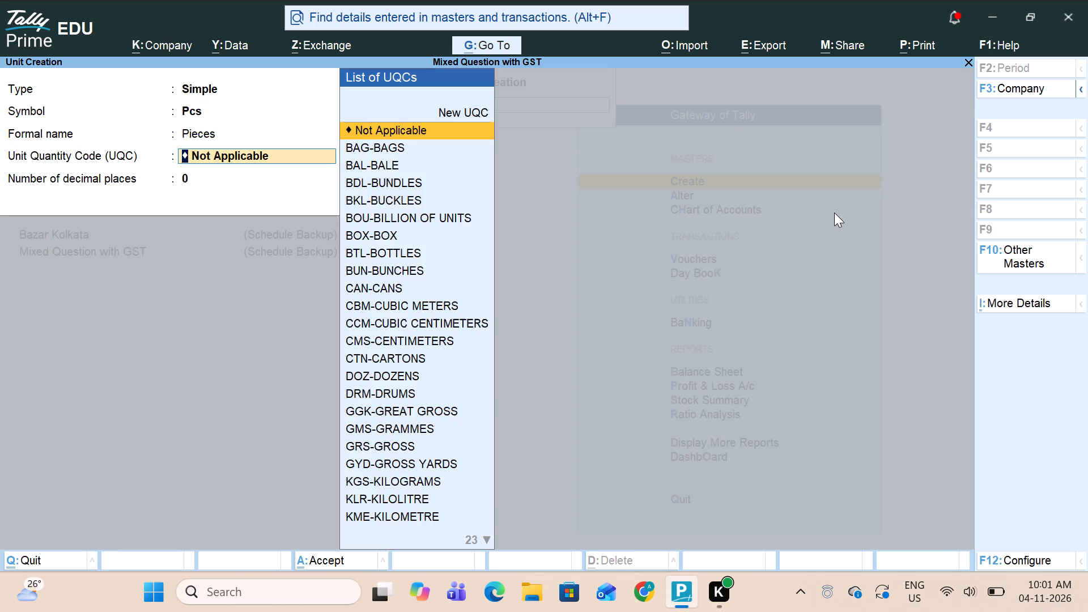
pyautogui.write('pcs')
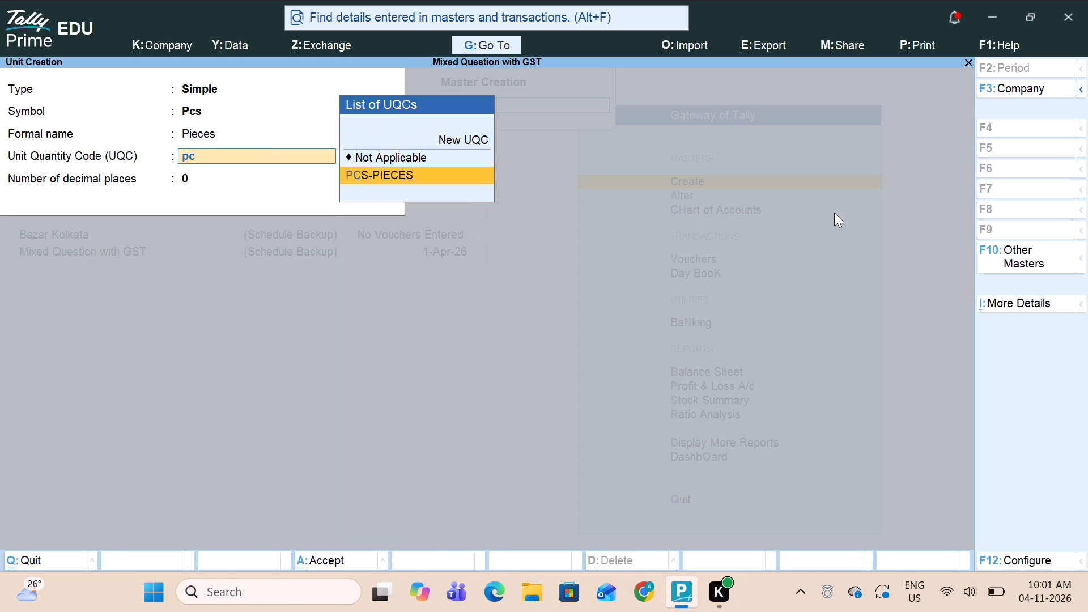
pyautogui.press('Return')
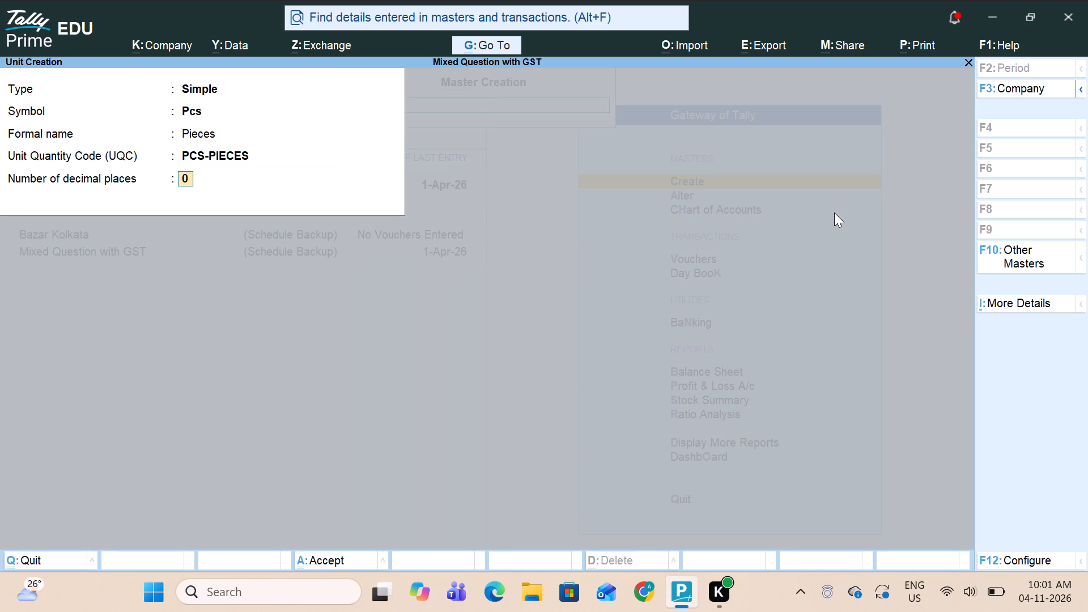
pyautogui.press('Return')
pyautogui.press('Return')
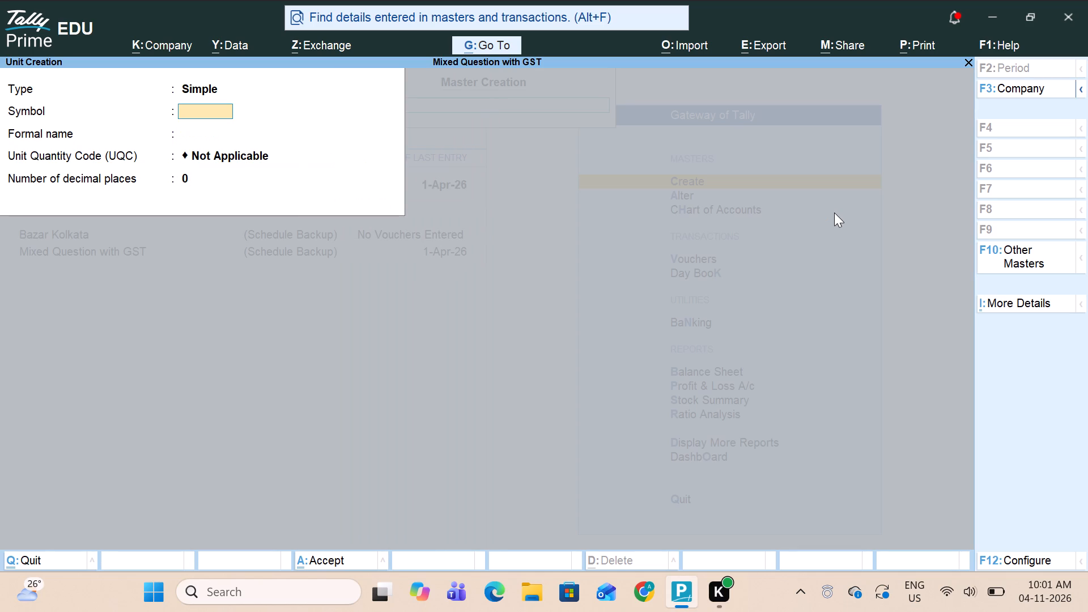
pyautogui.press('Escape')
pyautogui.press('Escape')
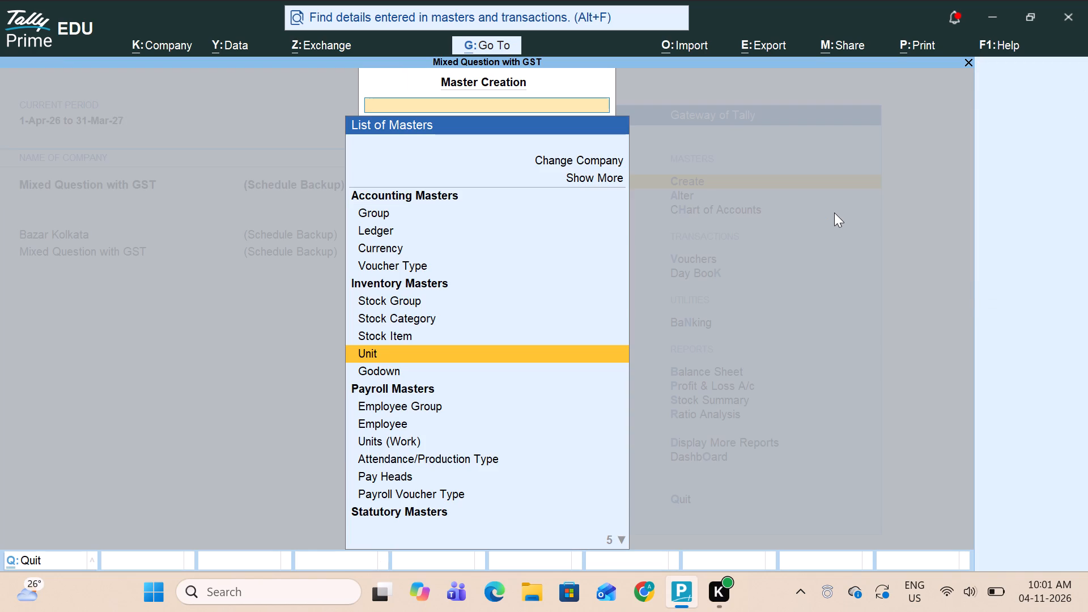
# Start a new stock item named Raymond Cotton Shirt, without an alias, under the Garments group.
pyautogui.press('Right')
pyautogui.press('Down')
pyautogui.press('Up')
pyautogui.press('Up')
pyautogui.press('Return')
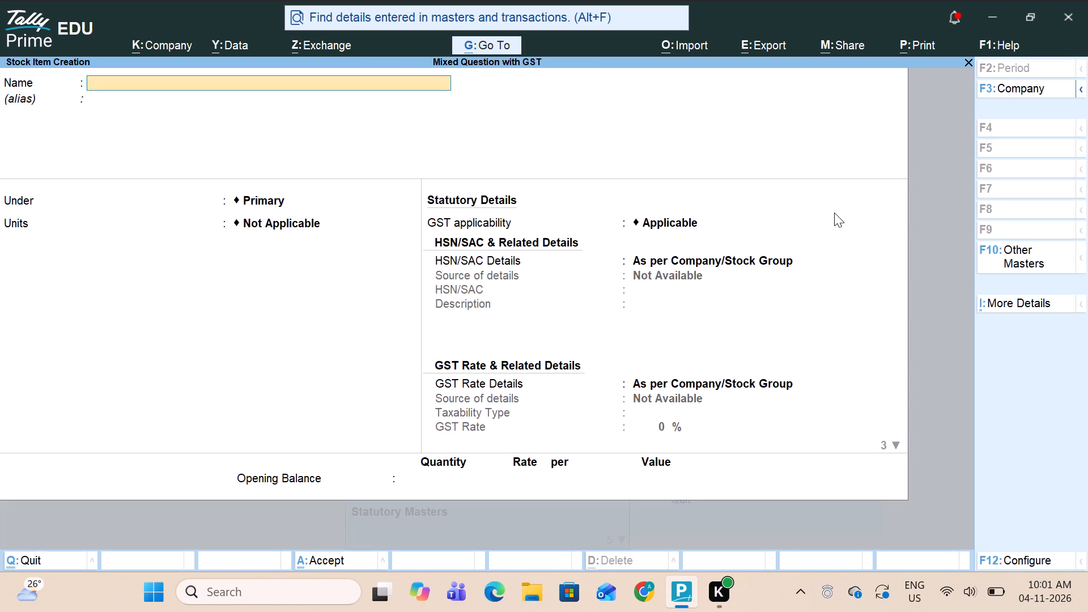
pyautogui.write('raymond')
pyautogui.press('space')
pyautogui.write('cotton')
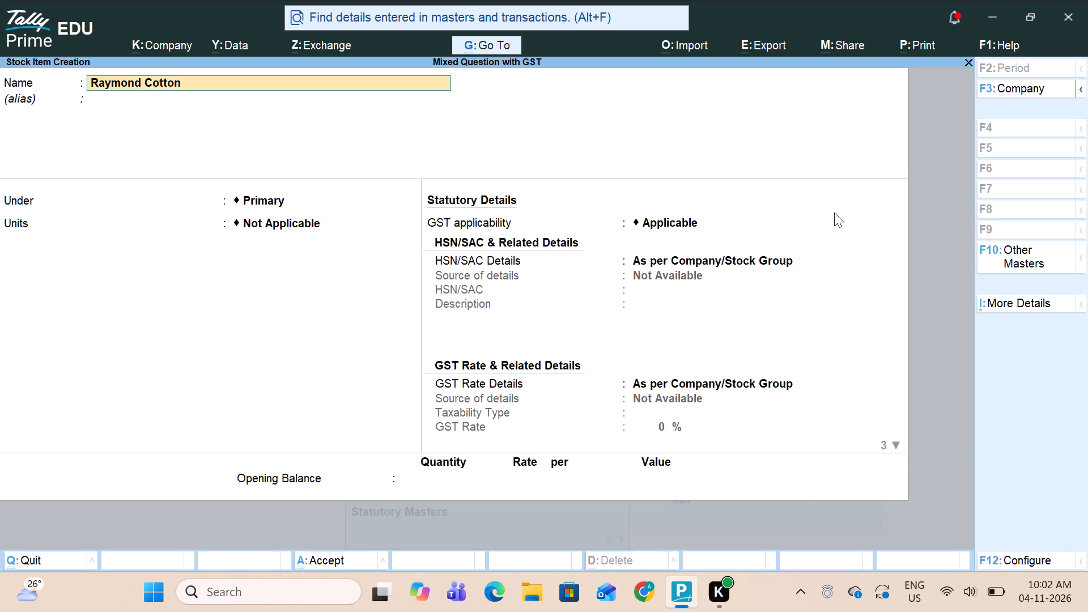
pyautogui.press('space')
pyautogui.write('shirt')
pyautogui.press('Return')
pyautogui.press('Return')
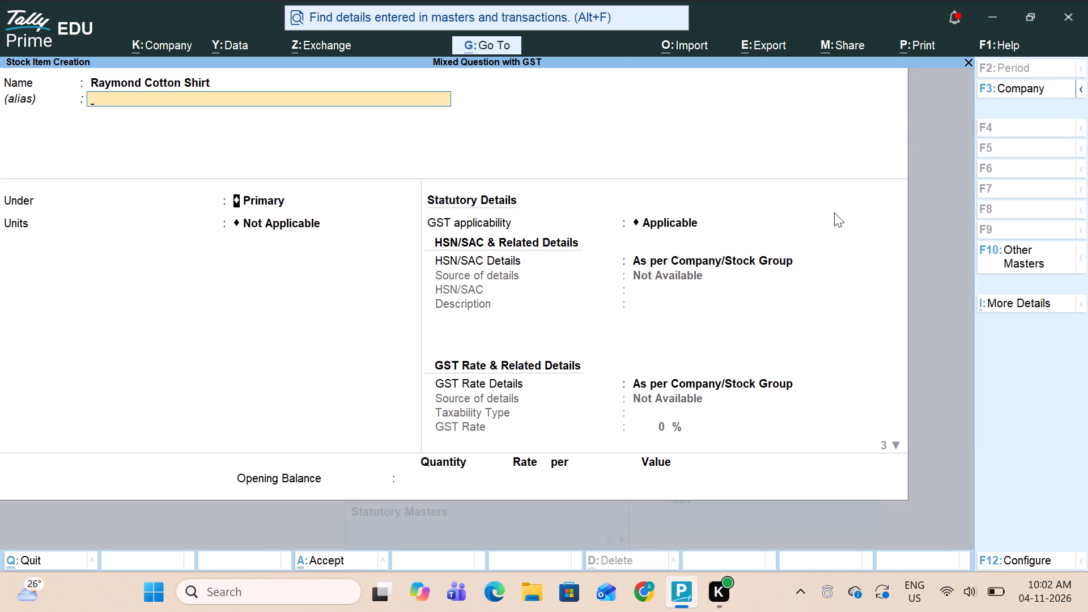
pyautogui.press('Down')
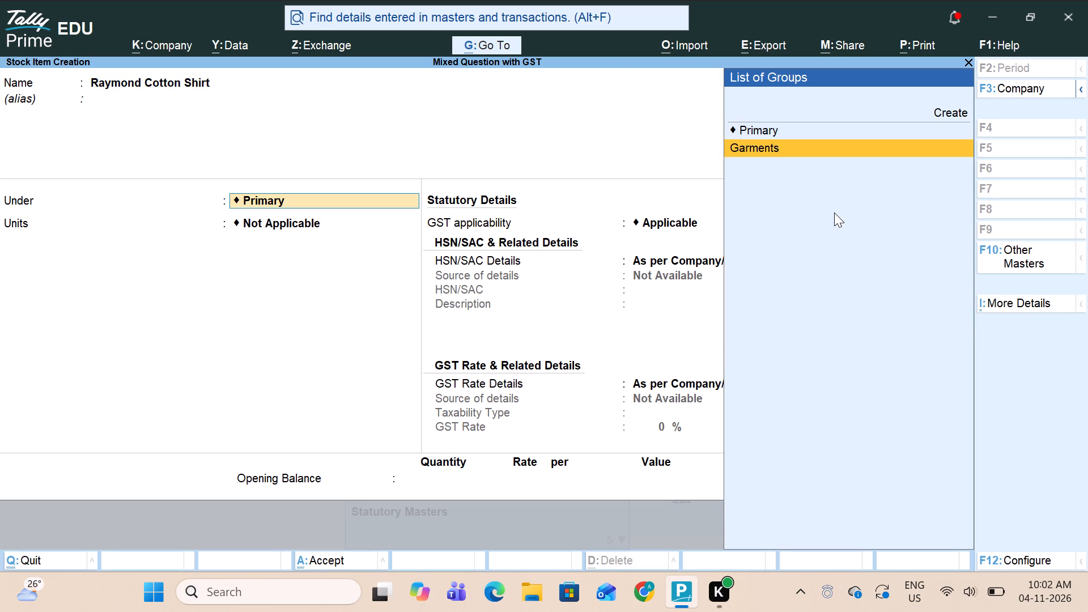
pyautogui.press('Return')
# Set the unit of Raymond Cotton Shirt to Pcs and leave its components (BOM) option at No.
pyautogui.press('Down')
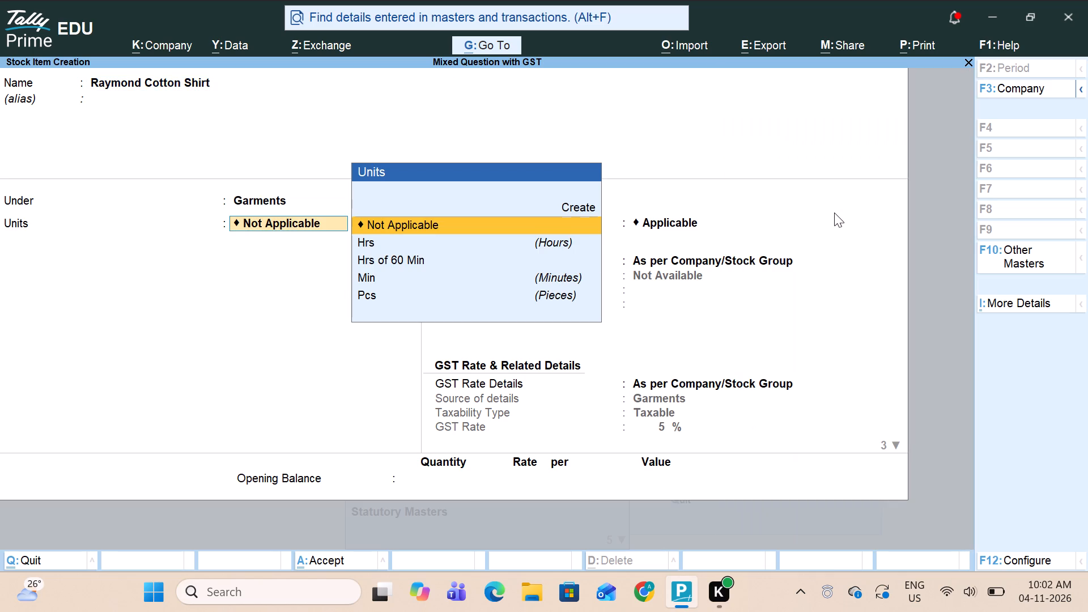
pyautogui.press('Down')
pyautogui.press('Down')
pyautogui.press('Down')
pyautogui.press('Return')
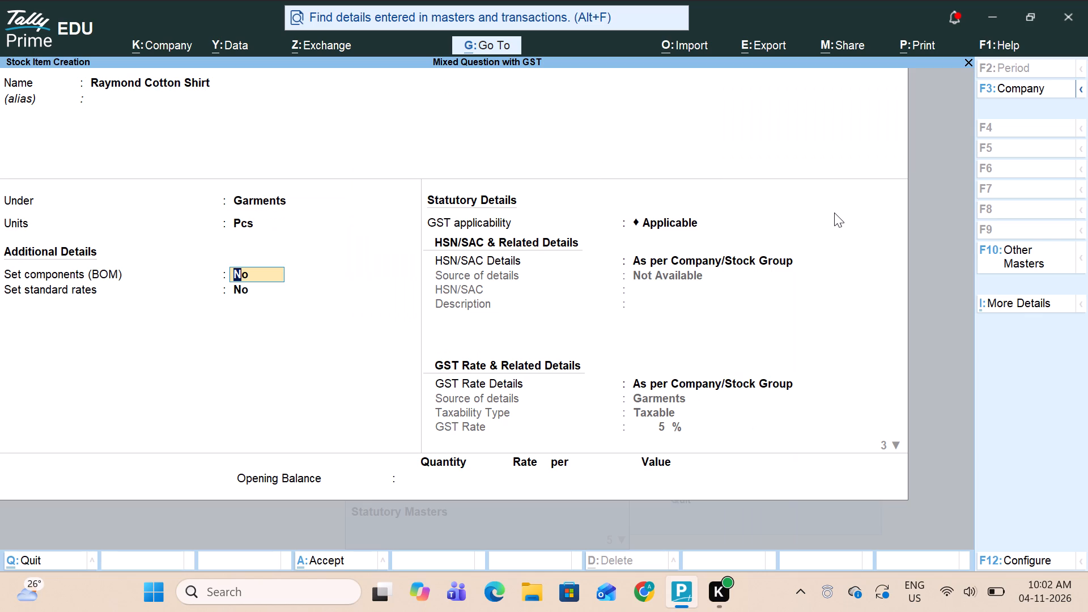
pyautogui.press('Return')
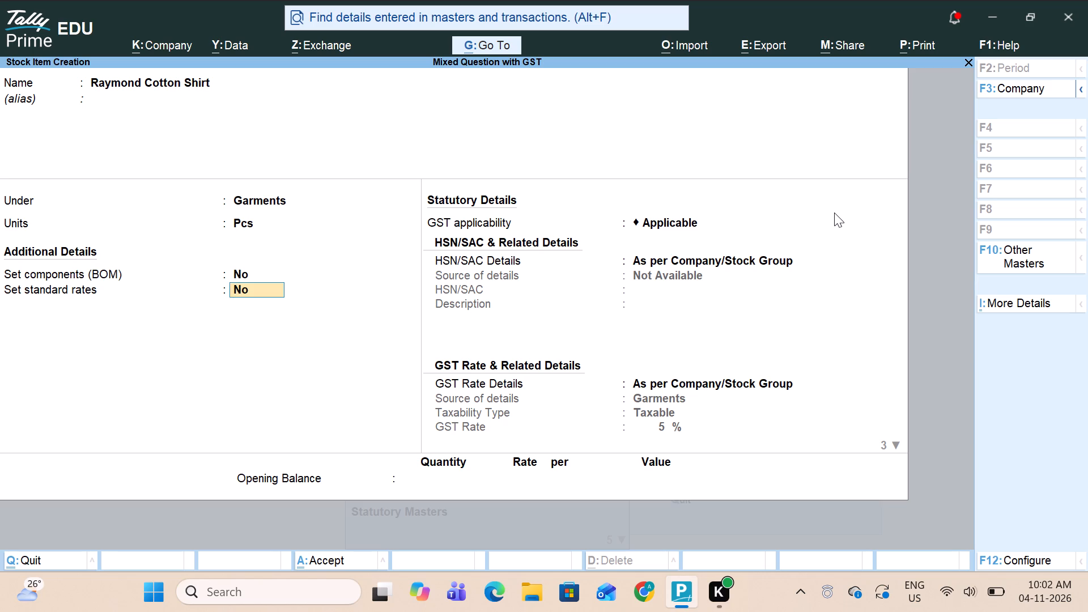
# Enable standard rates for the shirt and enter a standard cost of 760.95 per Pcs applicable from 1-Apr-26.
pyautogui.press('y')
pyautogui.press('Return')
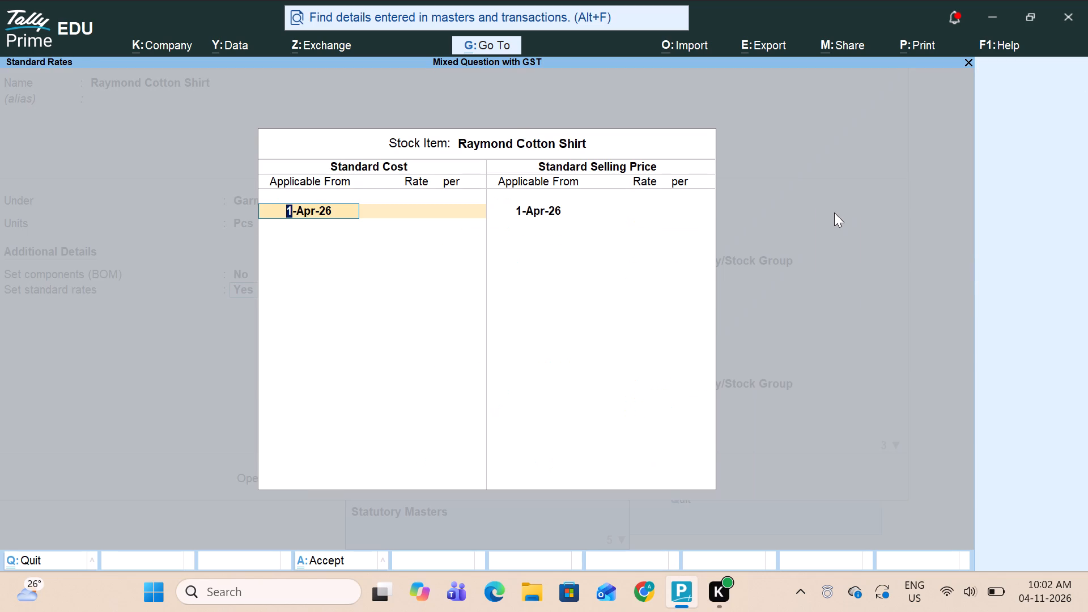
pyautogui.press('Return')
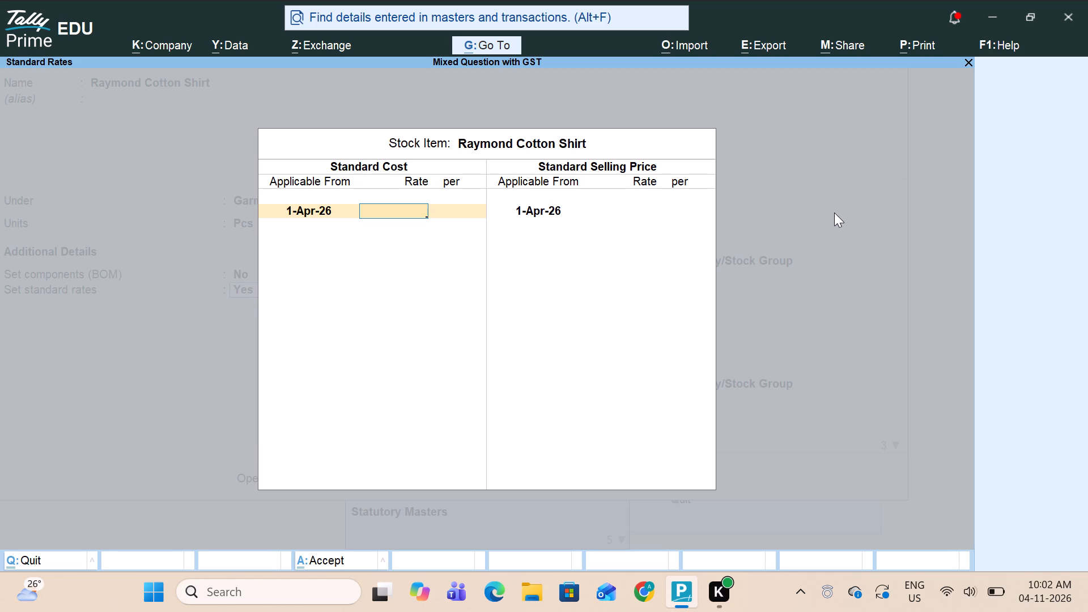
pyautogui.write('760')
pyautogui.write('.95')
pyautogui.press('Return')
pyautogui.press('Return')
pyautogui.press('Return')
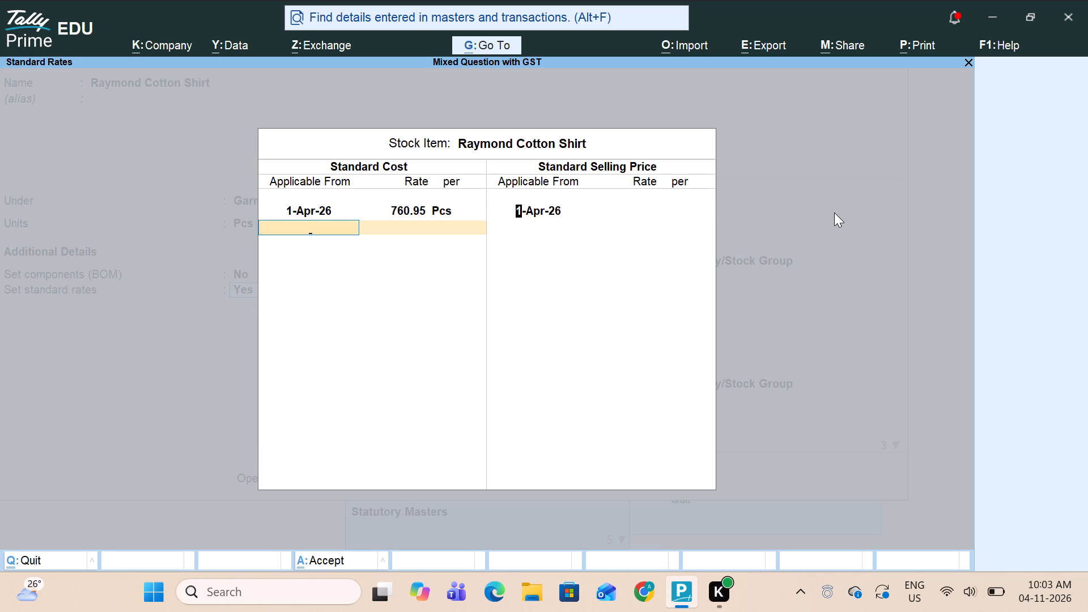
# Enter a standard selling price of 1142.86 per Pcs applicable from 1-Apr-26 and finish the standard rates.
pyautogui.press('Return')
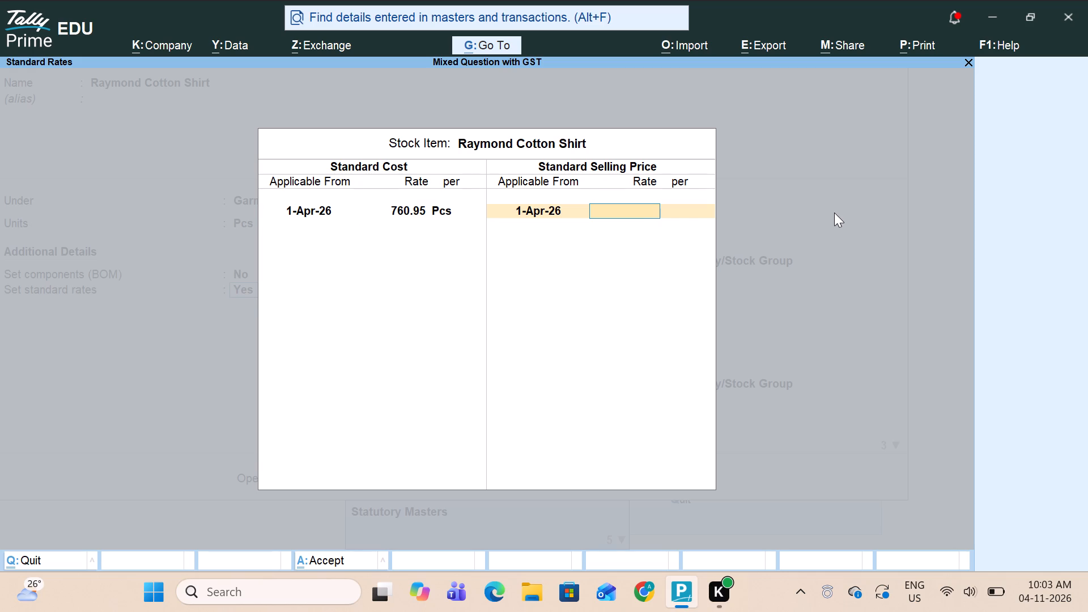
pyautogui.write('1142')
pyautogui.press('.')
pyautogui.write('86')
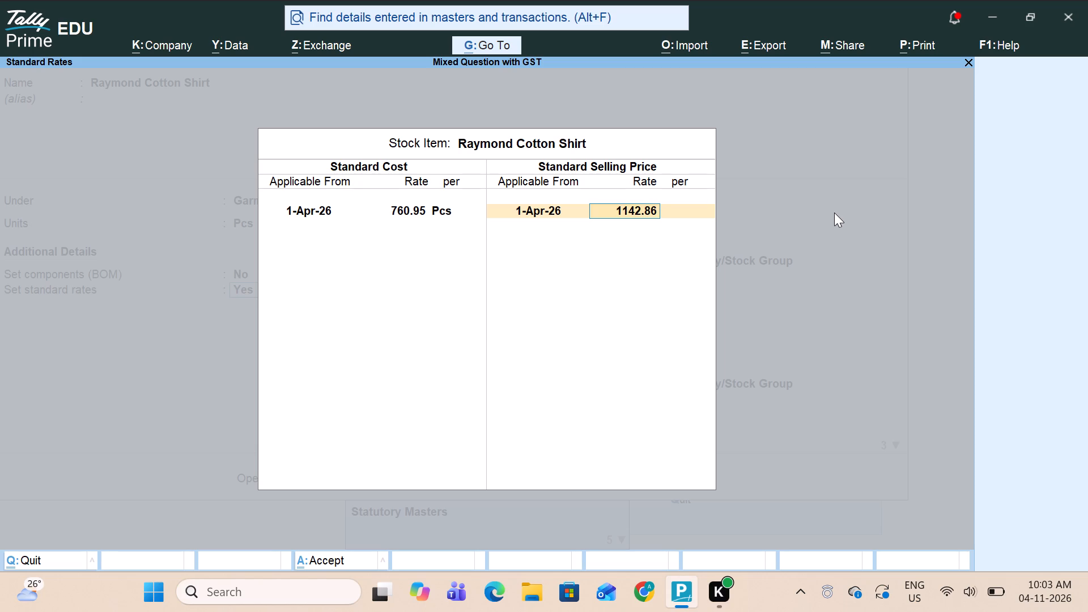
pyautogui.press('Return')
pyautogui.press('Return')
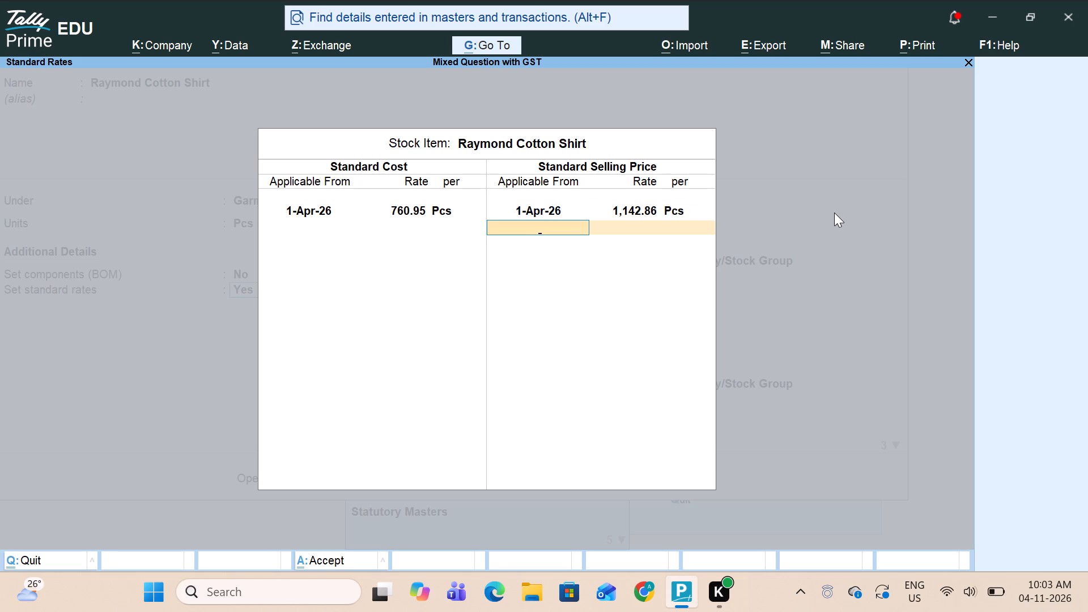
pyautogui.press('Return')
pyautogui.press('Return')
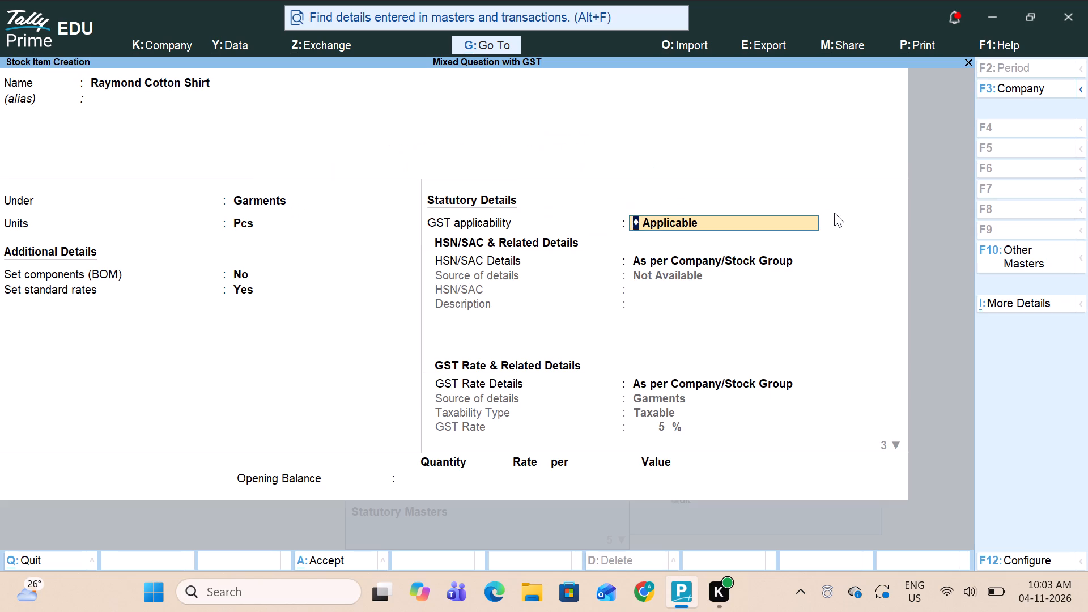
# Save the shirt with GST Applicable, type of supply Goods, and no rate of duty or opening balance.
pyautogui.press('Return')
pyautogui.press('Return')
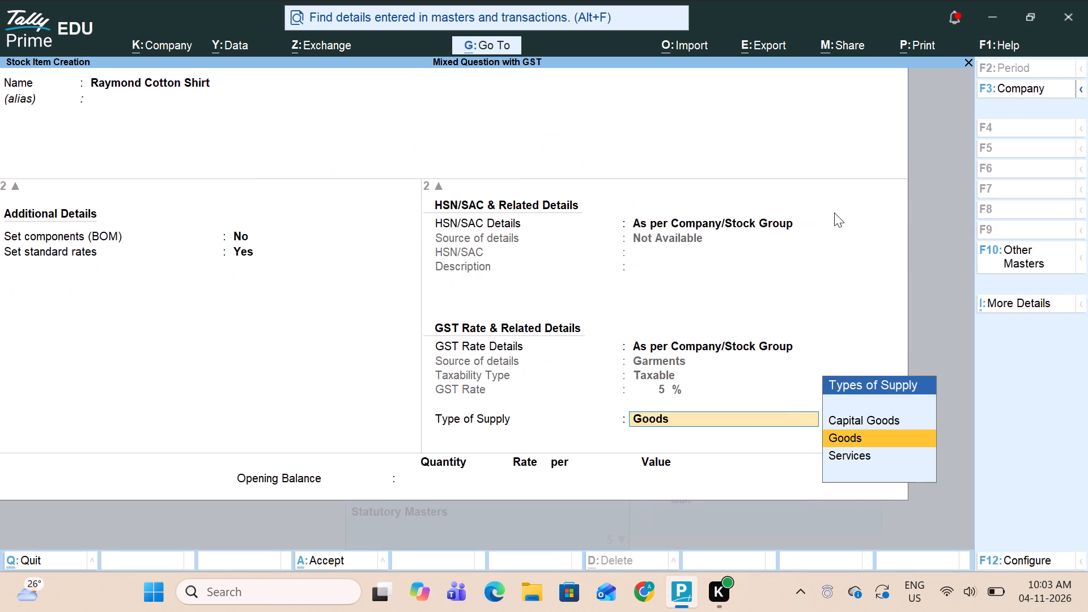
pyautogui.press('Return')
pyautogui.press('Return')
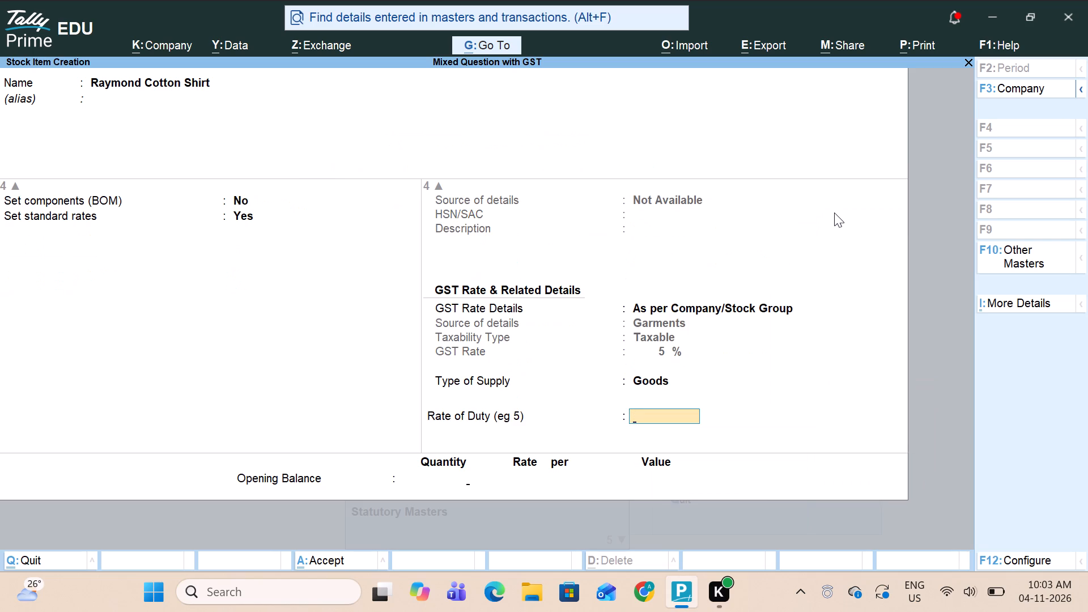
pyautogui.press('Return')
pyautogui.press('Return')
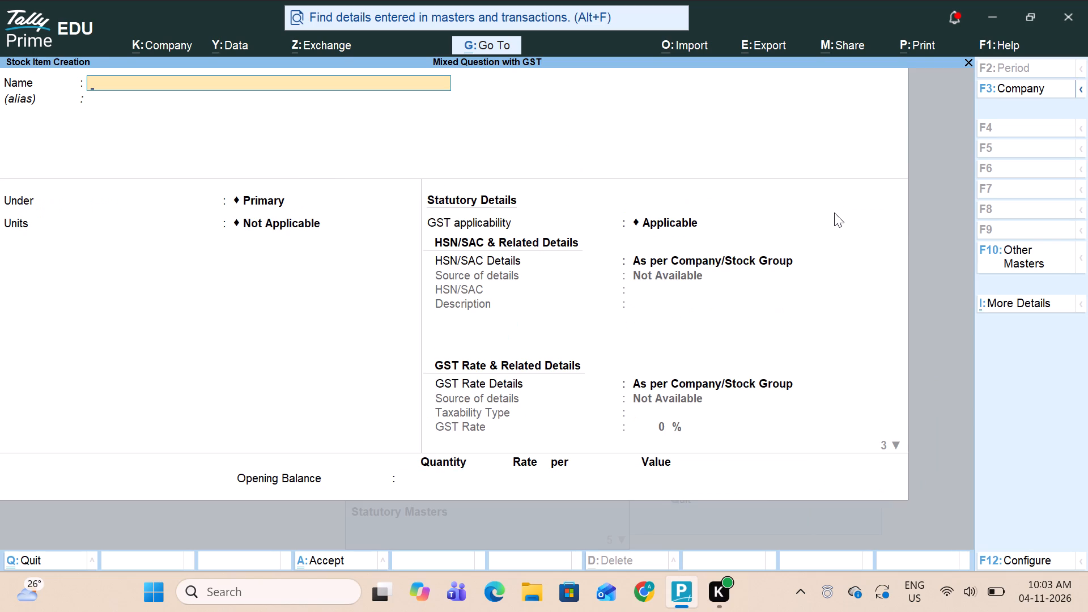
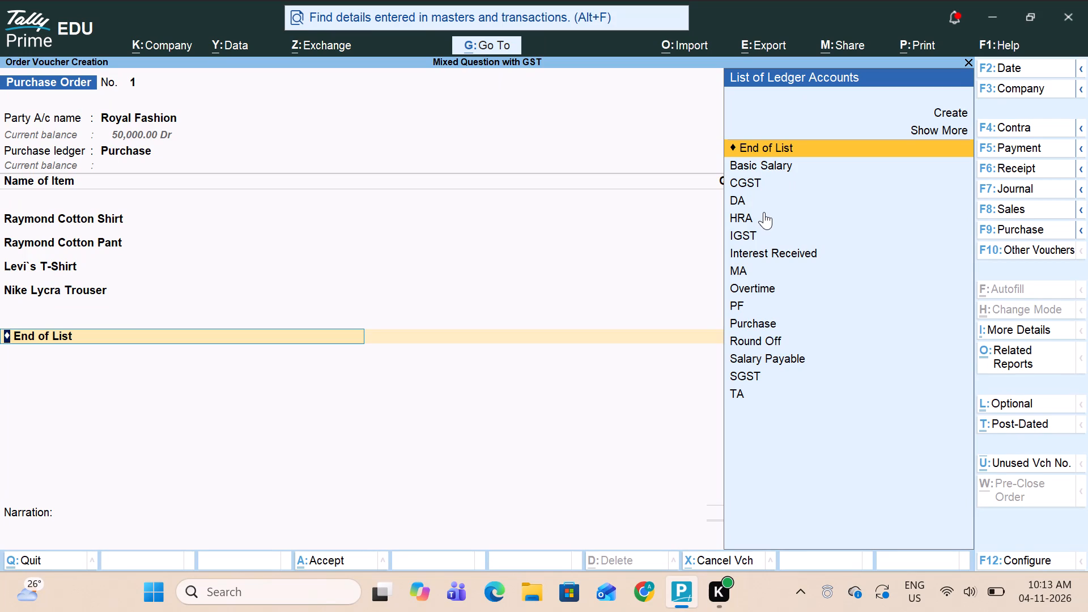
# Save the 1-Oct-26 purchase order for Royal Fashion without additional ledgers or narration, and leave voucher entry.
pyautogui.press('Escape')
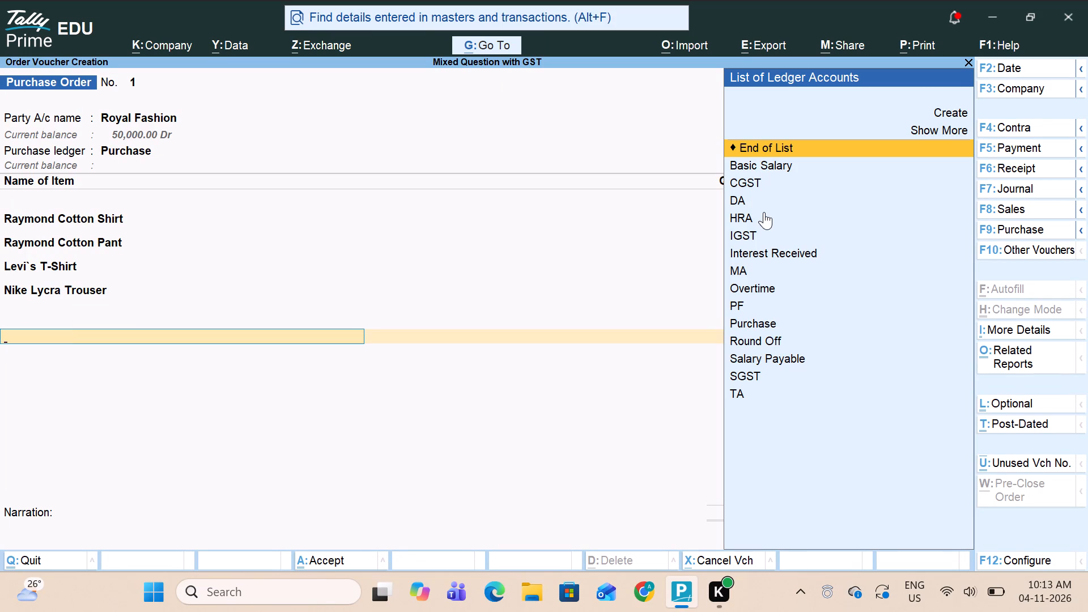
pyautogui.press('Return')
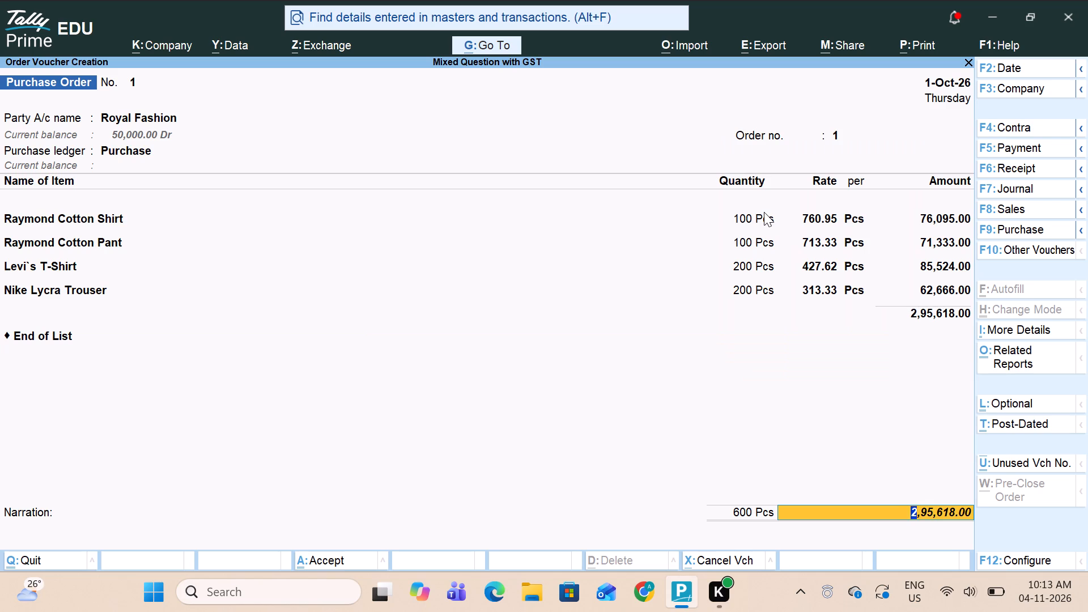
pyautogui.press('Return')
pyautogui.press('Return')
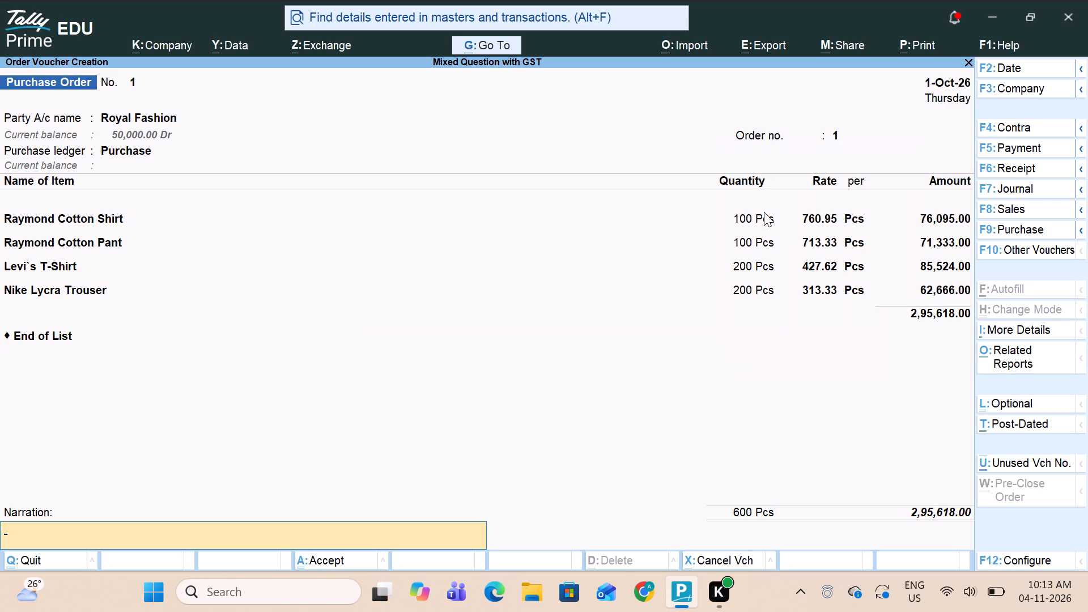
pyautogui.press('Return')
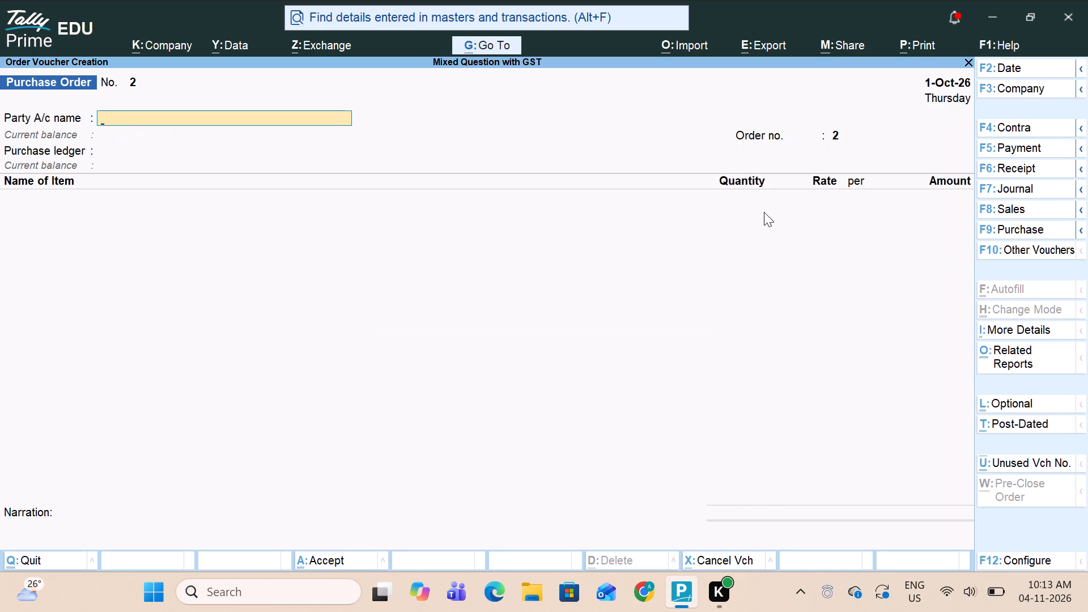
pyautogui.press('Escape')
pyautogui.press('Escape')
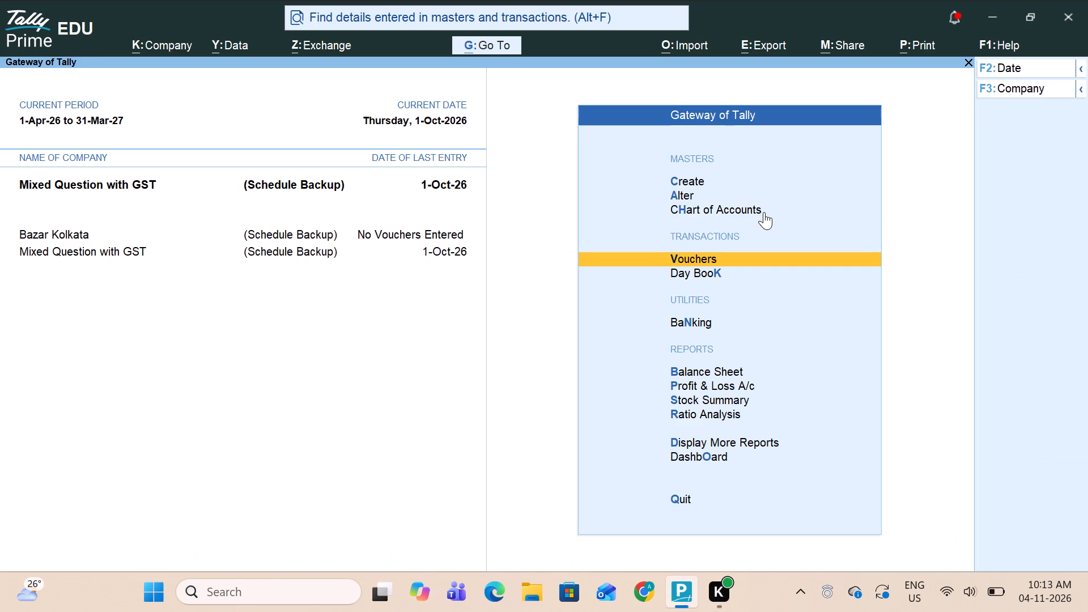
# Open the Purchase Order voucher type for alteration.
pyautogui.press('Up')
pyautogui.press('Up')
pyautogui.press('Return')
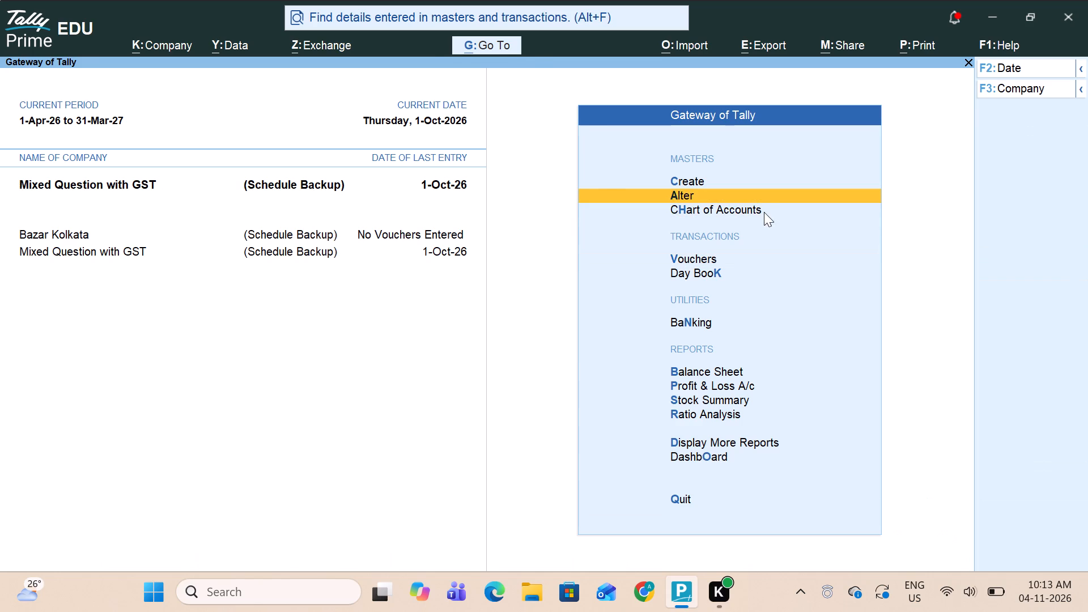
pyautogui.press('Down')
pyautogui.press('Down')
pyautogui.press('Down')
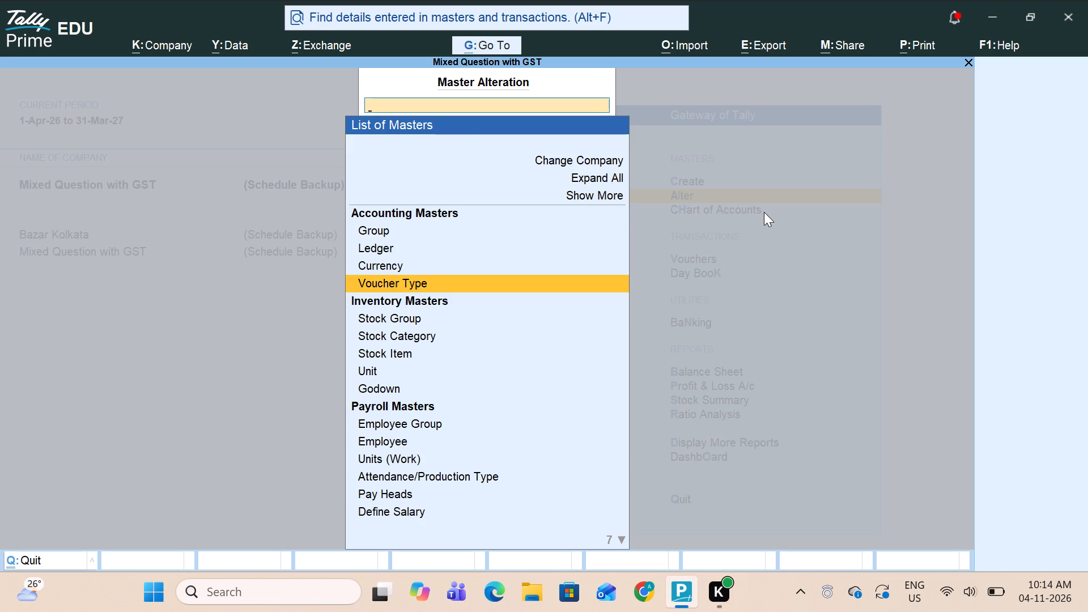
pyautogui.press('Return')
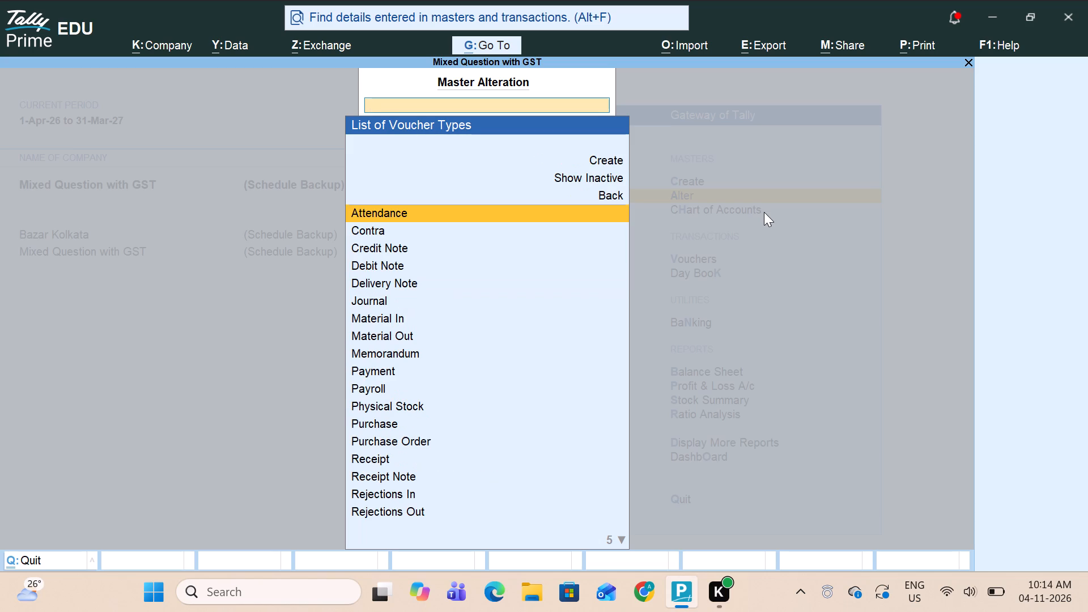
pyautogui.write('pu')
pyautogui.press('Down')
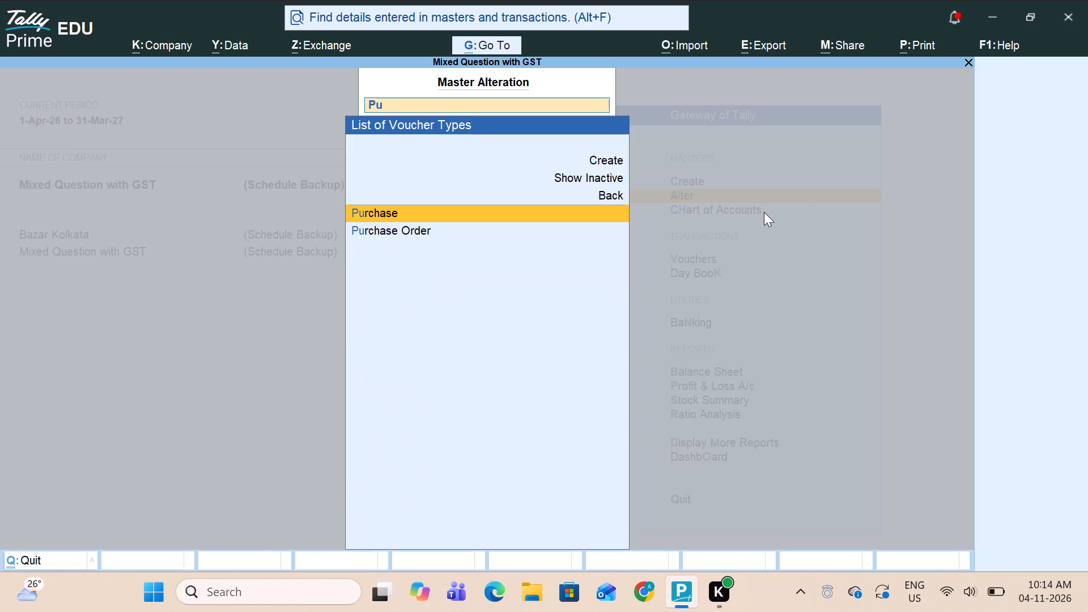
pyautogui.press('Down')
pyautogui.press('Up')
pyautogui.press('Down')
pyautogui.press('Return')
pyautogui.press('Return')
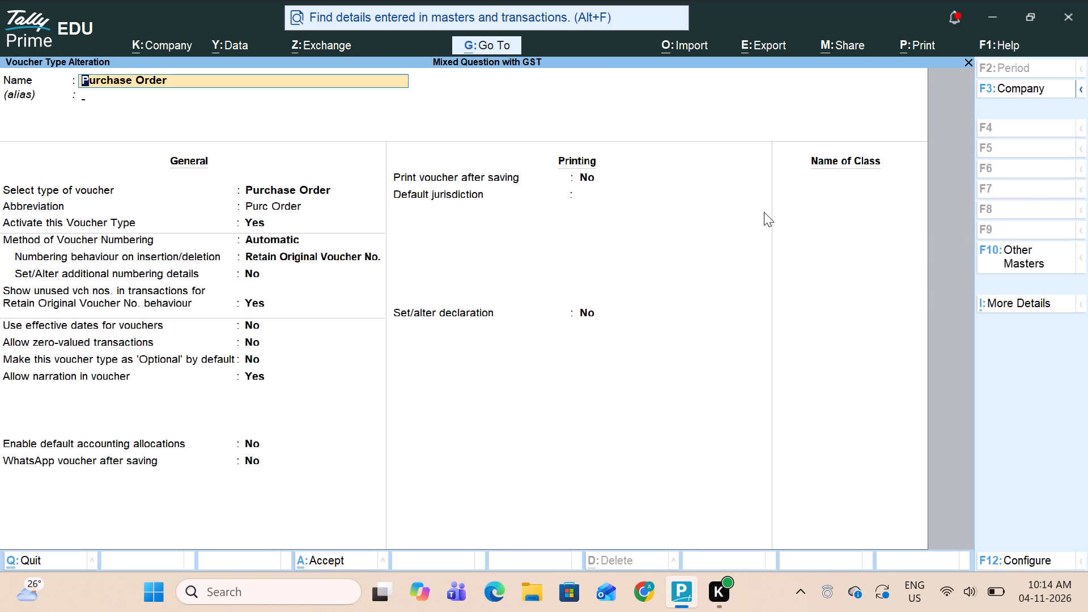
# Keep the voucher type's general and printing settings and add a voucher class named Purchase with GST.
pyautogui.press('Return')
pyautogui.press('Return')
pyautogui.press('Return')
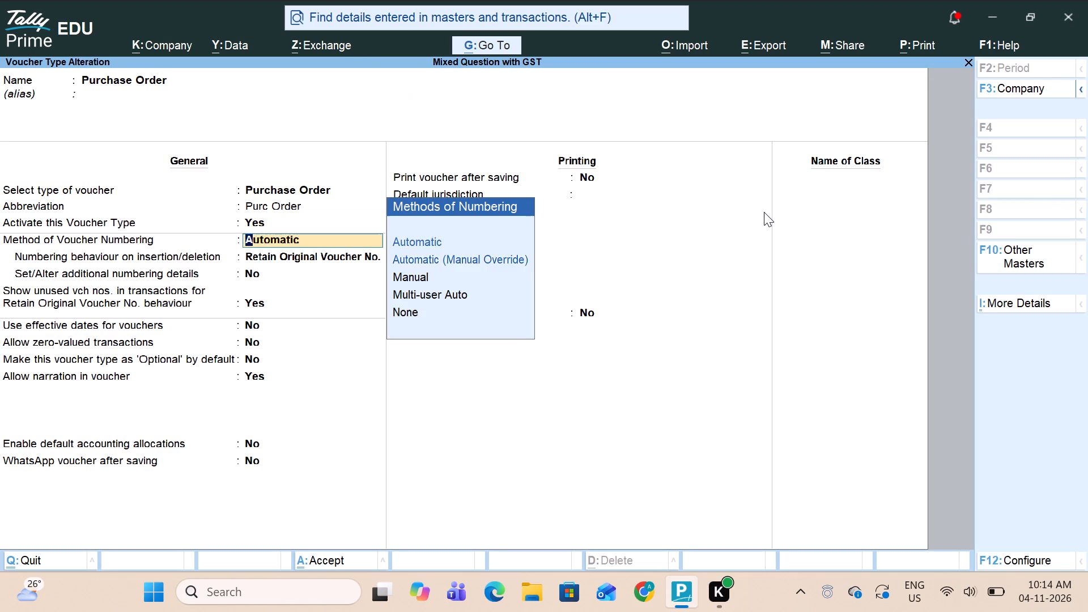
pyautogui.press('Return')
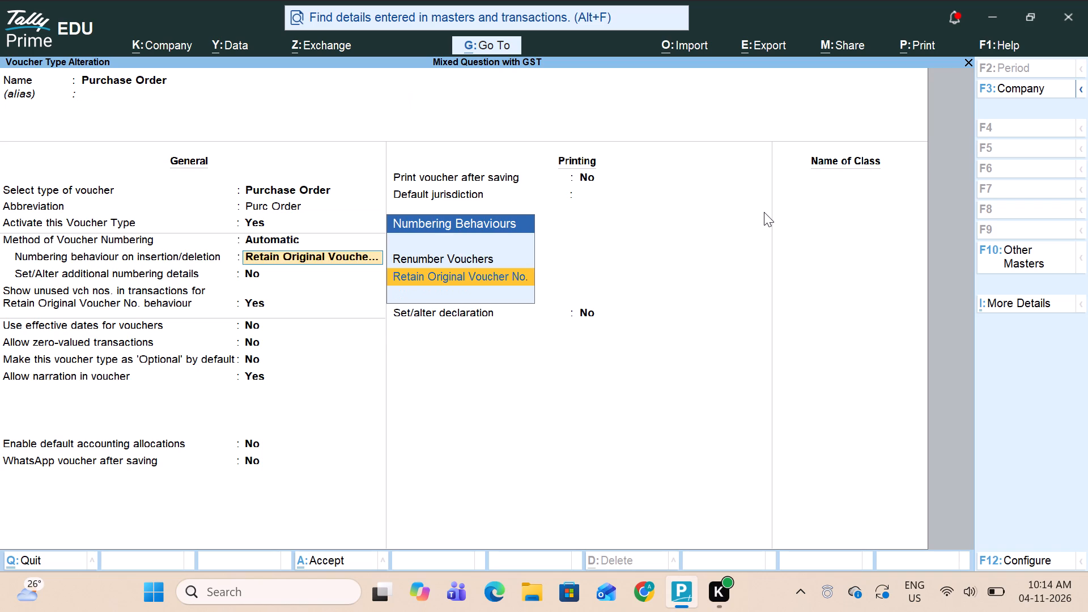
pyautogui.press('Return')
pyautogui.press('Return')
pyautogui.press('Return')
pyautogui.press('Return')
pyautogui.press('Return')
pyautogui.press('Return')
pyautogui.press('Return')
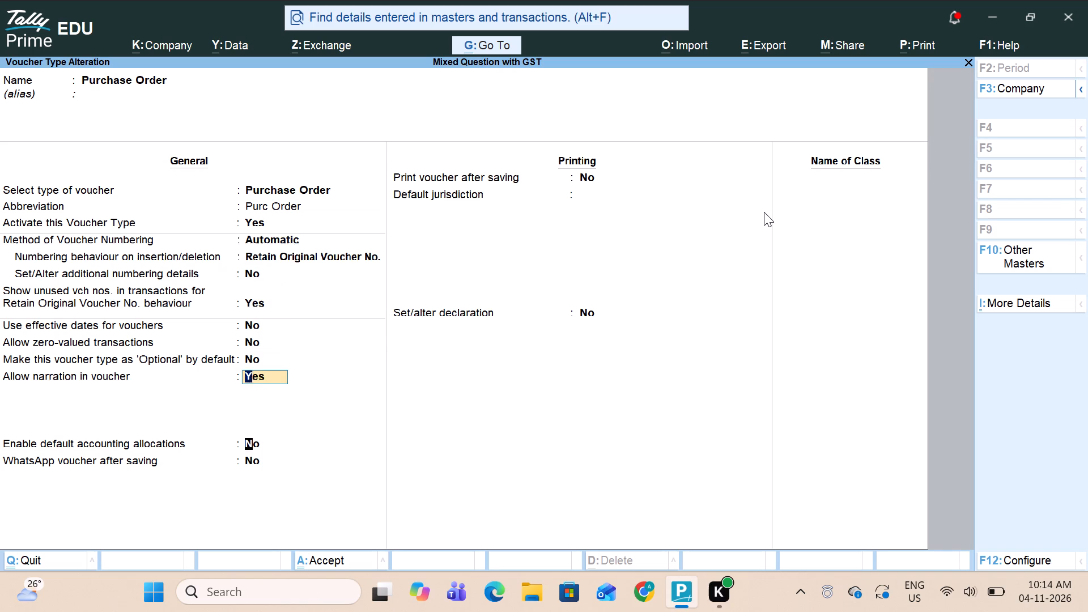
pyautogui.press('Return')
pyautogui.press('Return')
pyautogui.press('Return')
pyautogui.press('Return')
pyautogui.press('Return')
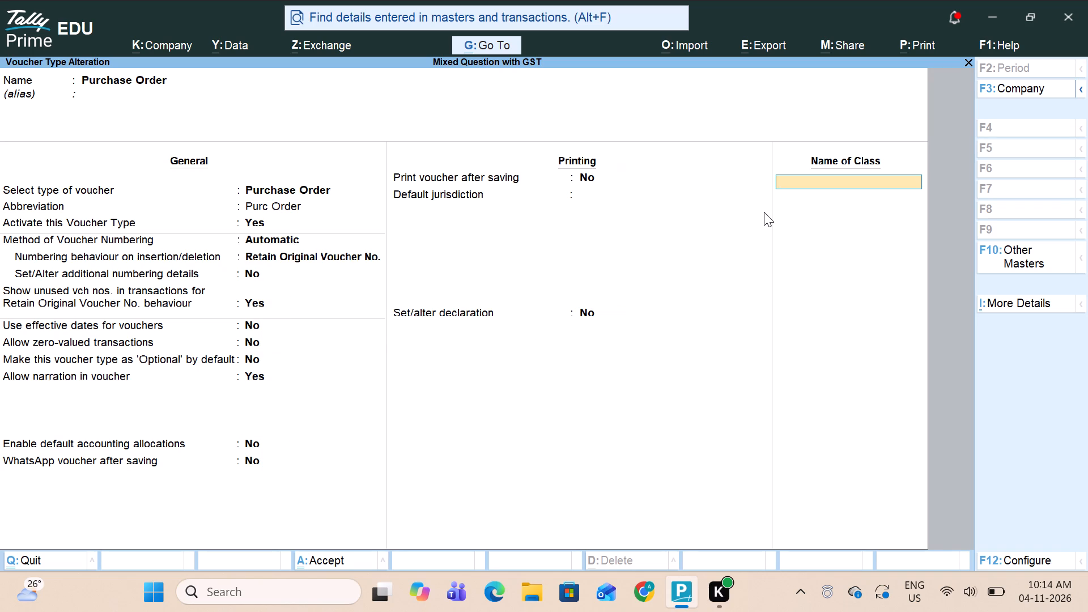
pyautogui.write('purchas')
pyautogui.write('e with')
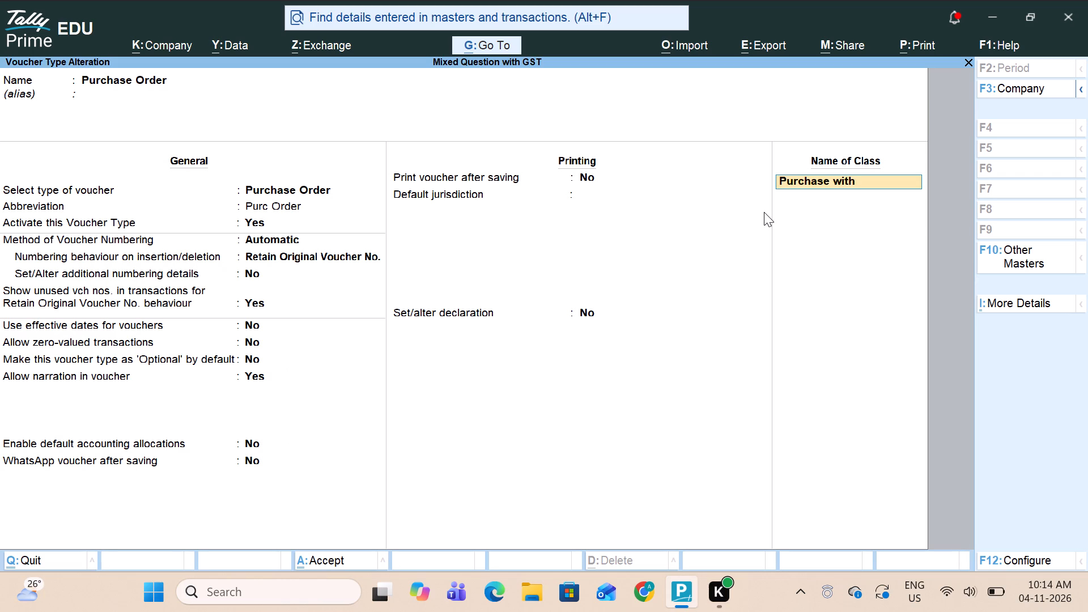
pyautogui.press('space')
pyautogui.write('GST')
pyautogui.press('Return')
# Leave the class's group restrictions empty and allocate 100% of all invoice items to the Purchase ledger, with tax class alteration at No.
pyautogui.press('Return')
pyautogui.press('Return')
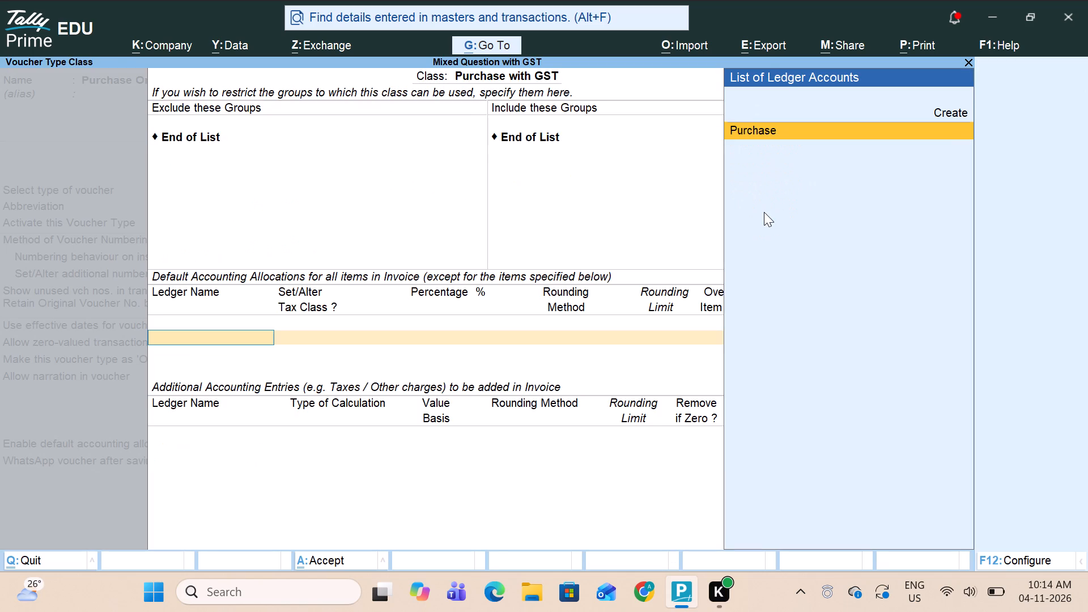
pyautogui.press('Return')
pyautogui.press('Return')
pyautogui.press('Return')
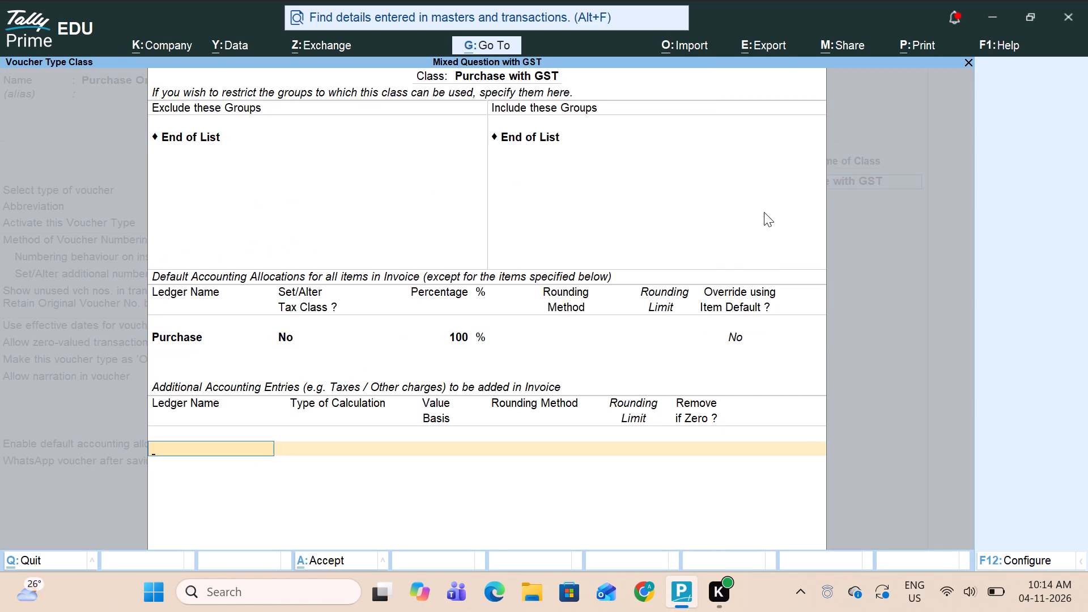
# Add CGST, SGST and IGST as additional accounting entries of the class, each with Remove if Zero set to Yes.
pyautogui.press('c')
pyautogui.press('Return')
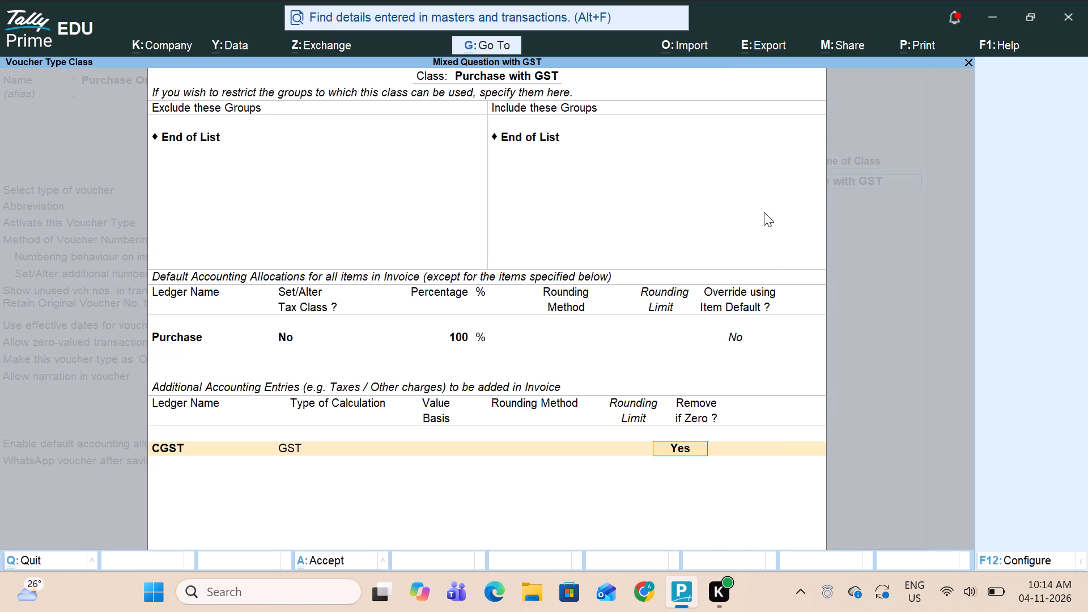
pyautogui.press('s')
pyautogui.press('BackSpace')
pyautogui.press('y')
pyautogui.press('Return')
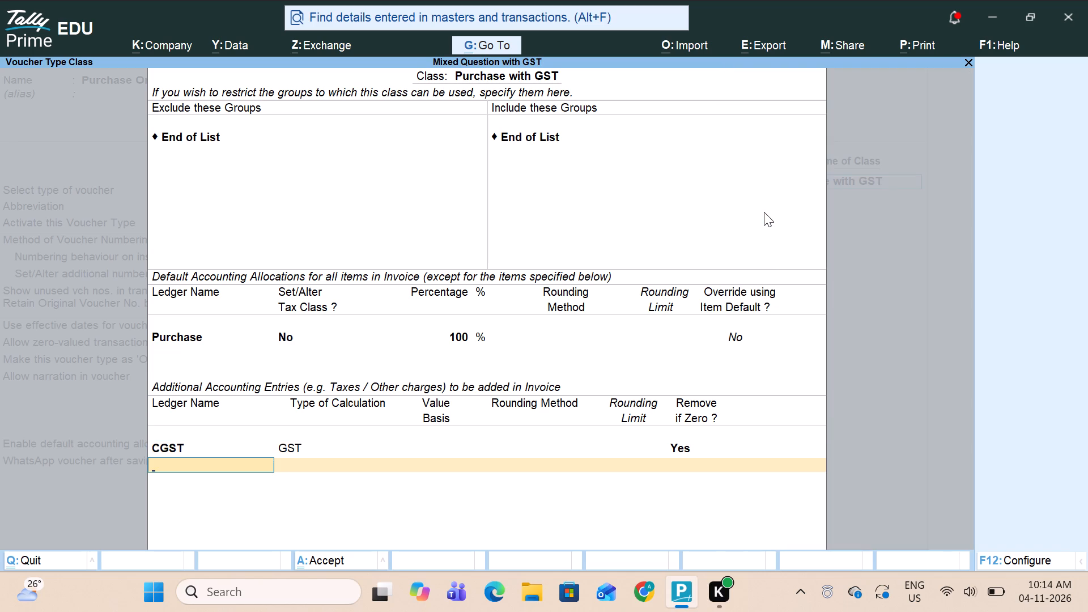
pyautogui.press('s')
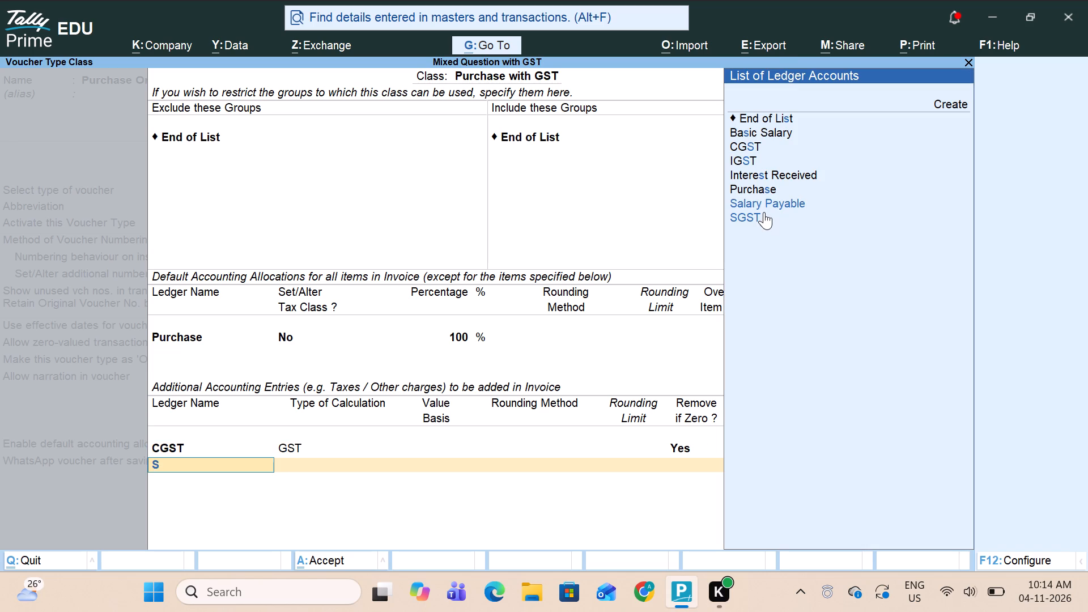
pyautogui.press('Down')
pyautogui.press('Down')
pyautogui.press('Return')
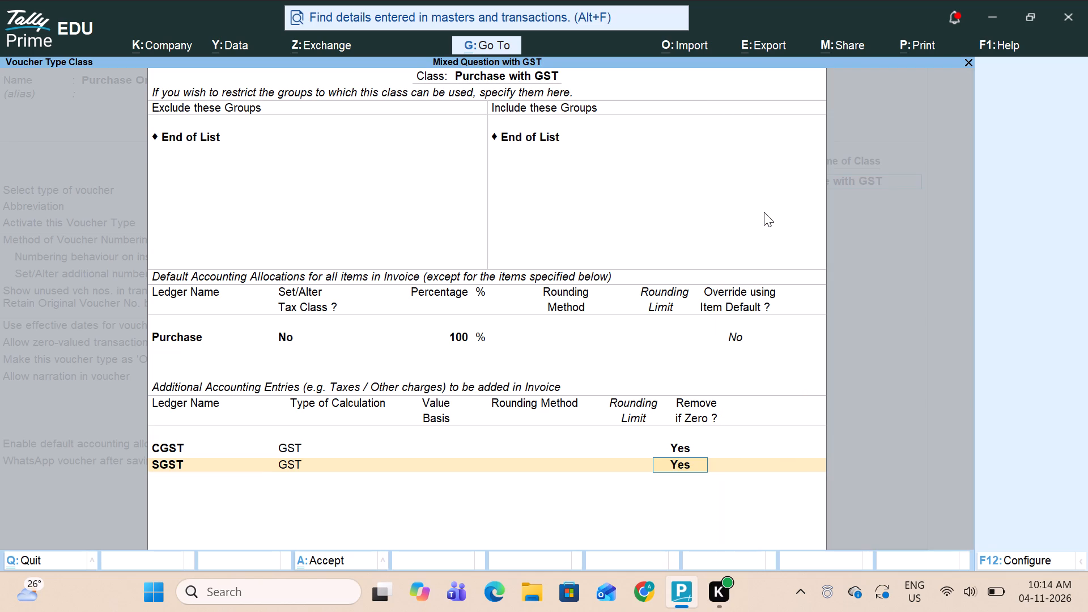
pyautogui.press('Return')
pyautogui.press('i')
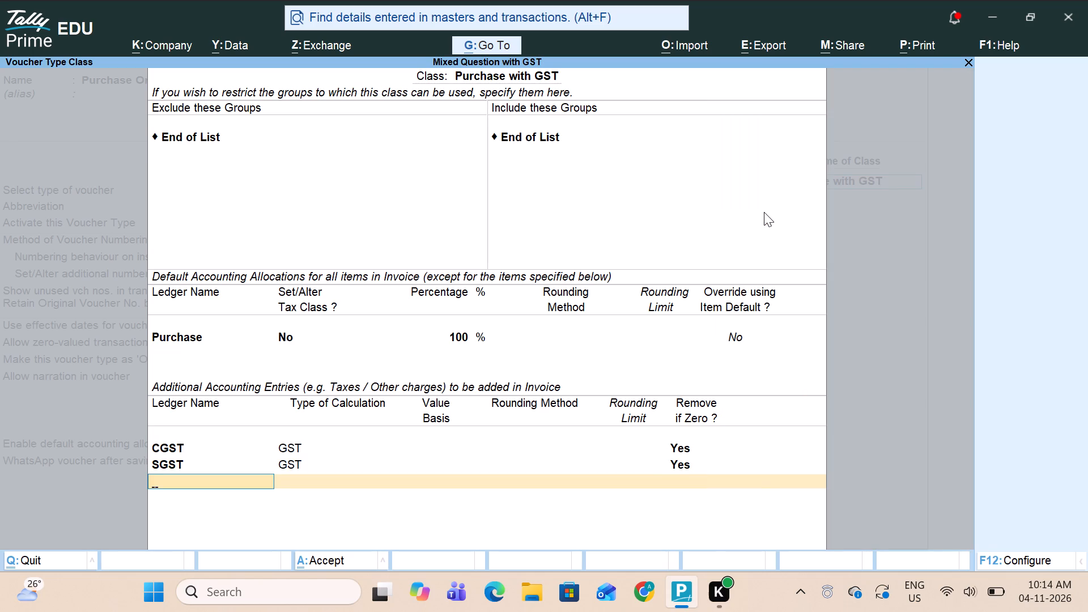
pyautogui.press('g')
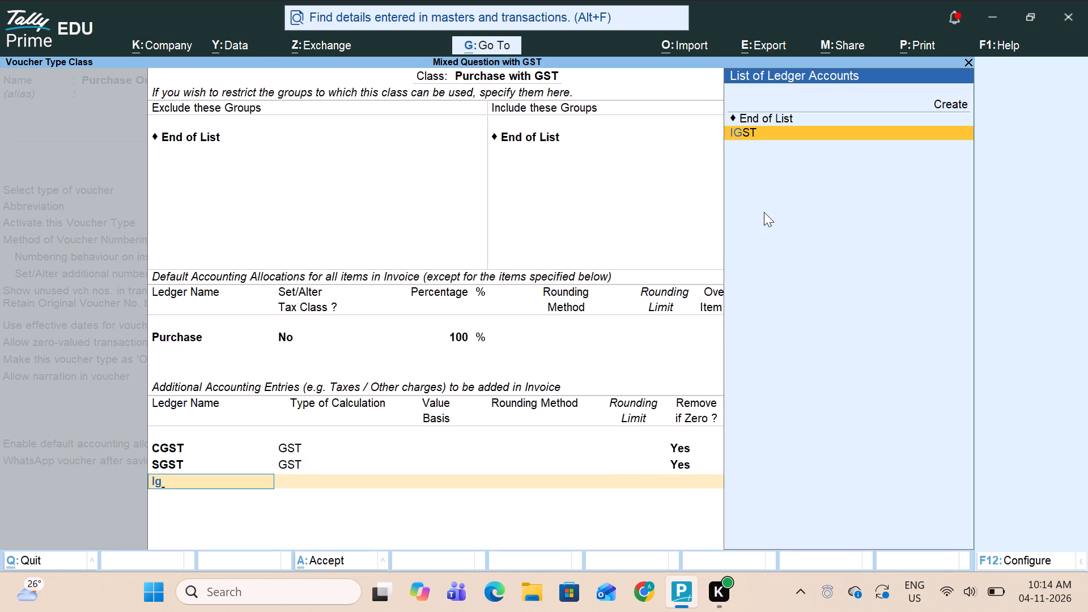
pyautogui.press('Return')
pyautogui.press('Return')
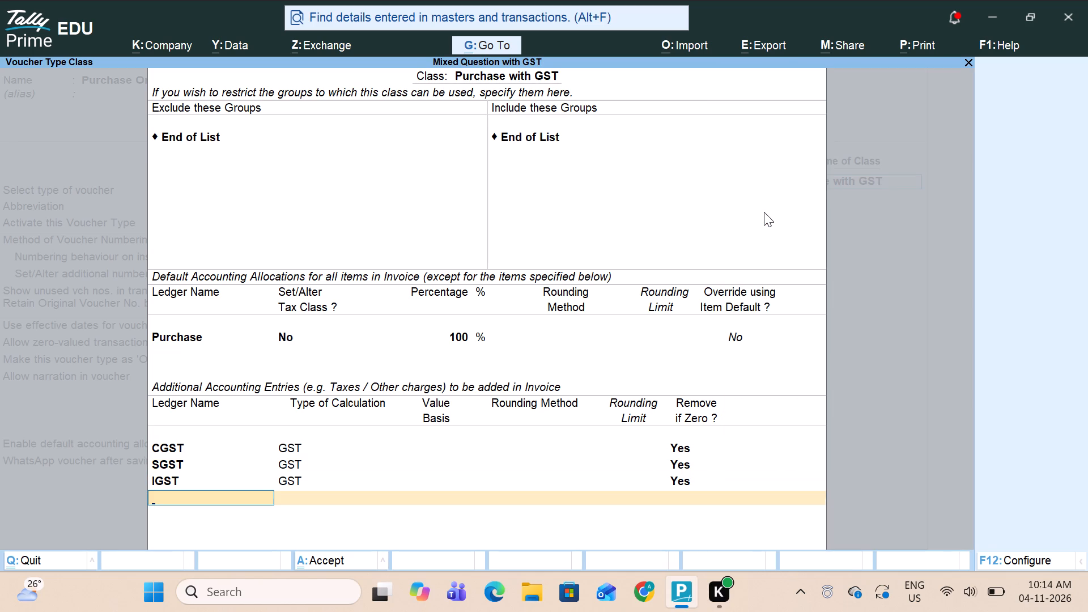
# Add Round Off with As Total Amount Rounding, Normal Rounding, limit 1 and Remove if Zero at Yes, and finish the class.
pyautogui.press('r')
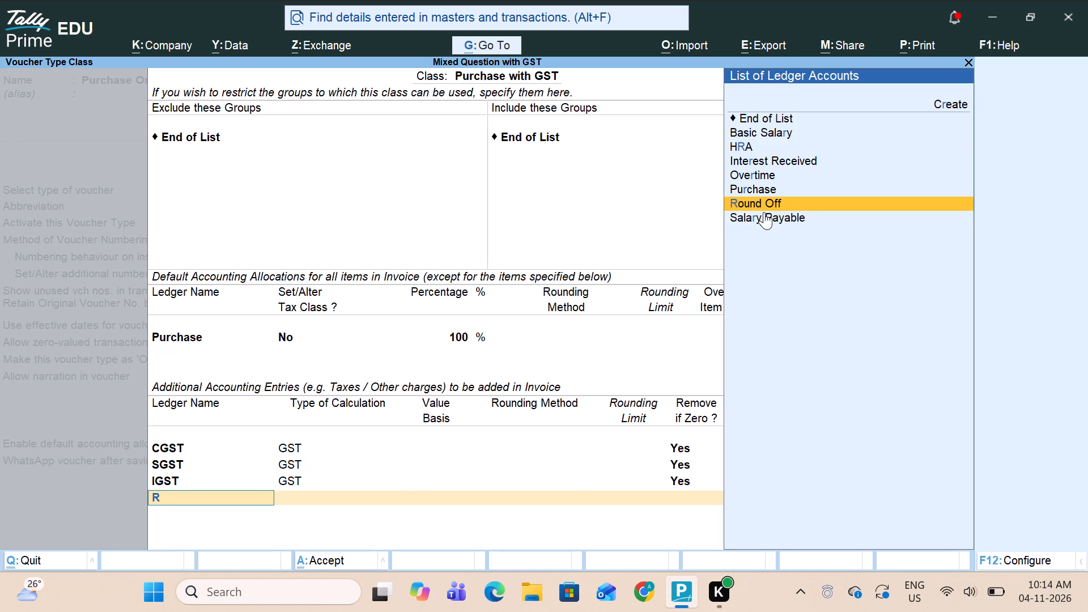
pyautogui.press('Return')
pyautogui.press('Down')
pyautogui.press('Down')
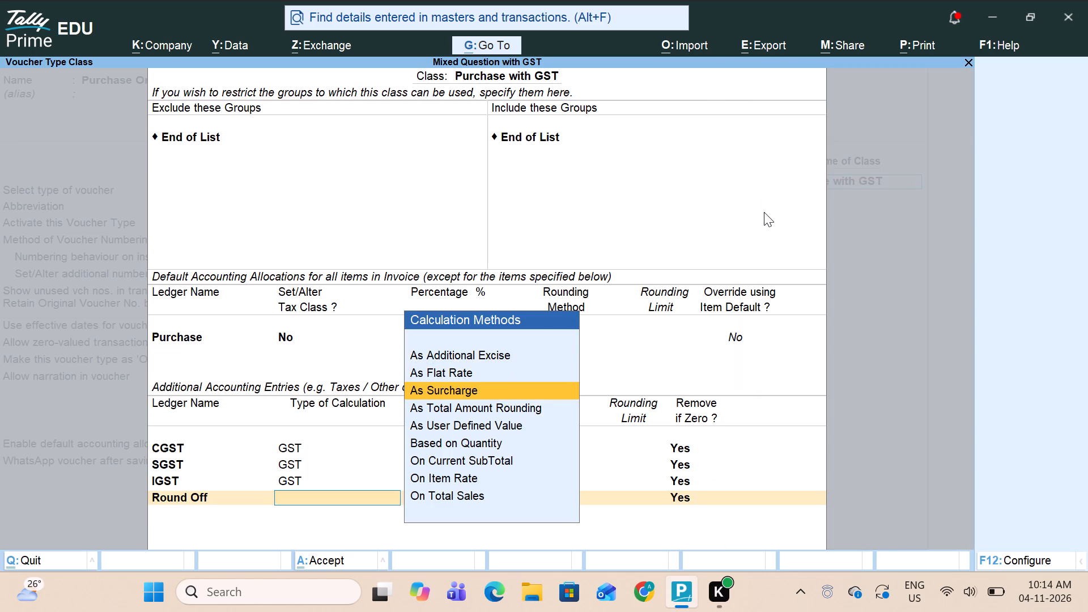
pyautogui.press('Down')
pyautogui.press('Down')
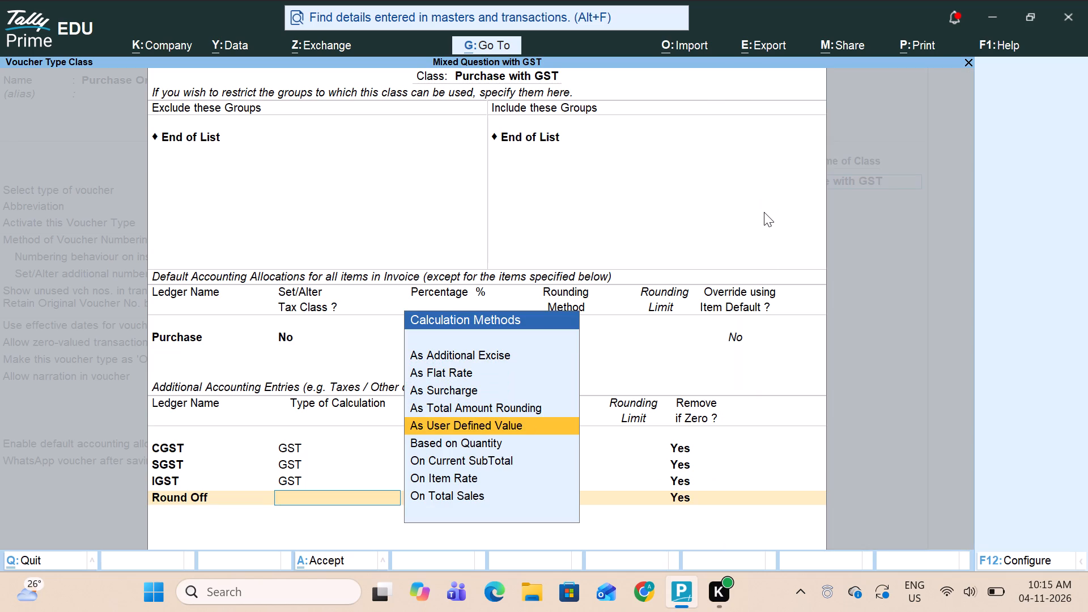
pyautogui.press('Up')
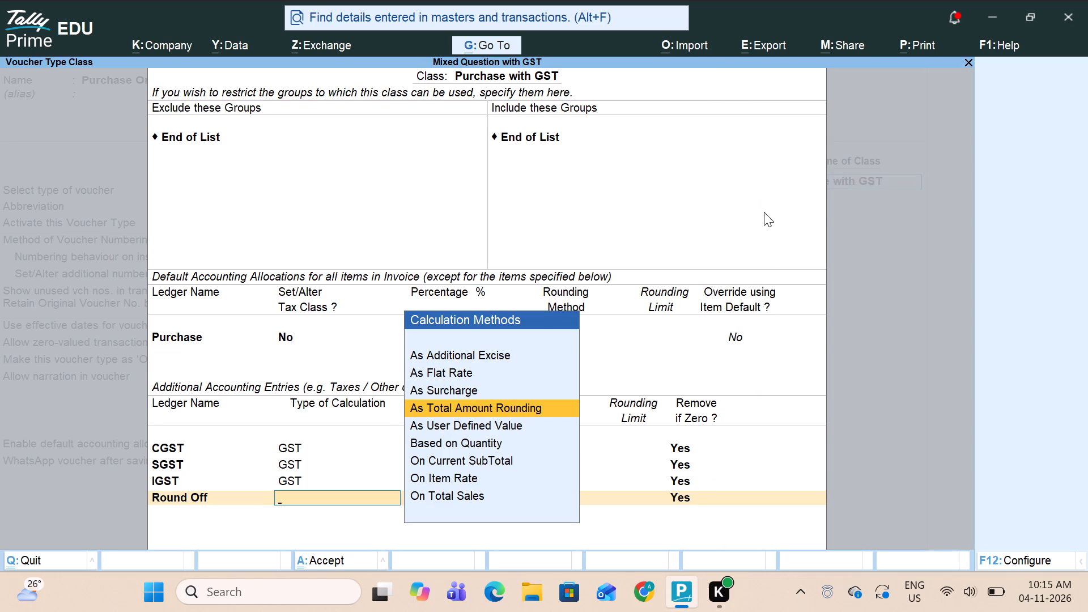
pyautogui.press('Return')
pyautogui.press('Down')
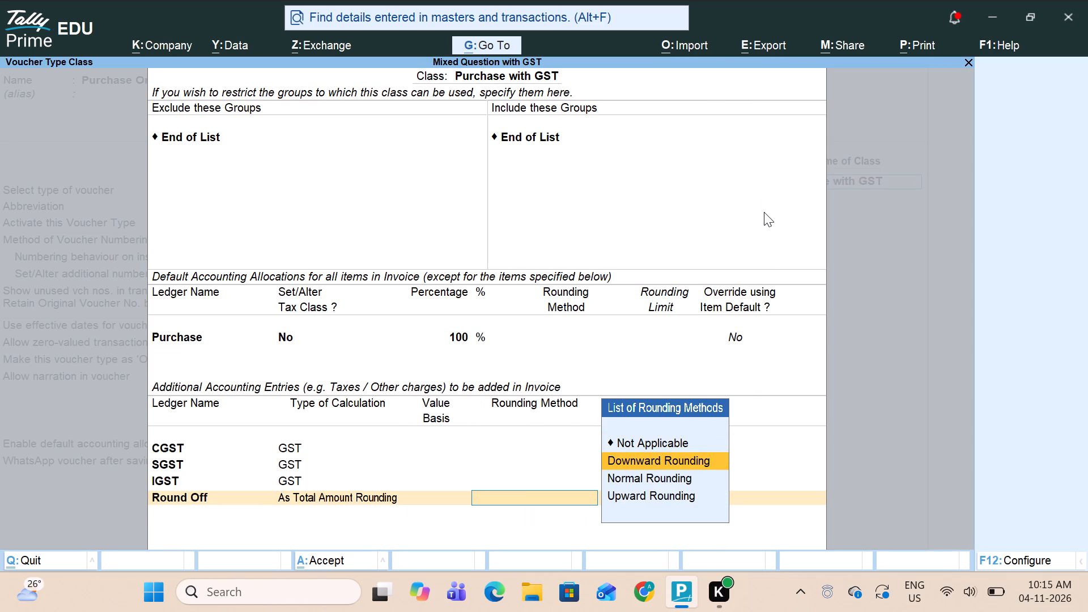
pyautogui.press('Down')
pyautogui.press('Return')
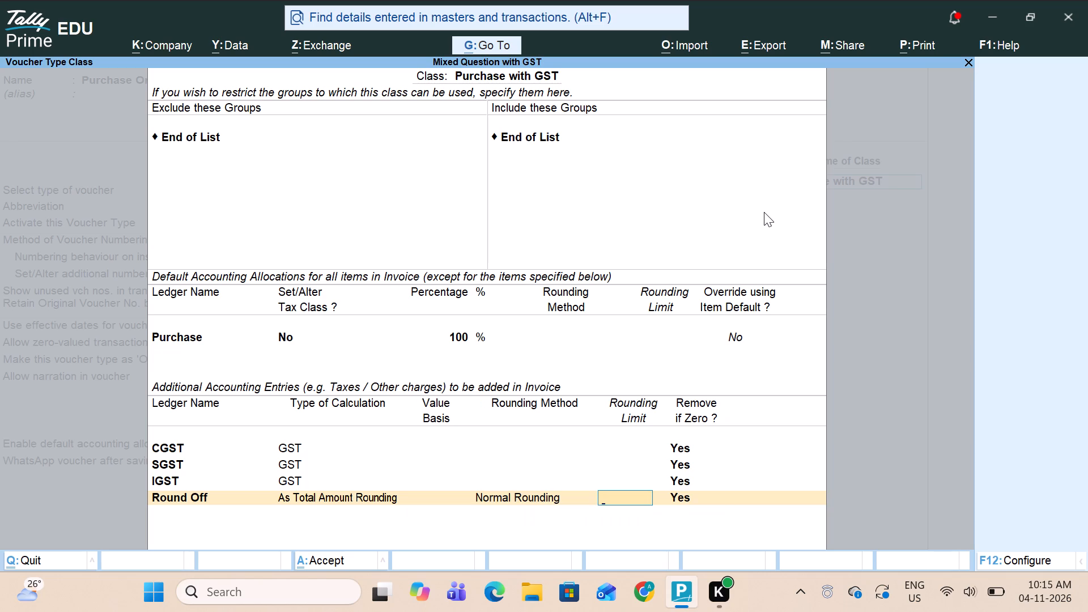
pyautogui.press('1')
pyautogui.press('Return')
pyautogui.press('Return')
pyautogui.press('Return')
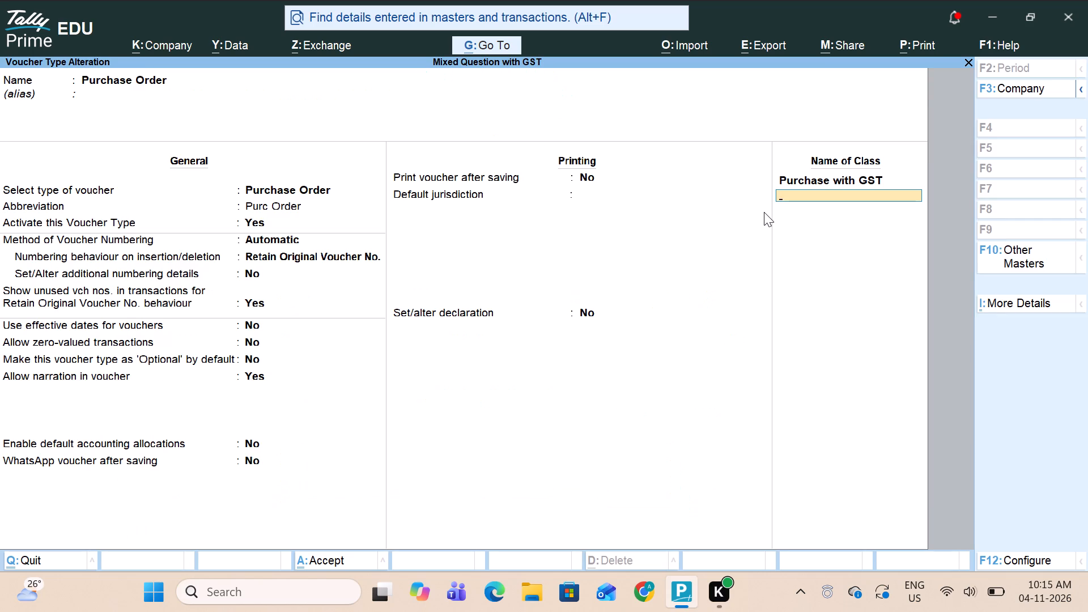
# Finish the class list and save the altered Purchase Order voucher type.
pyautogui.press('Return')
pyautogui.press('Return')
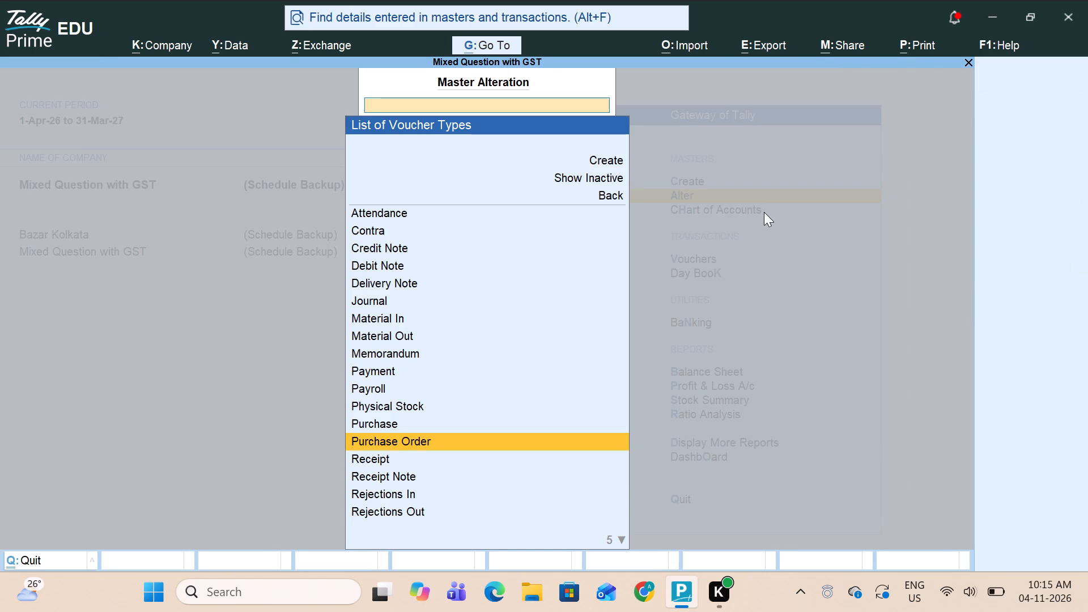
# Open the Purchase voucher type for alteration and keep its existing general and printing settings.
pyautogui.press('Up')
pyautogui.press('Return')
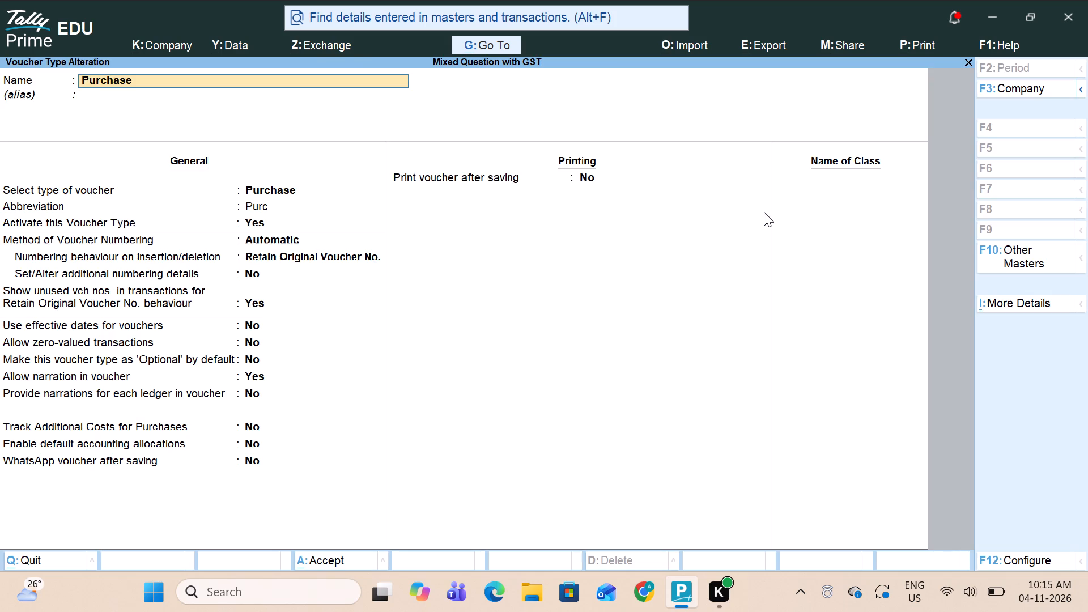
pyautogui.press('Return')
pyautogui.press('Return')
pyautogui.press('Return')
pyautogui.press('Return')
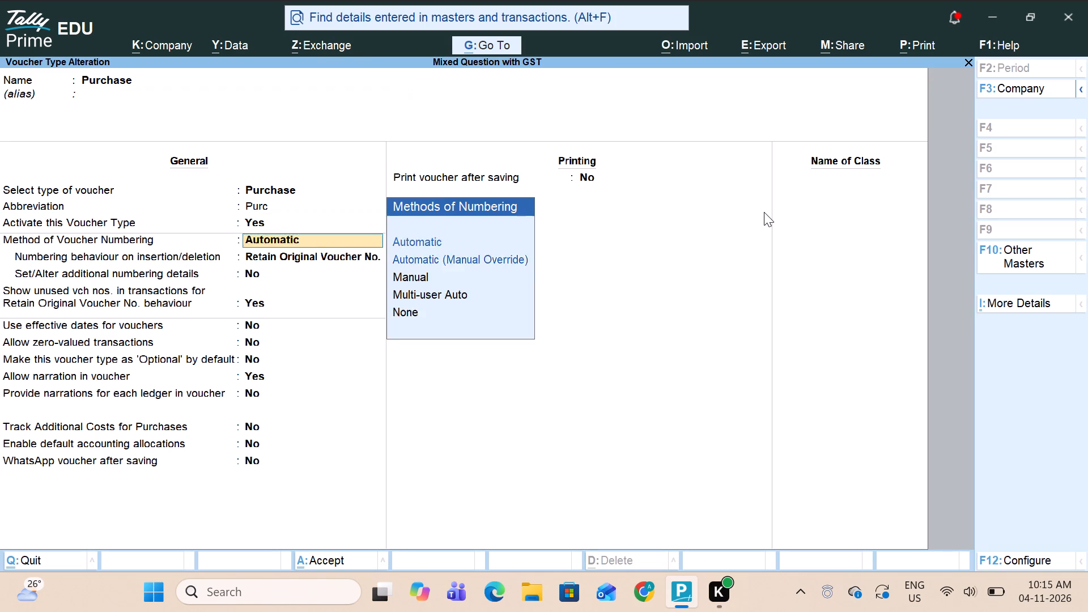
pyautogui.press('Return')
pyautogui.press('Return')
pyautogui.press('Return')
pyautogui.press('Return')
pyautogui.press('Return')
pyautogui.press('Return')
pyautogui.press('Return')
pyautogui.press('Return')
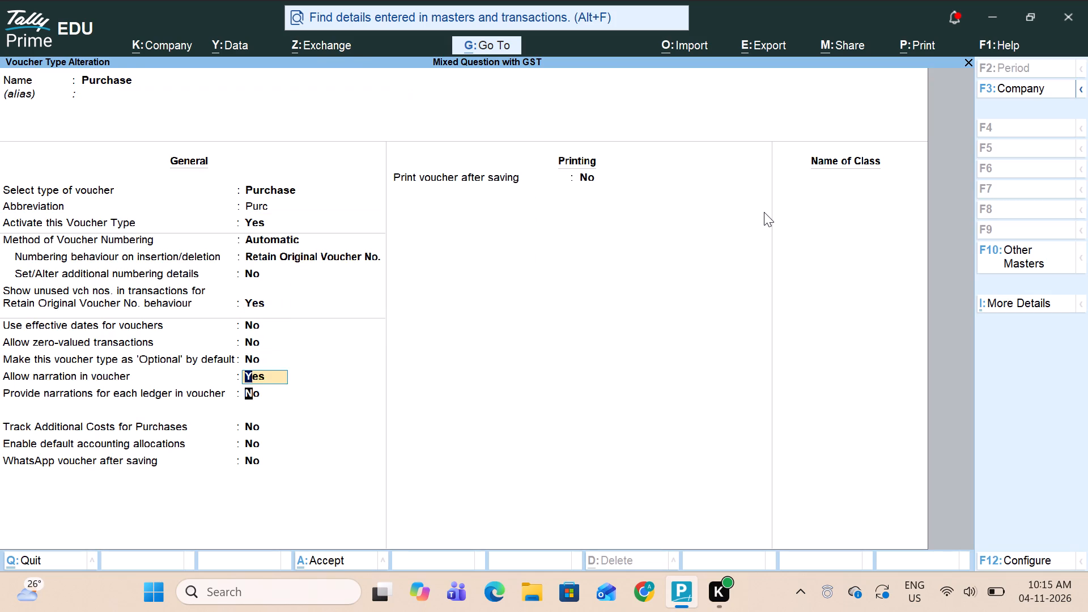
pyautogui.press('Return')
pyautogui.press('Return')
pyautogui.press('Return')
pyautogui.press('Return')
pyautogui.press('Return')
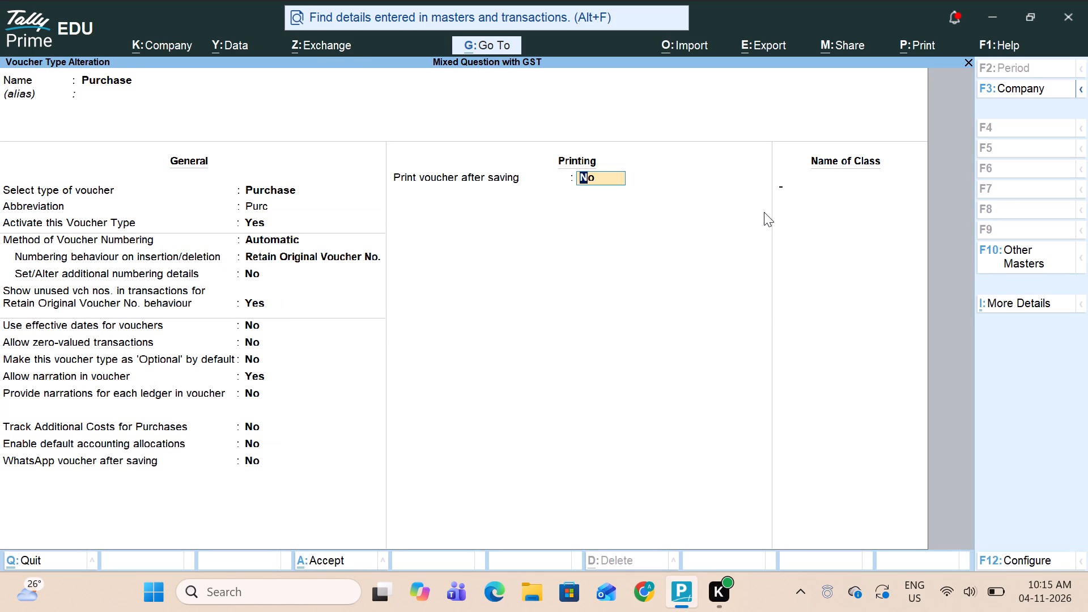
# Add a voucher class named Purchase with GST to the Purchase voucher type.
pyautogui.write('purchase with')
pyautogui.press('space')
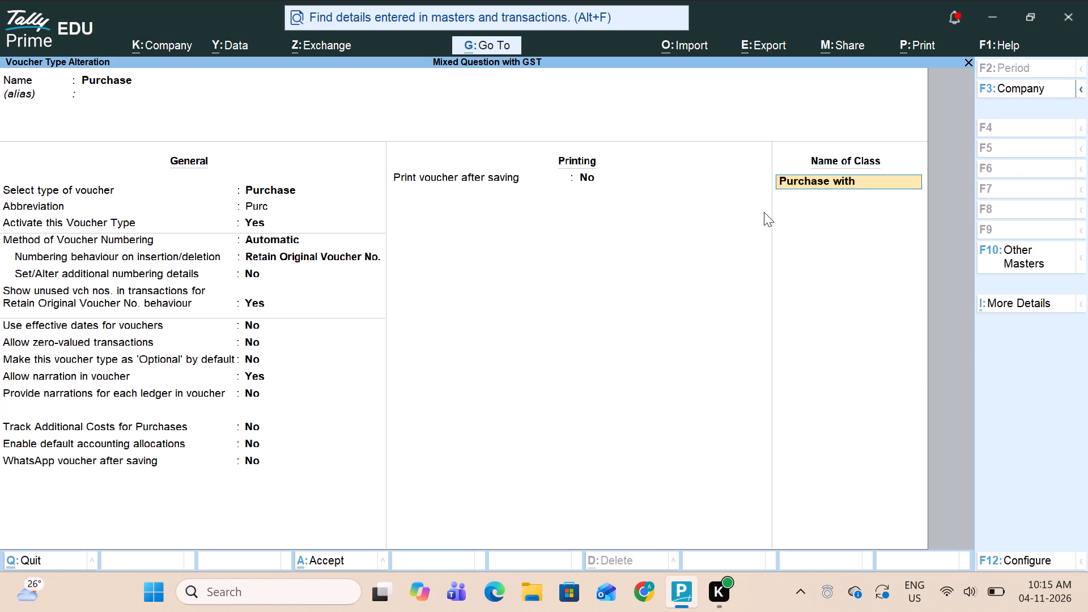
pyautogui.write('GSt')
pyautogui.press('BackSpace')
pyautogui.hotkey('shift', 't')
pyautogui.press('Return')
# Leave the class's group restrictions empty and allocate 100% of all invoice items to the Purchase ledger, with tax class alteration at No.
pyautogui.press('Return')
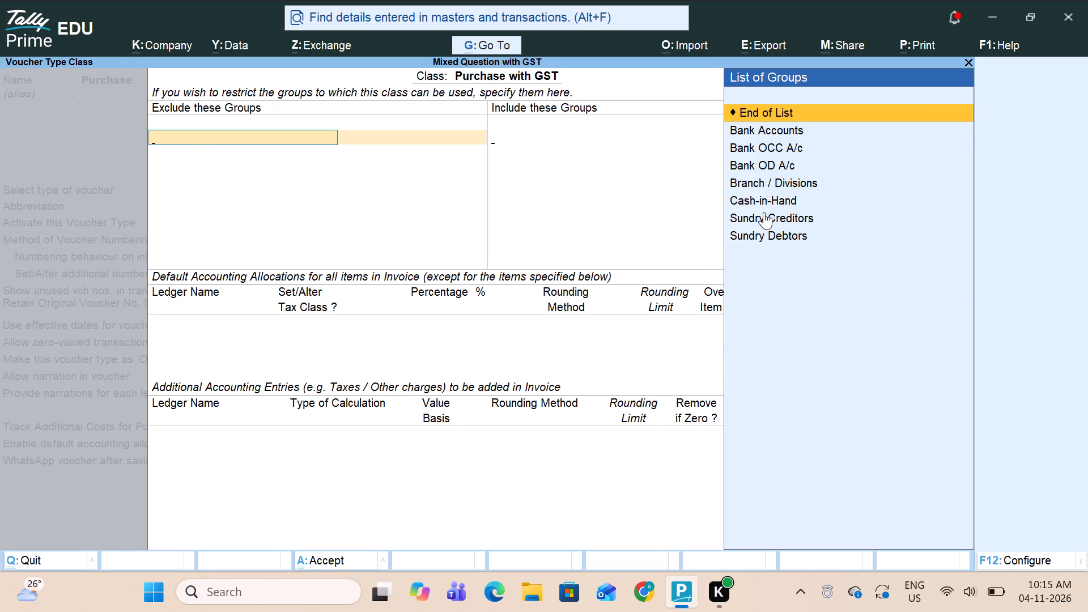
pyautogui.press('Return')
pyautogui.press('Return')
pyautogui.press('Return')
pyautogui.press('Return')
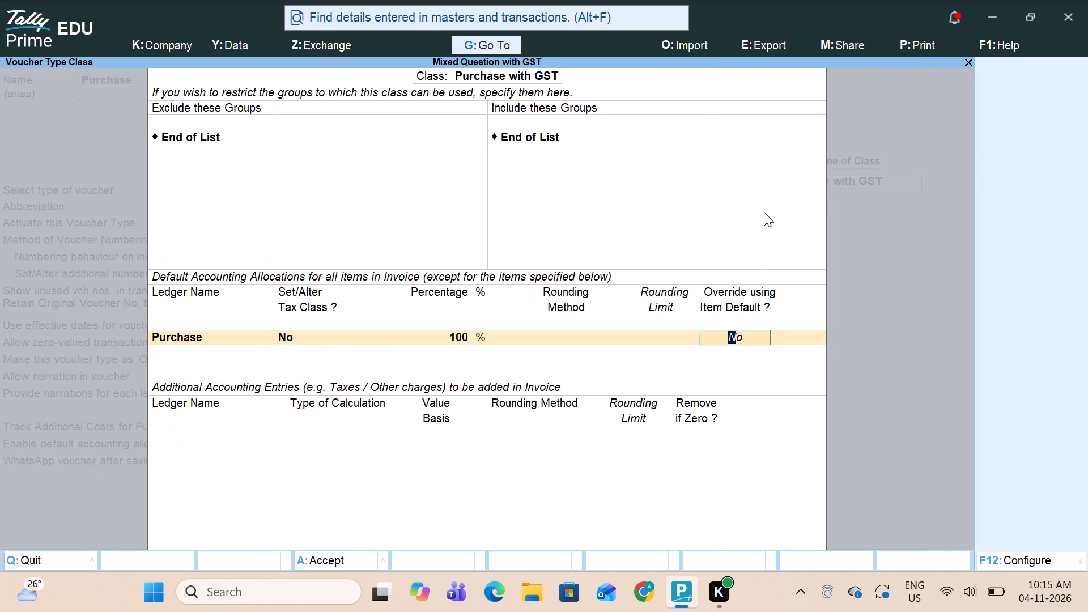
# Keep Override using Item Default at No and add CGST, SGST and IGST as additional accounting entries, each with Remove if Zero at Yes.
pyautogui.press('c')
pyautogui.press('Return')
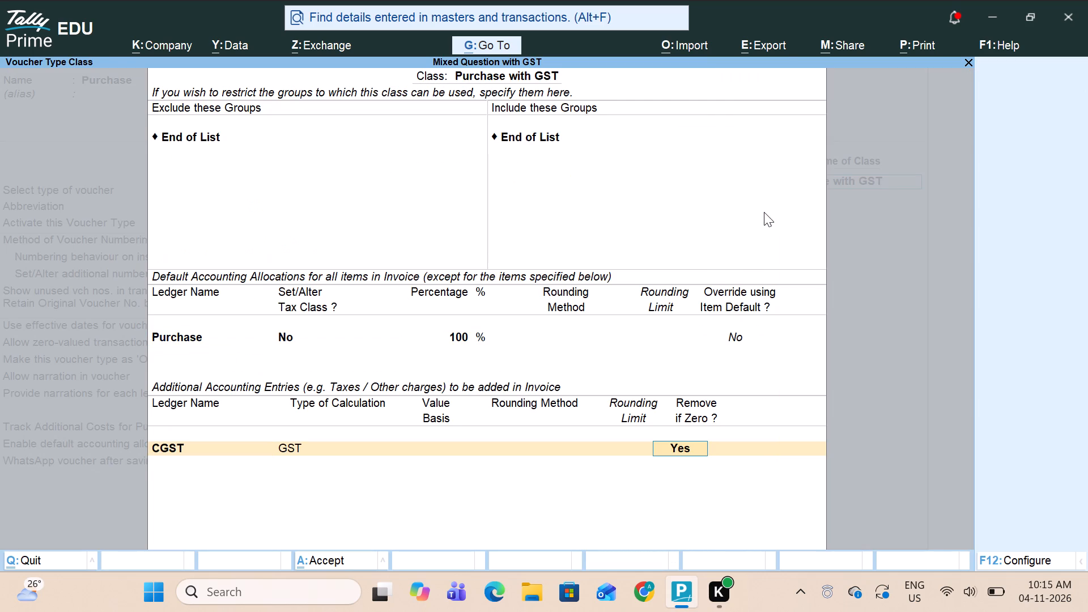
pyautogui.press('Return')
pyautogui.press('s')
pyautogui.press('Down')
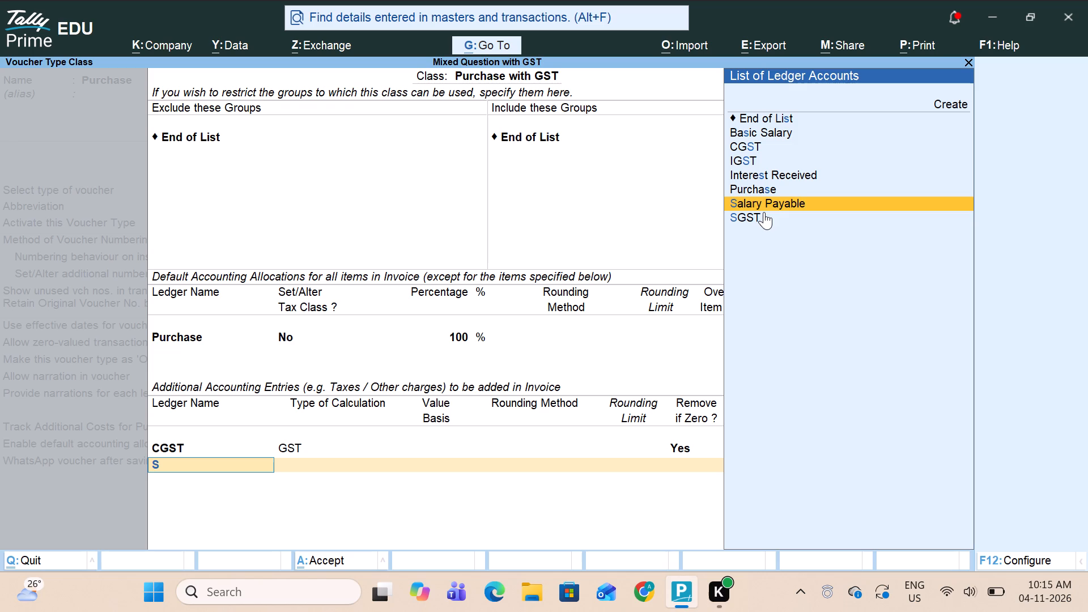
pyautogui.press('Down')
pyautogui.press('Return')
pyautogui.press('Return')
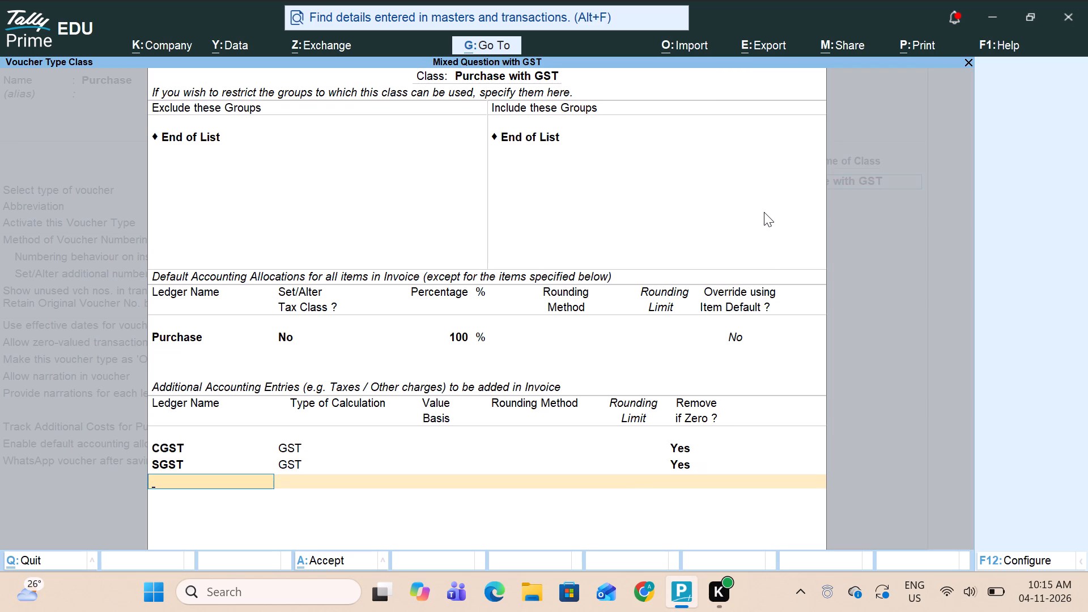
pyautogui.press('i')
pyautogui.press('Down')
pyautogui.press('Return')
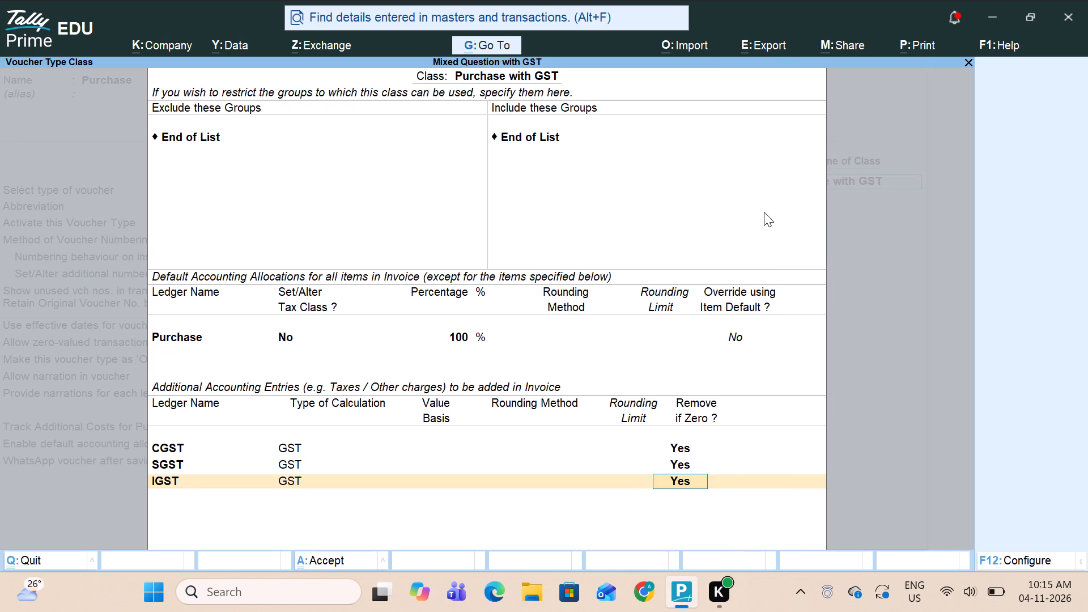
pyautogui.press('Return')
# Add Round Off with As Total Amount Rounding, Normal Rounding, limit 1 and Remove if Zero at Yes, and finish the class.
pyautogui.press('r')
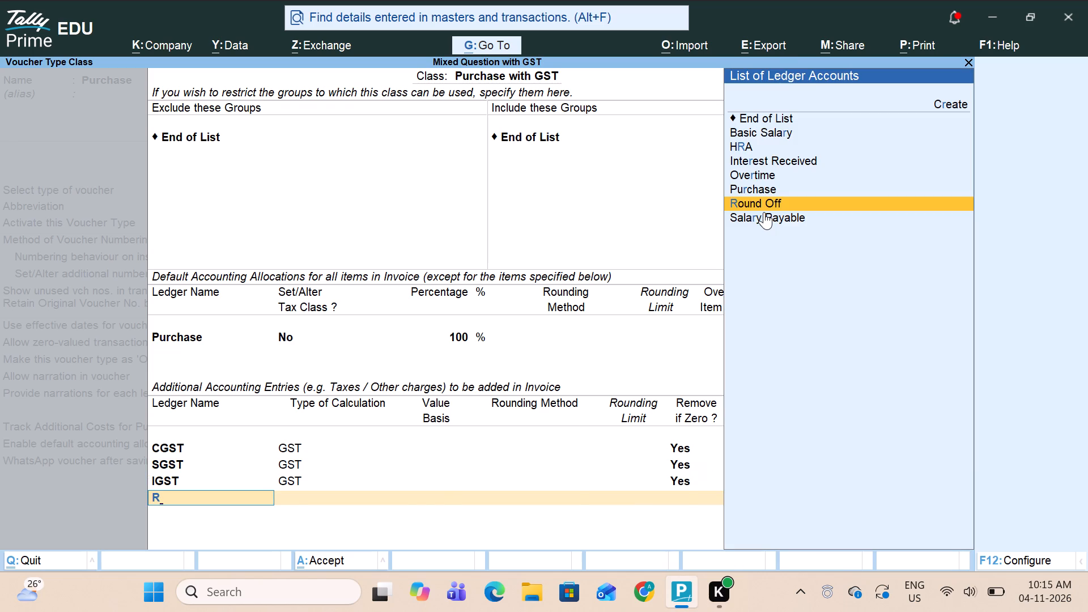
pyautogui.press('Return')
pyautogui.press('Down')
pyautogui.press('Down')
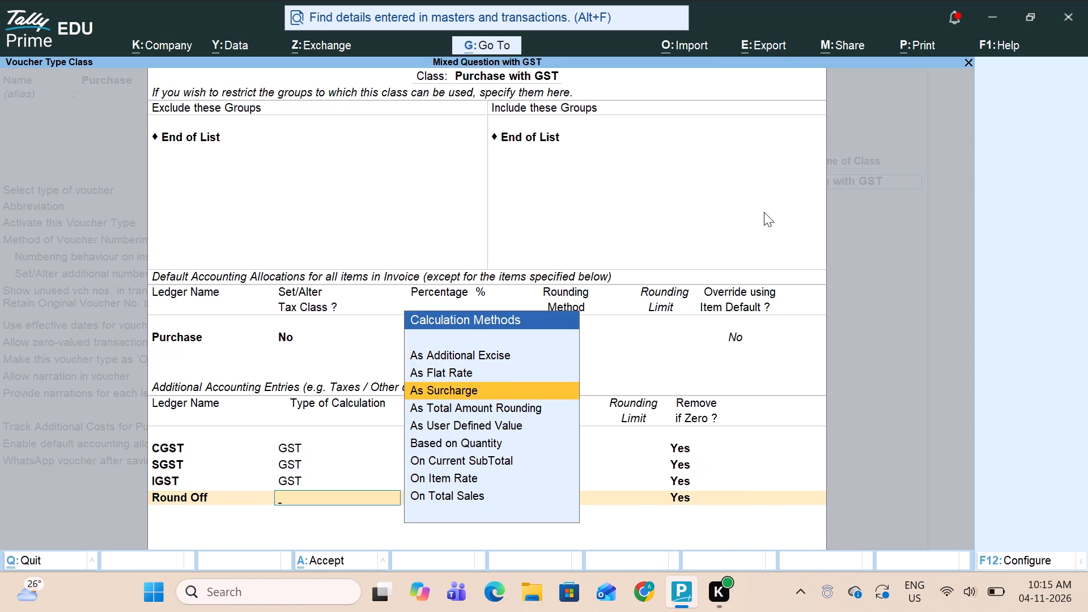
pyautogui.press('Down')
pyautogui.press('Return')
pyautogui.press('Down')
pyautogui.press('Down')
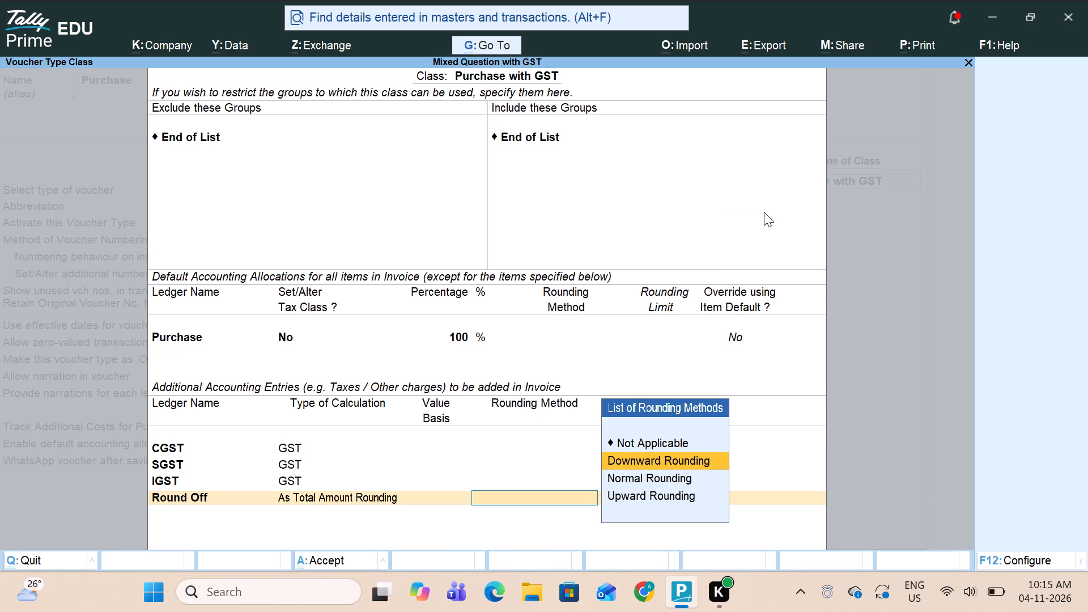
pyautogui.press('Return')
pyautogui.press('Down')
pyautogui.press('BackSpace')
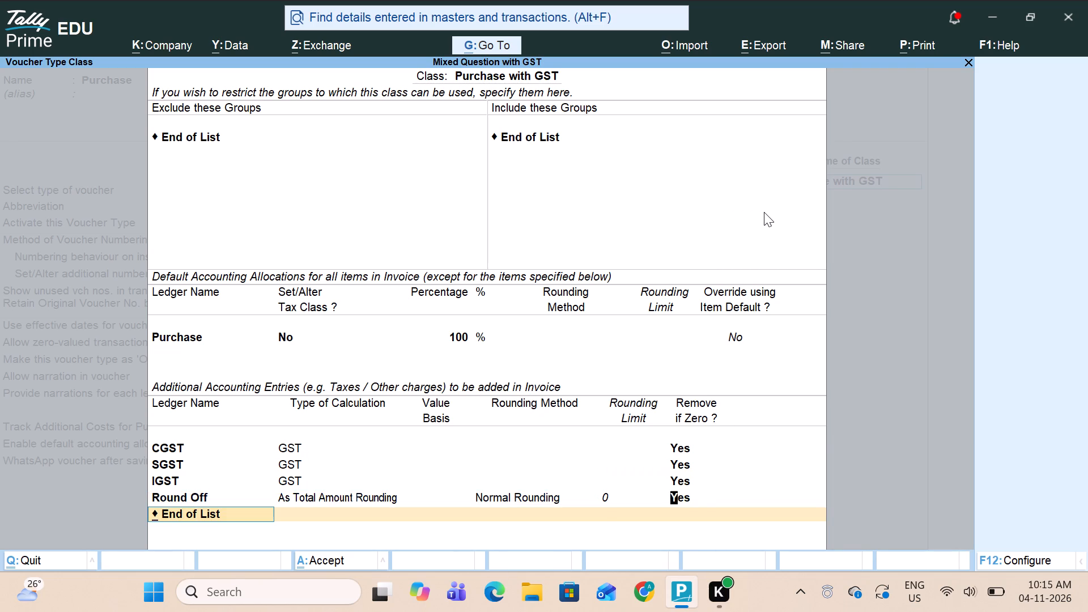
pyautogui.press('BackSpace')
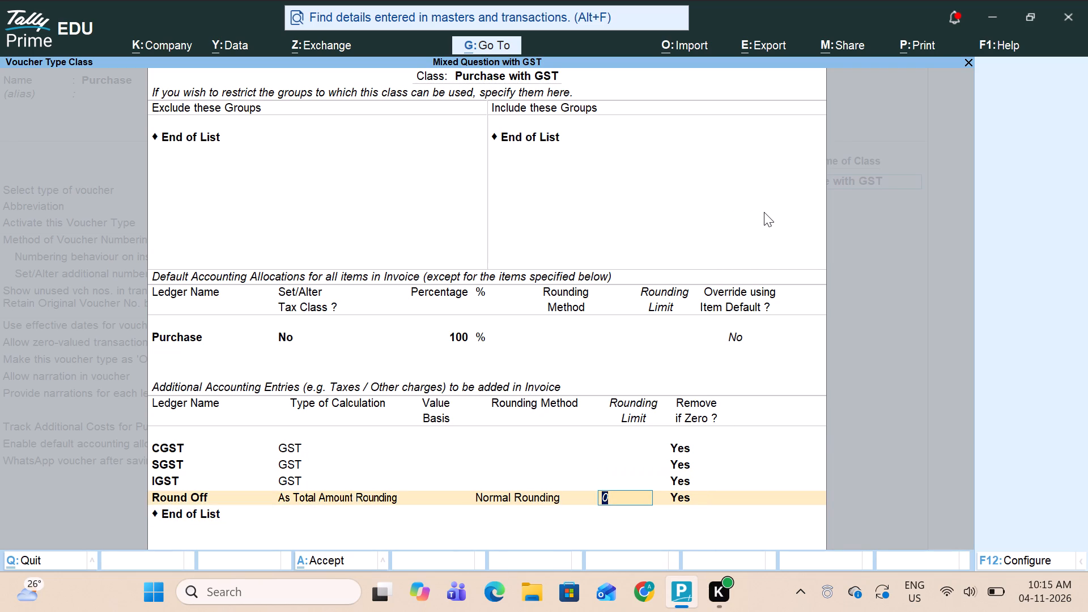
pyautogui.press('1')
pyautogui.press('Return')
pyautogui.press('Return')
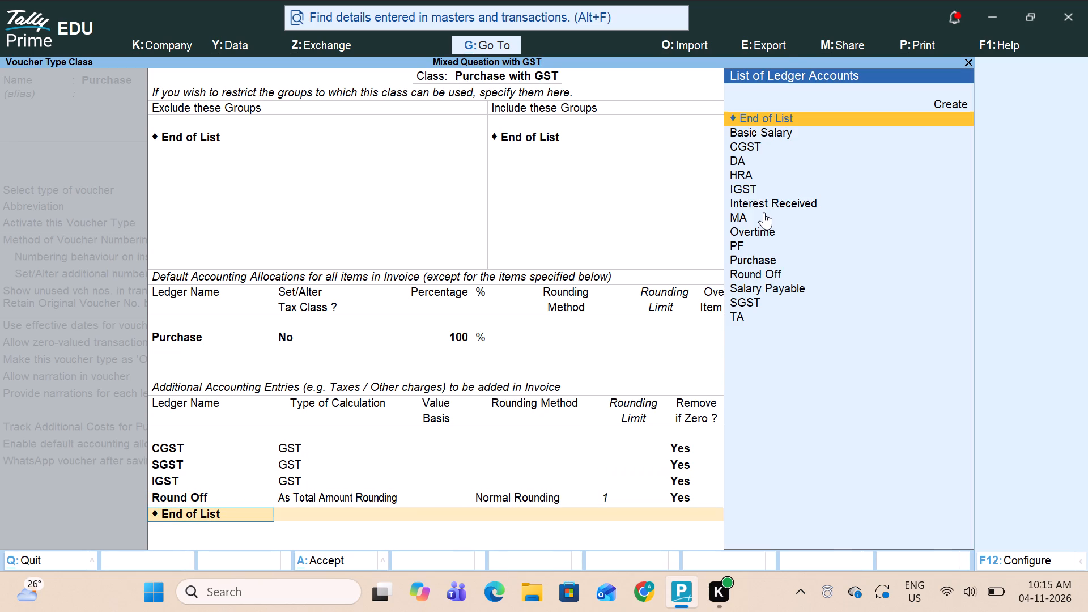
pyautogui.press('Return')
# Save the altered Purchase voucher type with its new class.
pyautogui.press('Return')
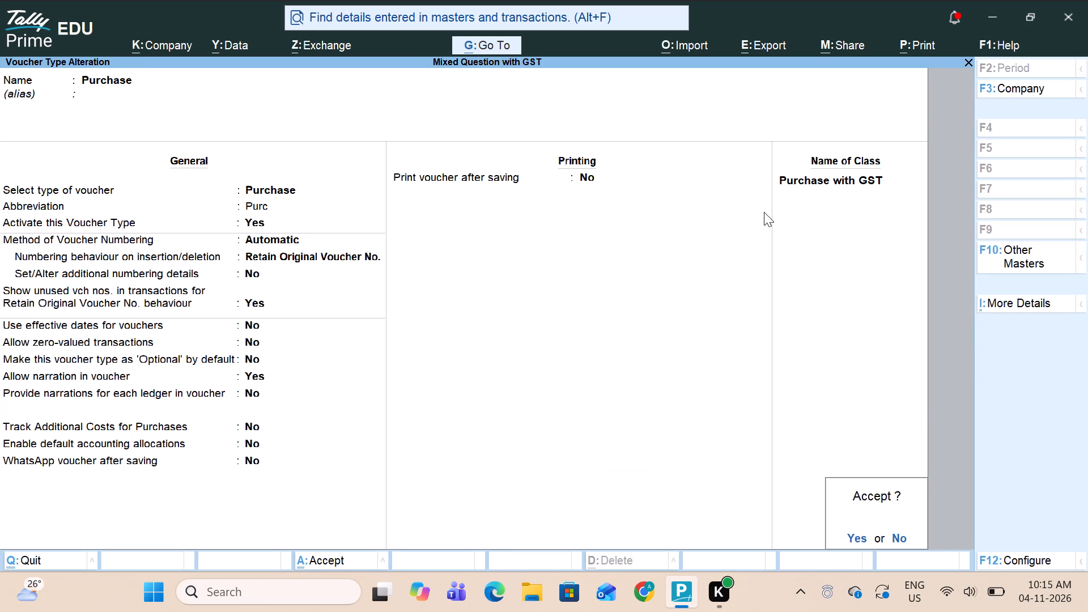
pyautogui.press('Return')
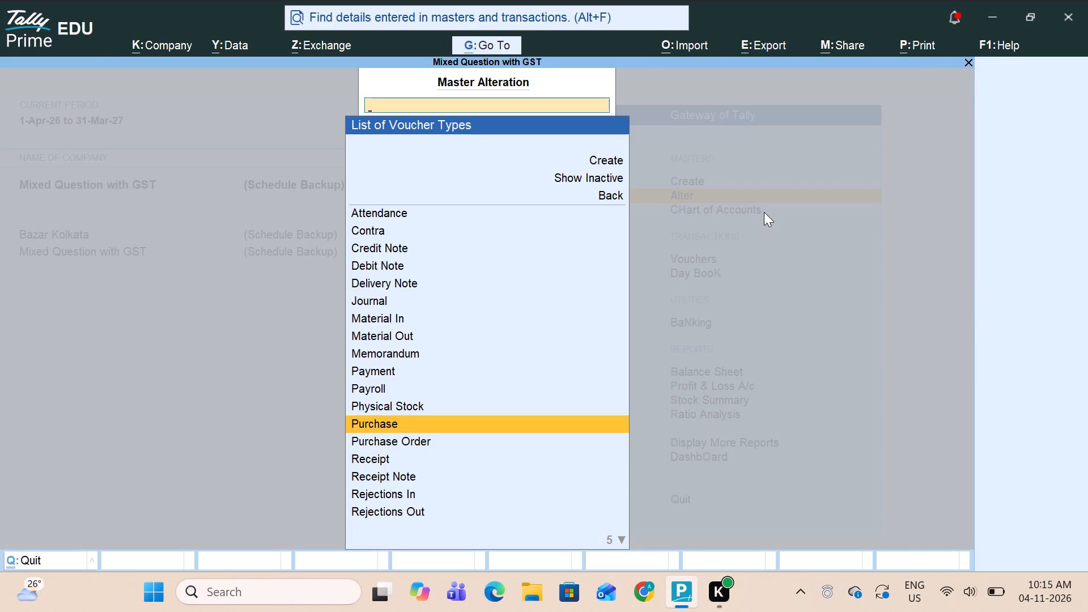
# Open the Sales voucher type for alteration and set its method of voucher numbering to Automatic (Manual Override).
pyautogui.write('sal')
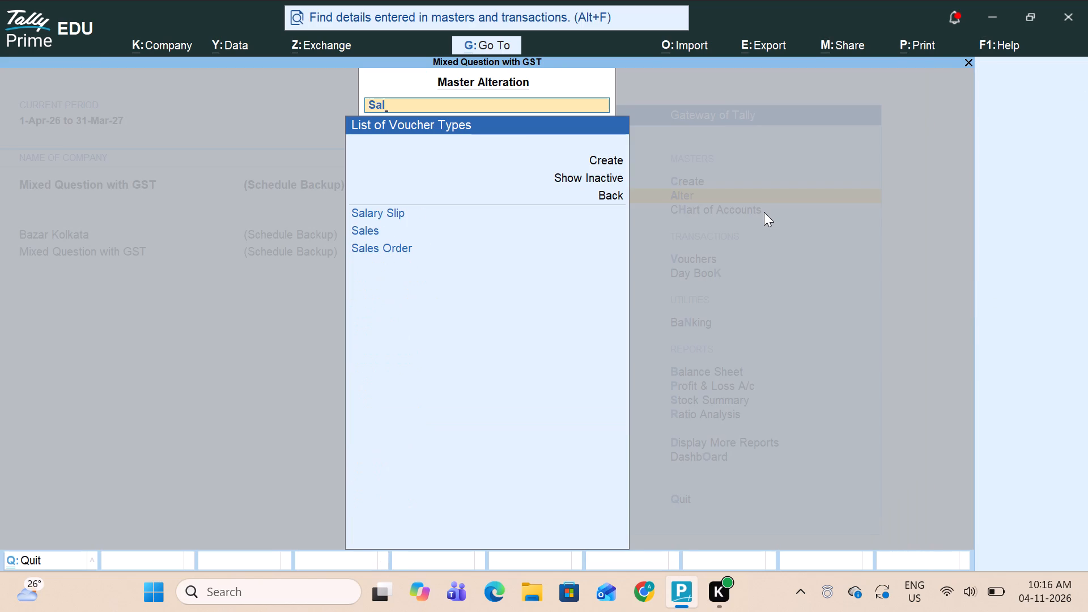
pyautogui.press('Down')
pyautogui.press('Down')
pyautogui.press('Down')
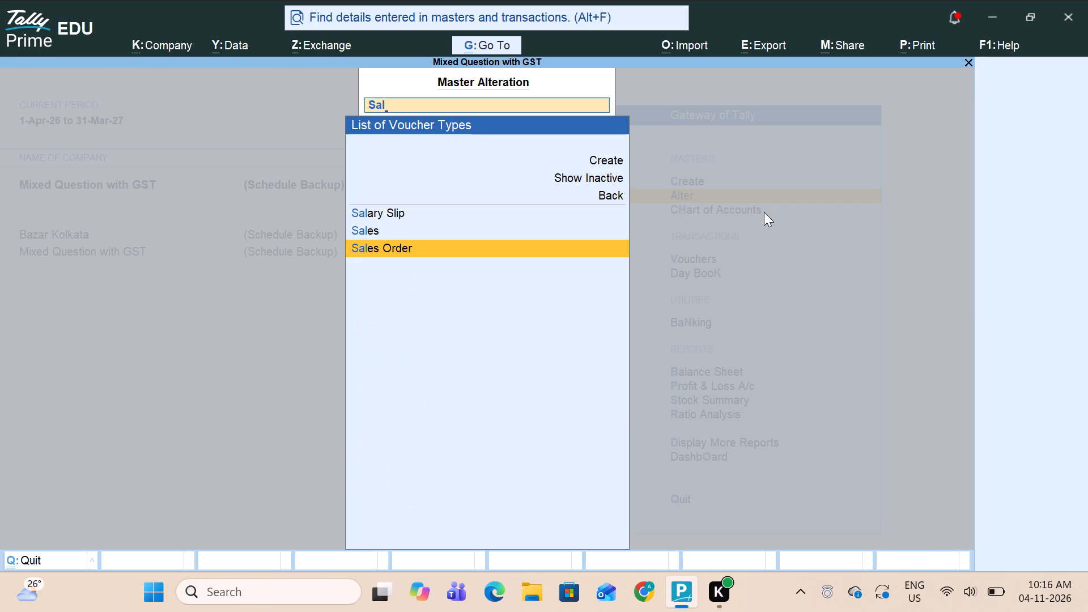
pyautogui.press('Up')
pyautogui.press('Return')
pyautogui.press('Return')
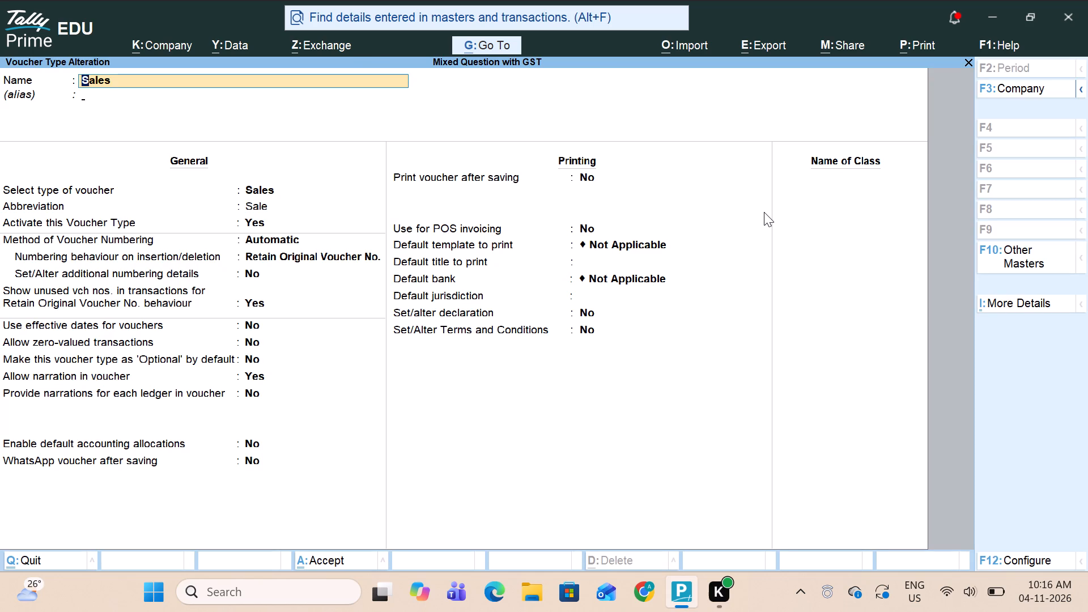
pyautogui.press('Return')
pyautogui.press('Return')
pyautogui.press('Return')
pyautogui.press('Down')
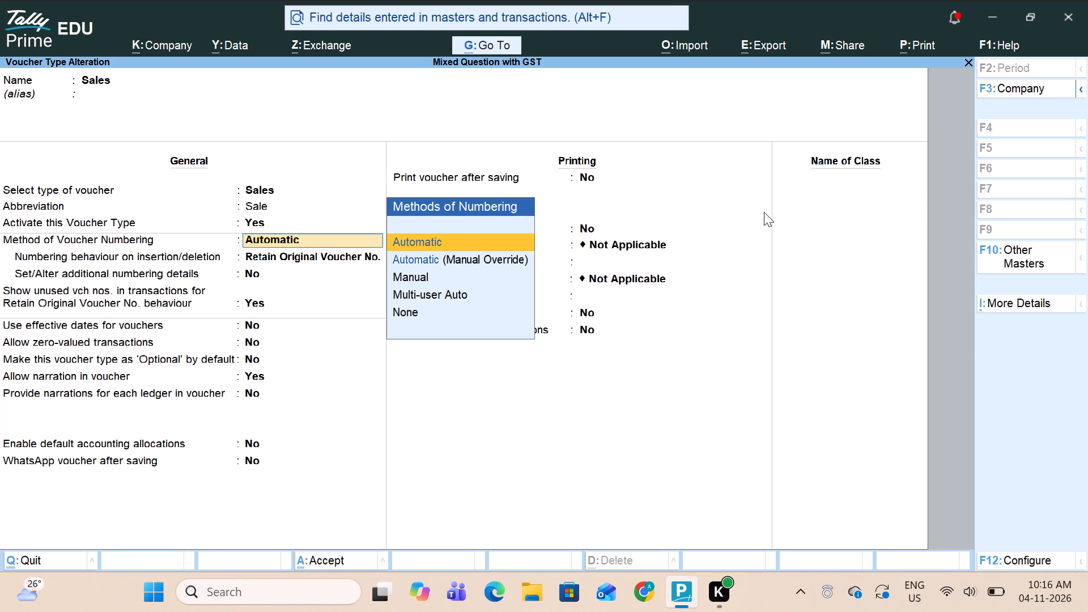
pyautogui.press('Down')
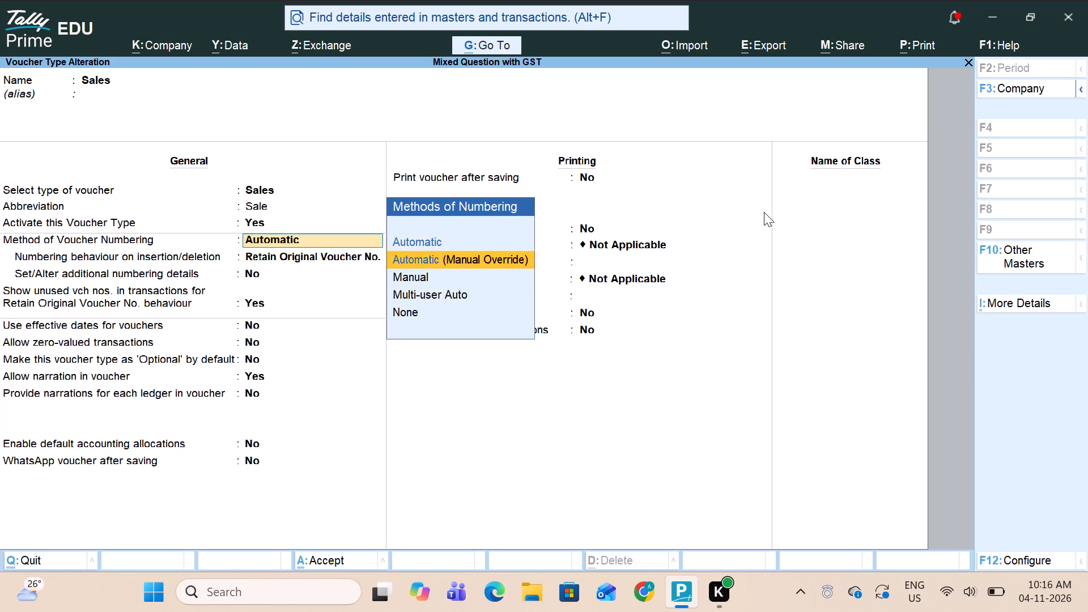
pyautogui.press('Return')
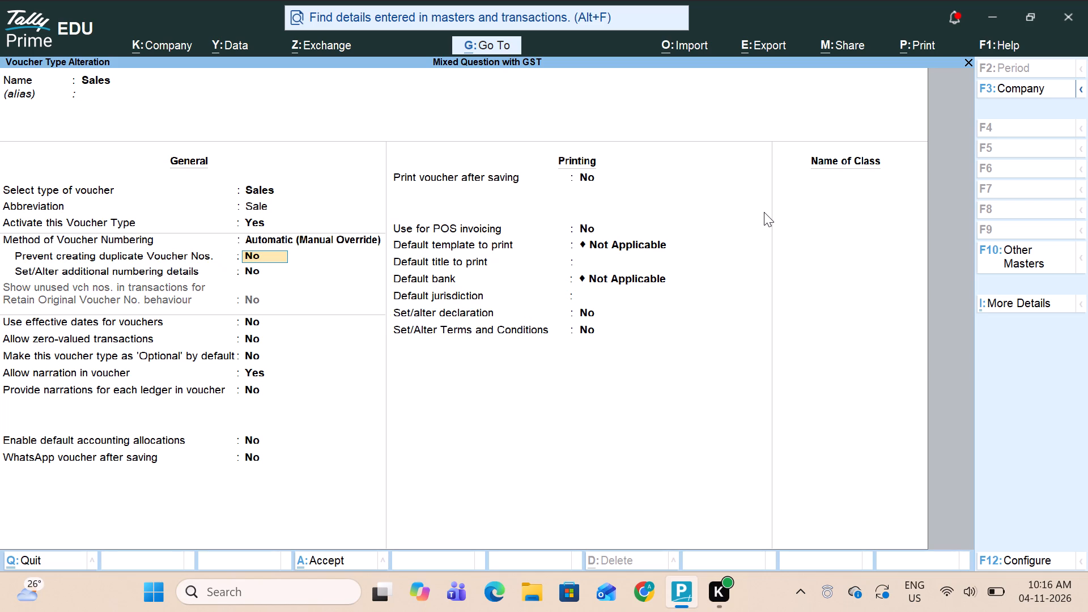
# Keep the Sales voucher type's remaining general and printing settings, with duplicate voucher number prevention at No.
pyautogui.press('Return')
pyautogui.press('Return')
pyautogui.press('Return')
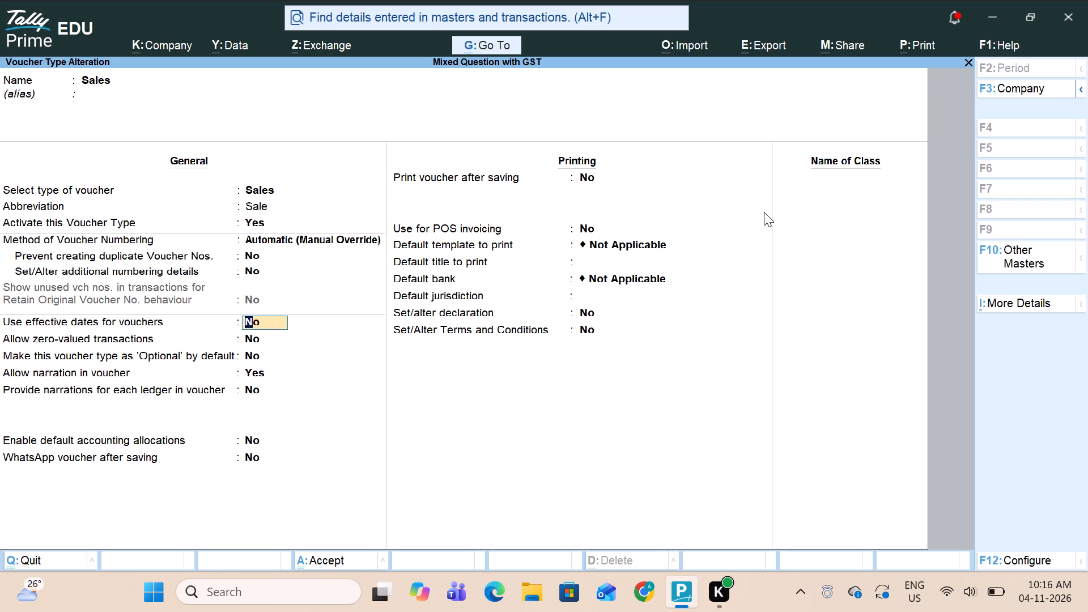
pyautogui.press('Return')
pyautogui.press('Return')
pyautogui.press('Return')
pyautogui.press('Return')
pyautogui.press('Return')
pyautogui.press('Return')
pyautogui.press('Return')
pyautogui.press('Return')
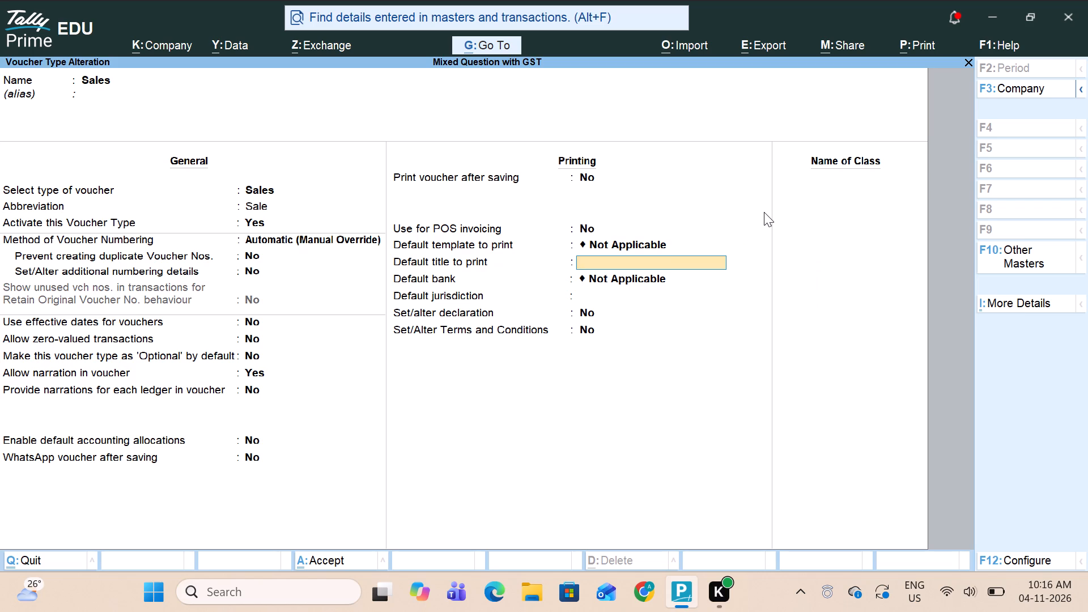
pyautogui.press('Return')
pyautogui.press('Return')
pyautogui.press('Return')
pyautogui.press('Return')
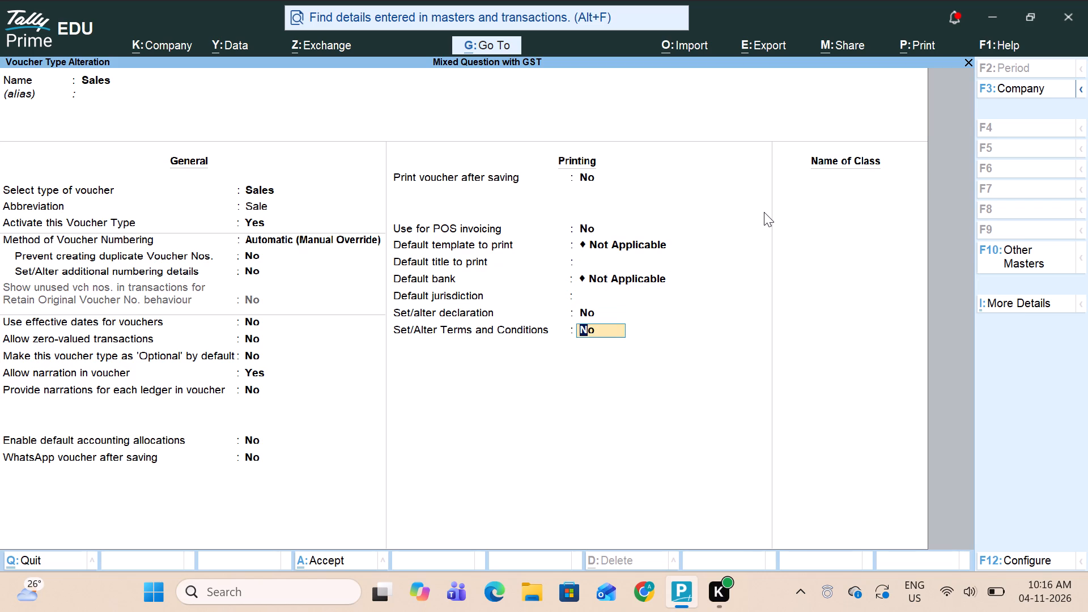
pyautogui.press('Return')
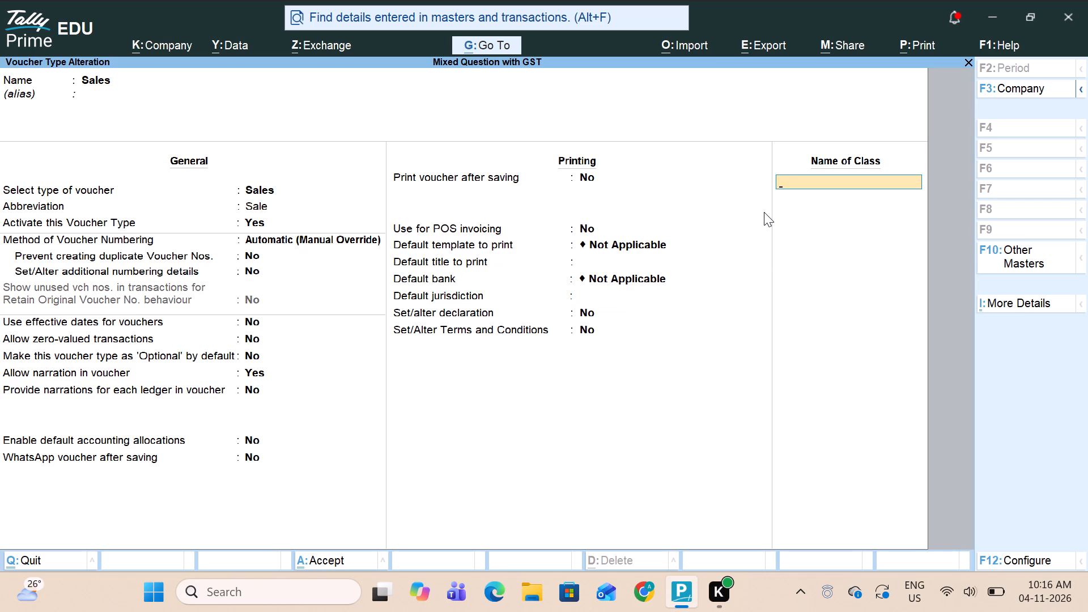
# Add a voucher class named Sales with GST to the Sales voucher type.
pyautogui.write('sales')
pyautogui.press('space')
pyautogui.write('with')
pyautogui.press('space')
pyautogui.write('GST')
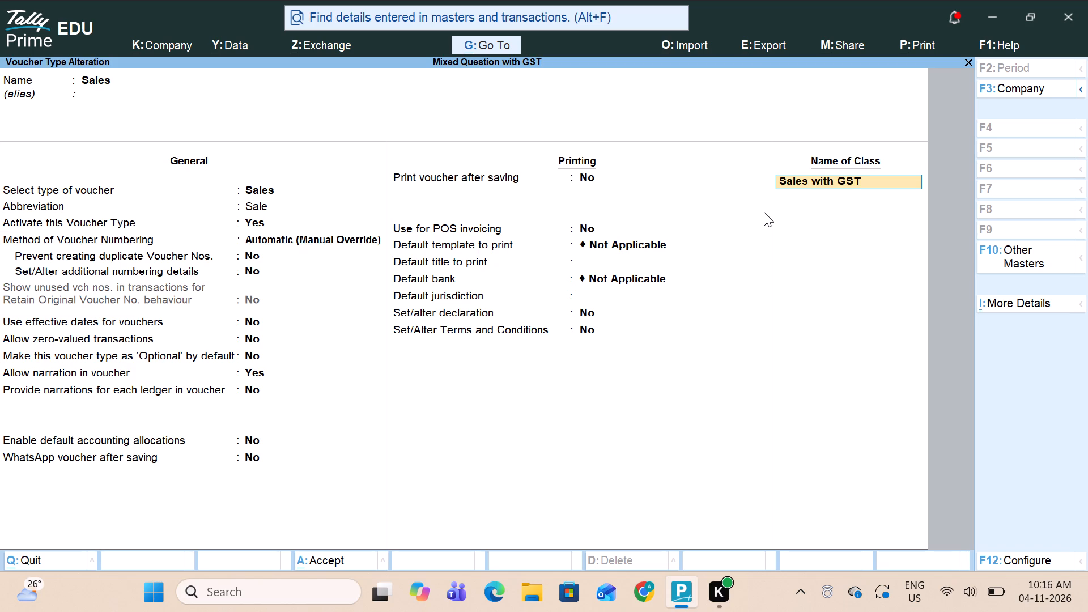
pyautogui.press('Return')
# Set the Sales with GST class to allocate all items to the Sales ledger at 100%, leaving Set/Alter Tax Class at No.
pyautogui.press('Return')
pyautogui.press('Return')
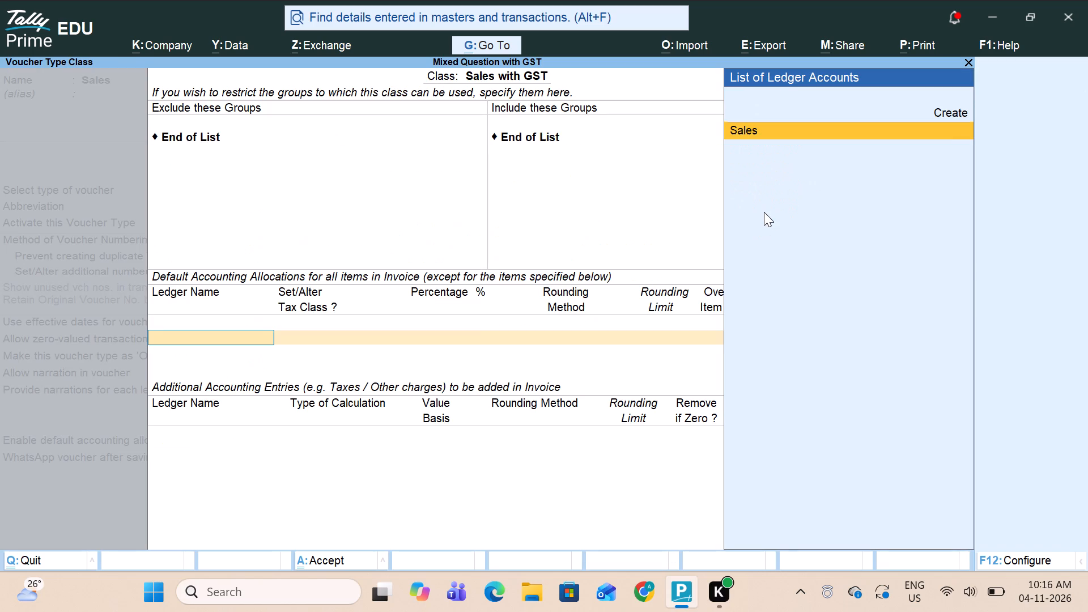
pyautogui.press('Return')
pyautogui.press('Return')
pyautogui.press('Return')
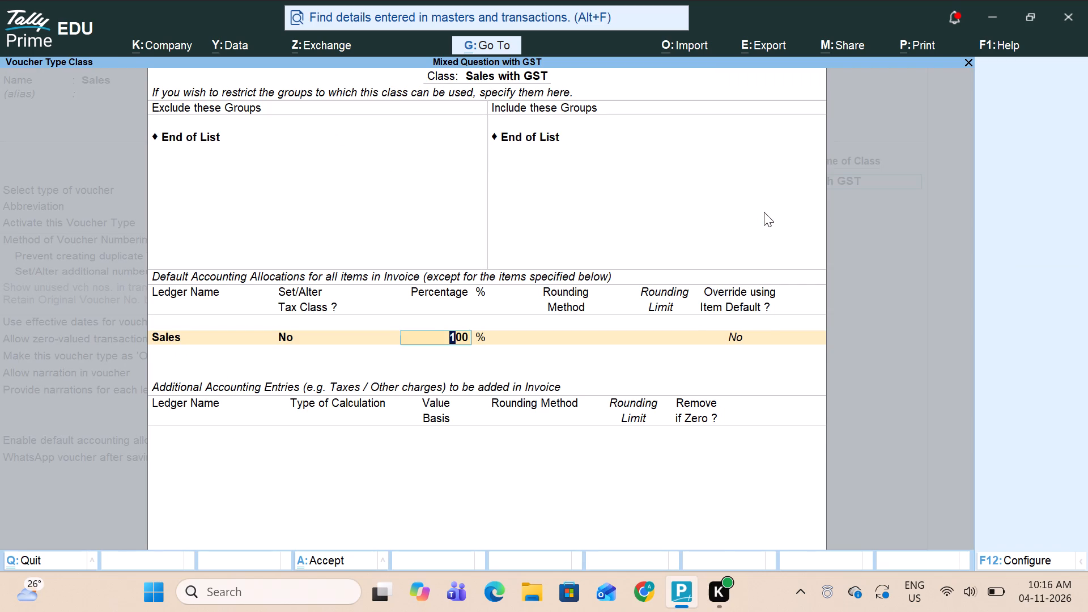
pyautogui.press('Return')
# Add CGST, SGST and IGST as the class's additional accounting entries, each with Remove if Zero set to Yes.
pyautogui.press('c')
pyautogui.press('Return')
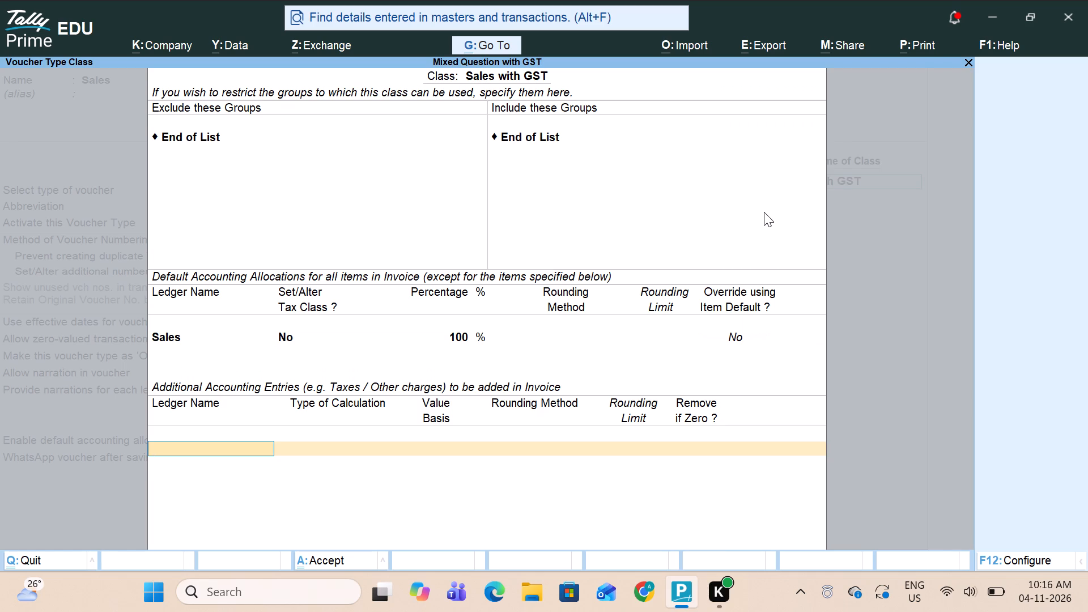
pyautogui.press('Return')
pyautogui.press('s')
pyautogui.press('Down')
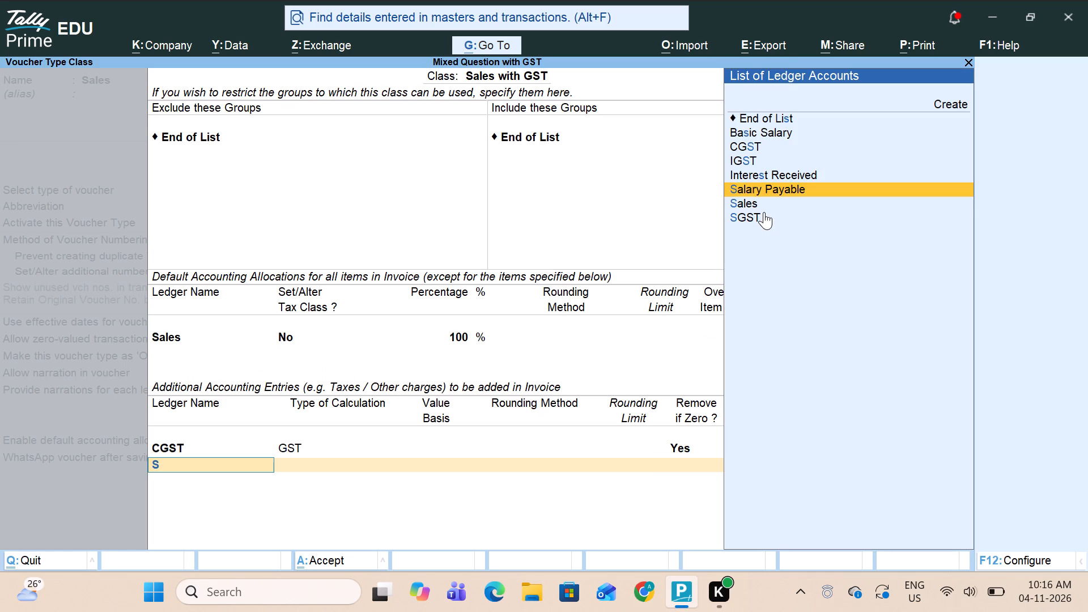
pyautogui.press('Down')
pyautogui.press('Down')
pyautogui.press('Return')
pyautogui.press('Return')
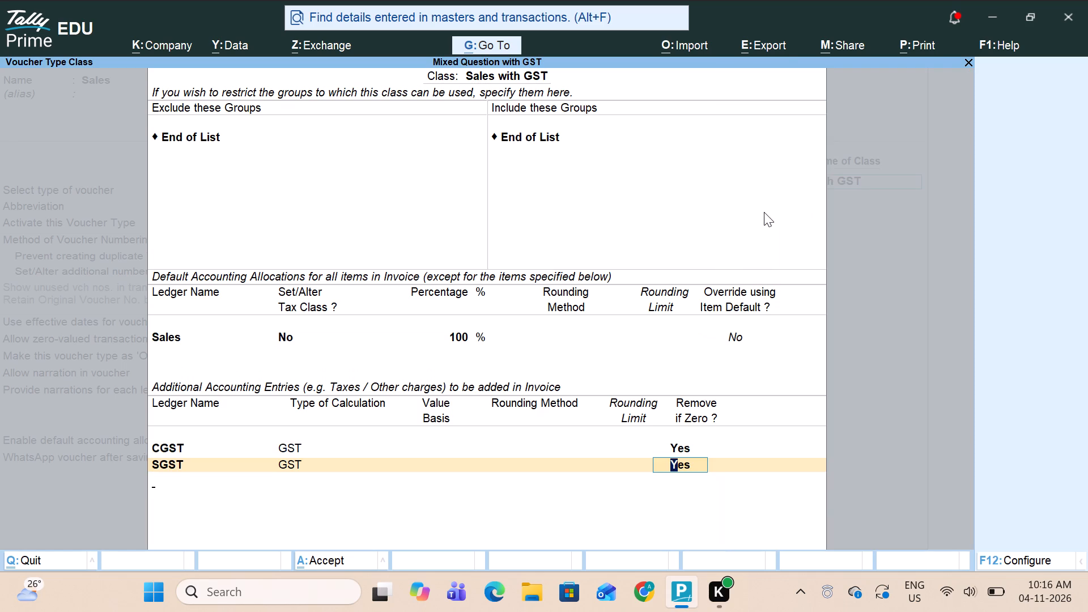
pyautogui.press('i')
pyautogui.press('Down')
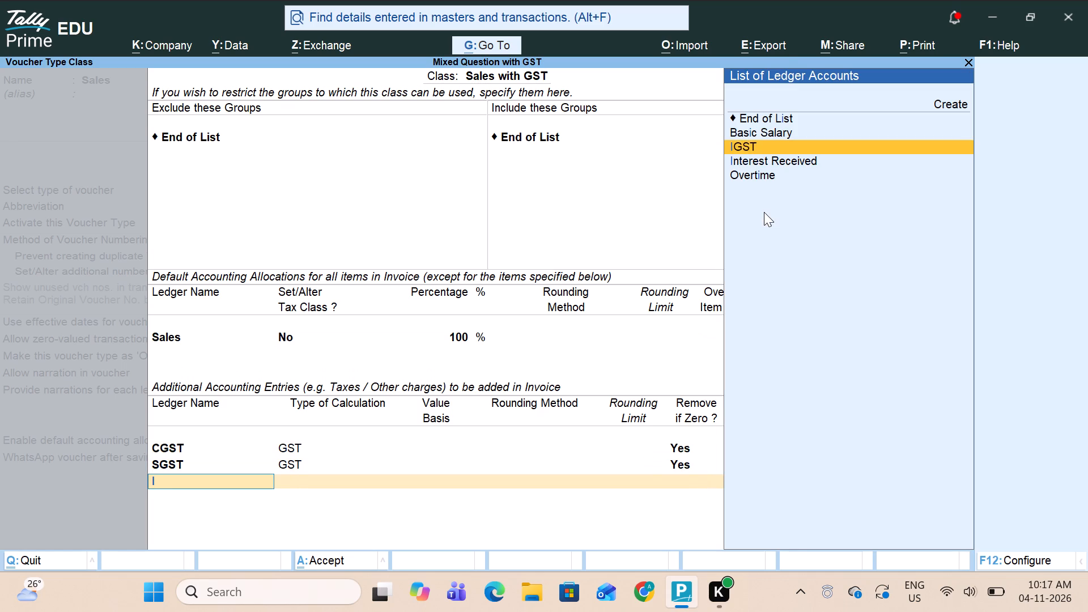
pyautogui.press('Return')
pyautogui.press('Return')
# Add a Round Off entry calculated As Total Amount Rounding, with Normal Rounding, limit 1 and Remove if Zero at Yes.
pyautogui.press('r')
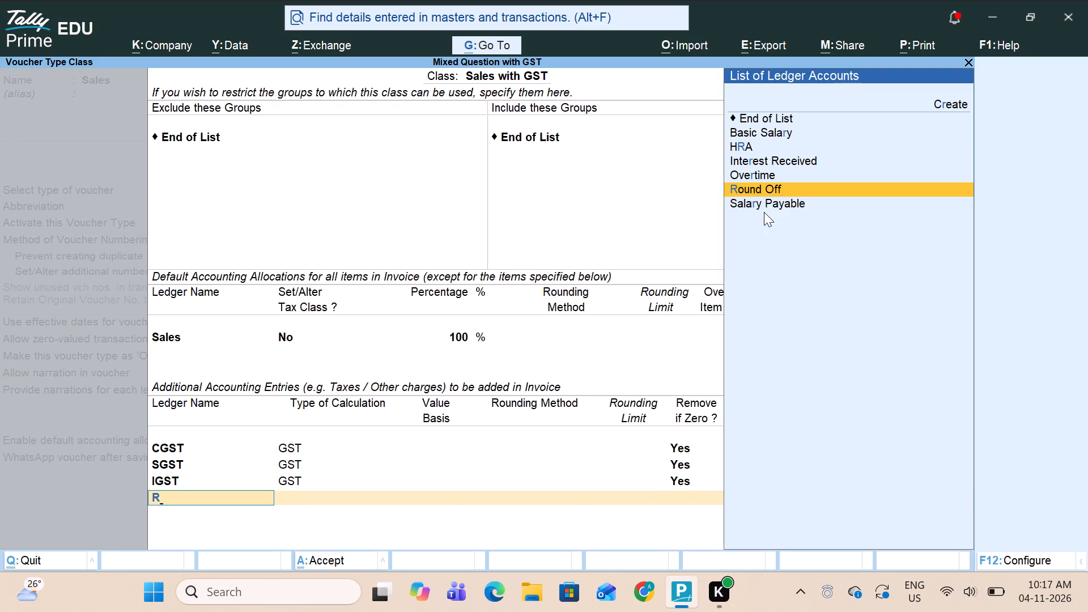
pyautogui.press('Return')
pyautogui.press('Down')
pyautogui.press('Down')
pyautogui.press('Down')
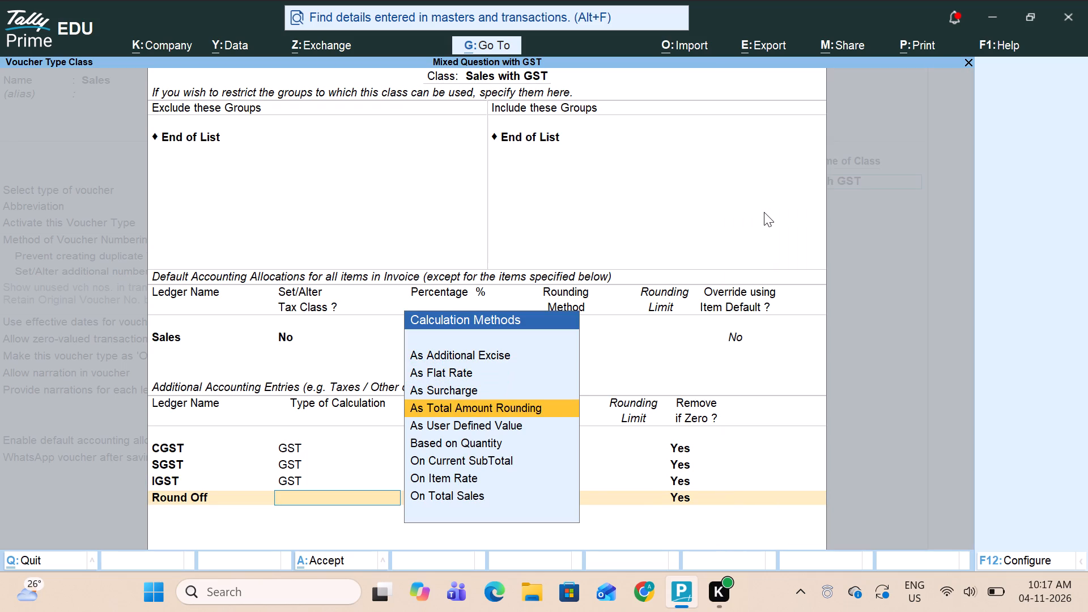
pyautogui.press('Return')
pyautogui.press('Down')
pyautogui.press('Down')
pyautogui.press('Return')
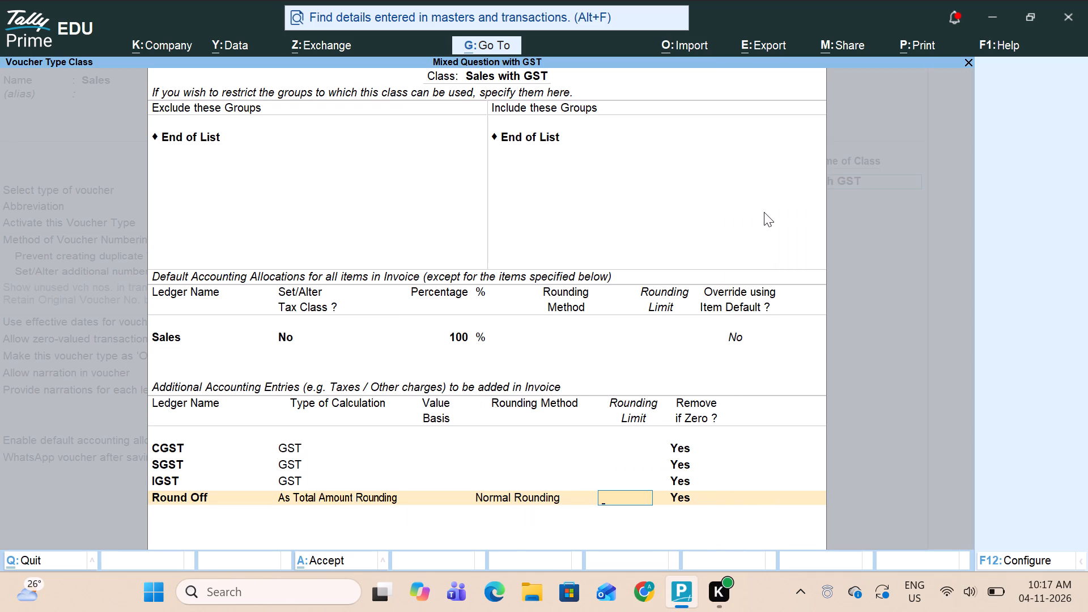
pyautogui.press('1')
pyautogui.press('Return')
pyautogui.press('Return')
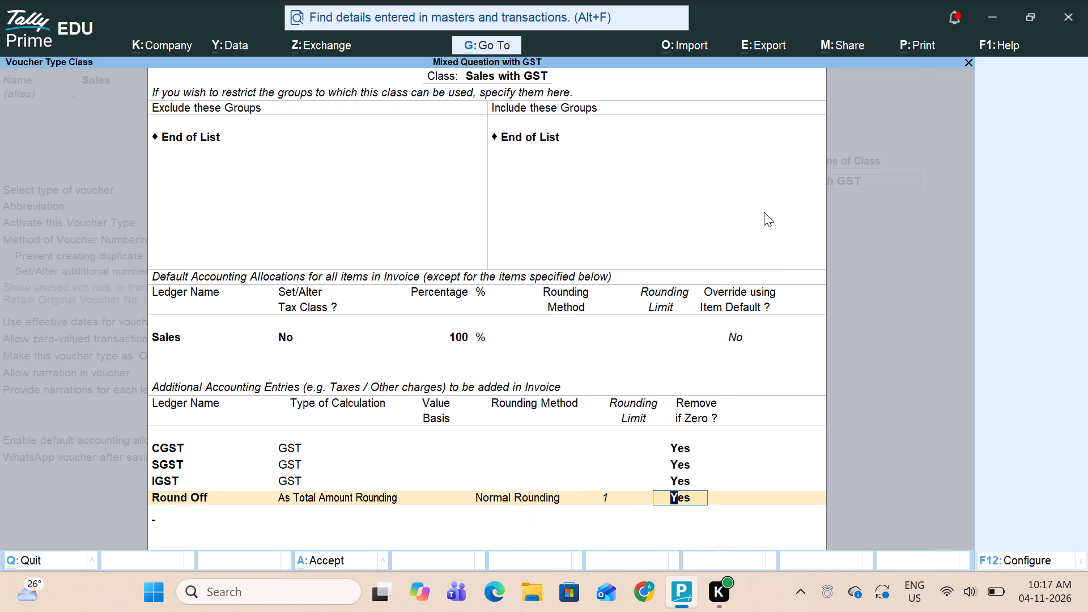
# Save the Sales with GST class and the altered Sales voucher type, and return to the Gateway of Tally.
pyautogui.press('Return')
pyautogui.press('Return')
pyautogui.press('Return')
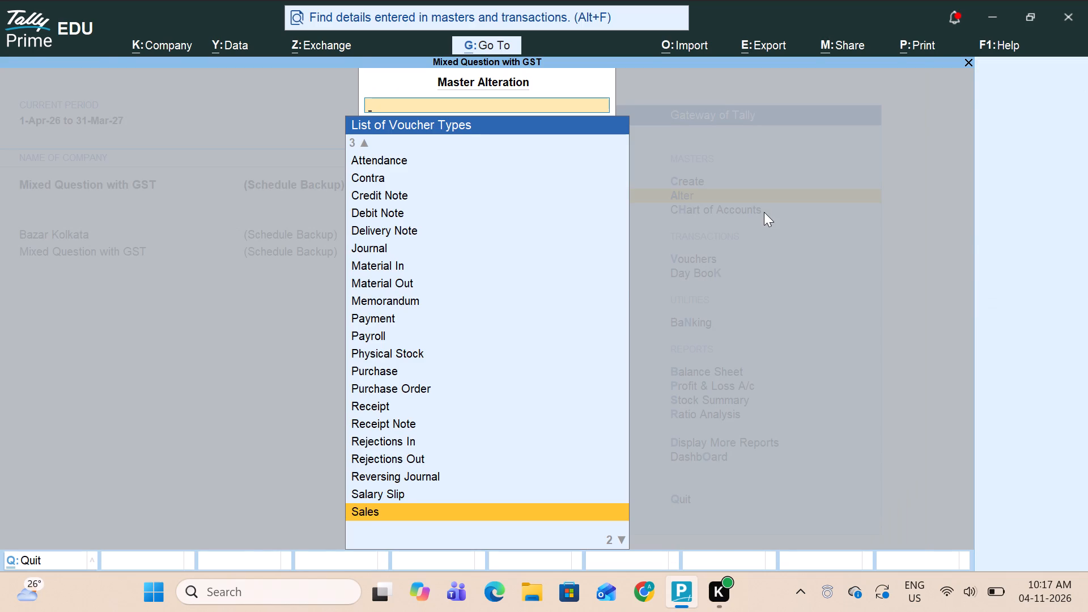
pyautogui.press('Escape')
pyautogui.press('Escape')
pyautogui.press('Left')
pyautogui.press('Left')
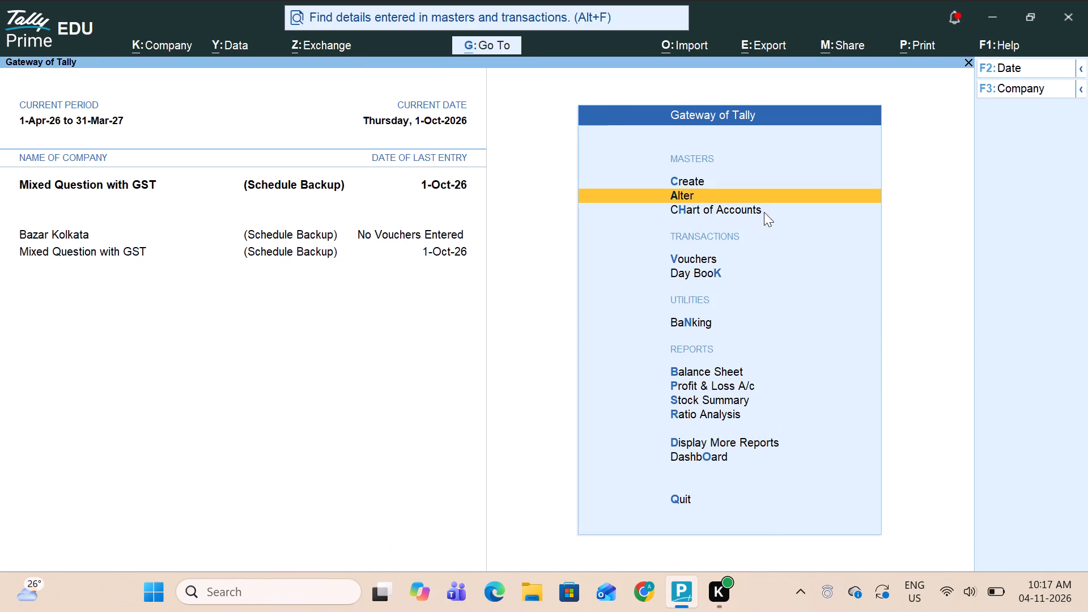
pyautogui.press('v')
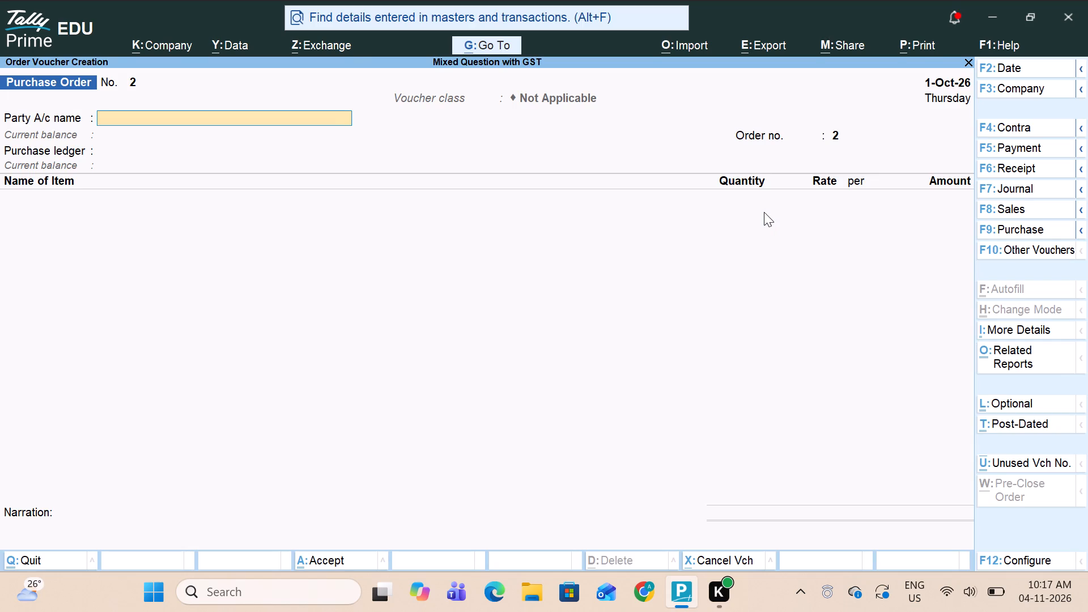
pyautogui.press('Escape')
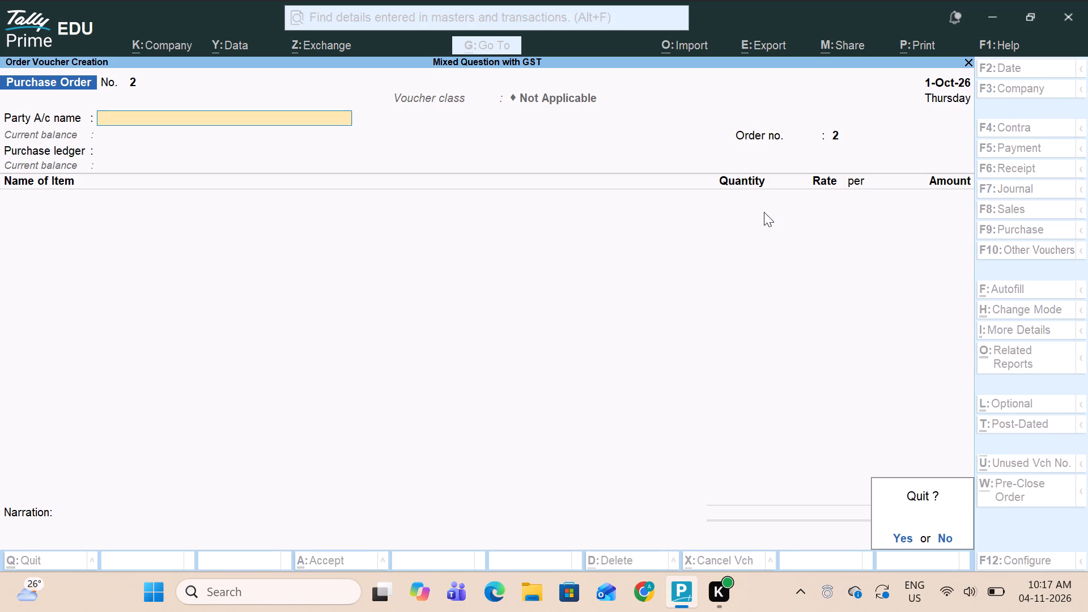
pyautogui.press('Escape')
# Open Royal Fashion's purchase order no. 1 from the Day Book and inspect its item, purchase ledger and party fields.
pyautogui.press('Down')
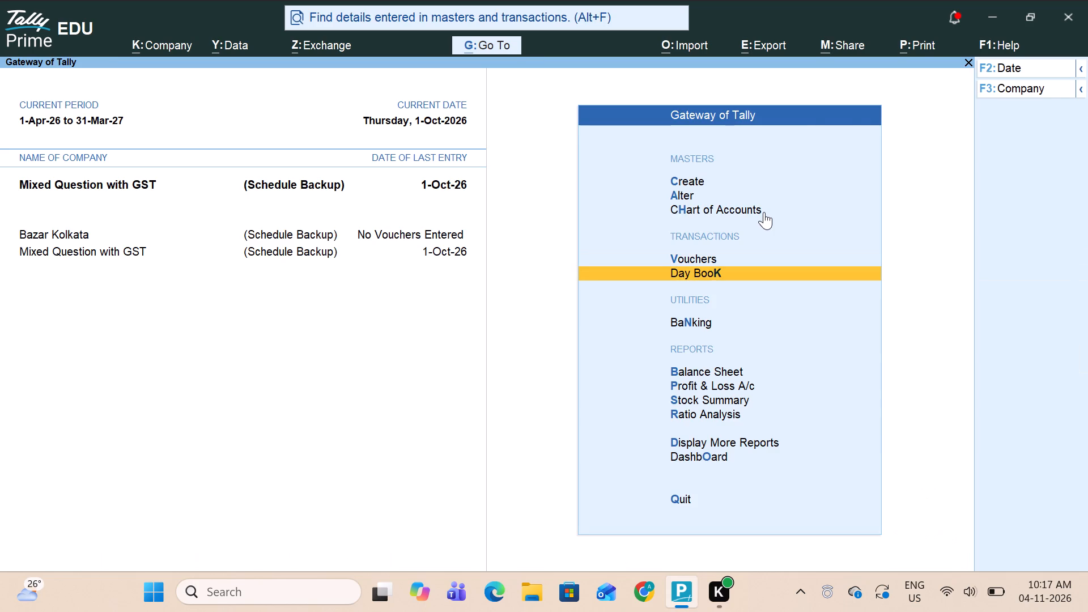
pyautogui.press('Return')
pyautogui.press('Down')
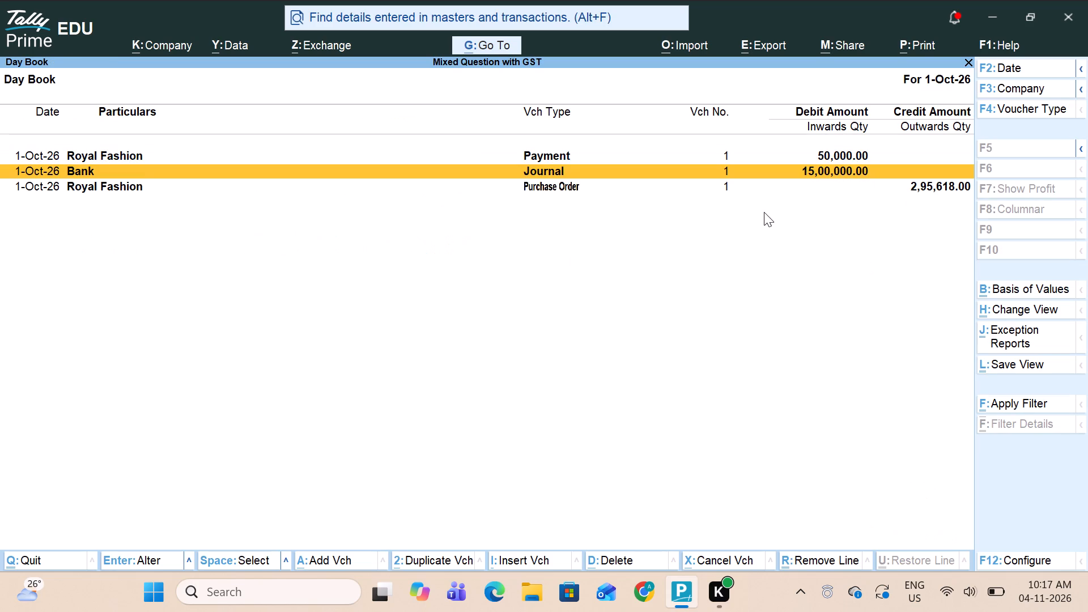
pyautogui.press('Down')
pyautogui.press('Return')
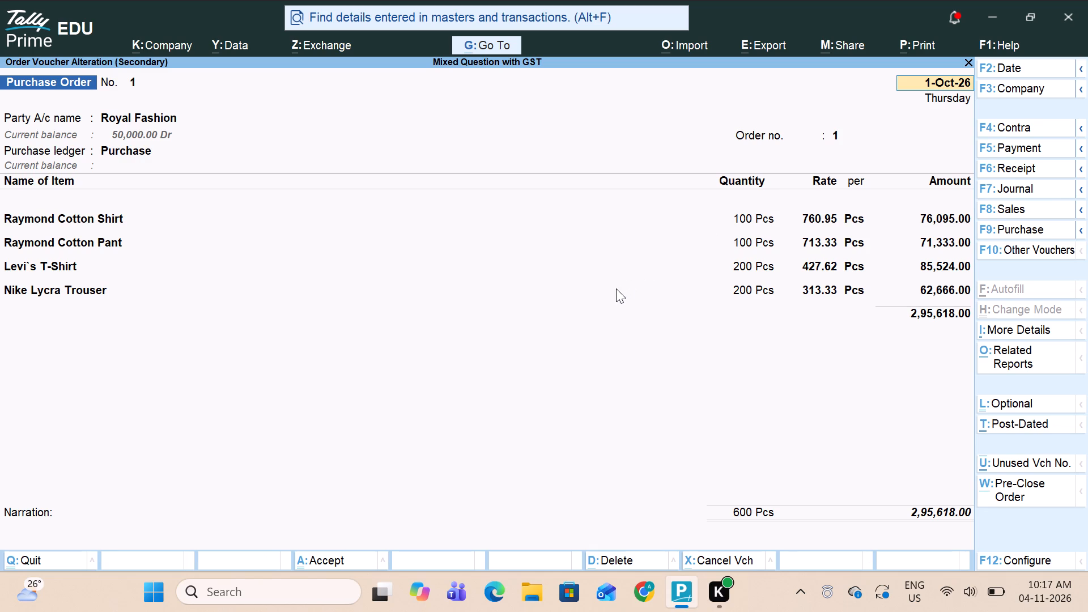
pyautogui.click(670, 294)
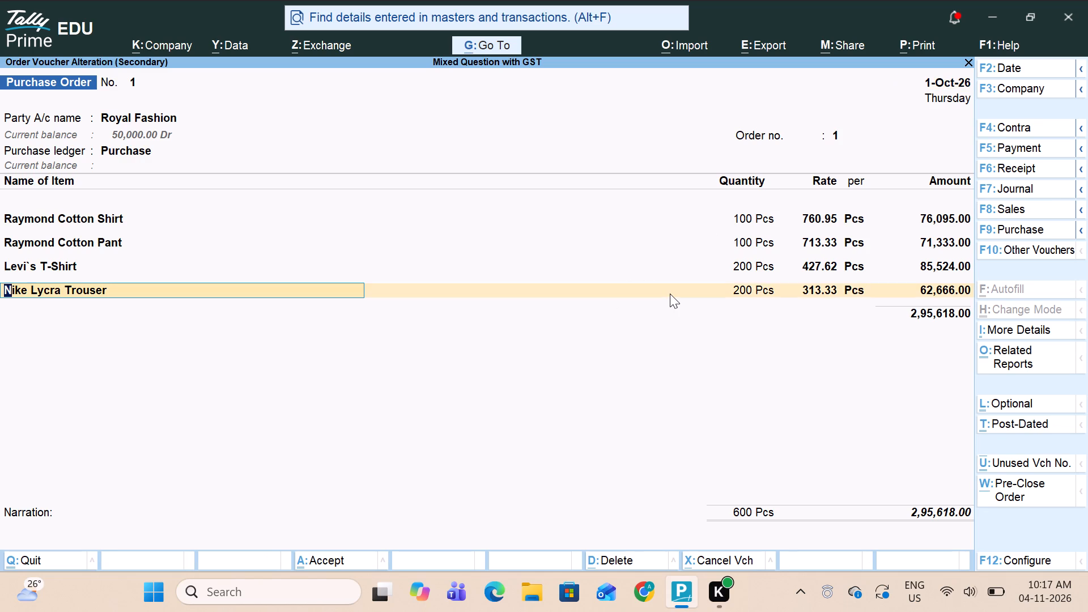
pyautogui.click(134, 151)
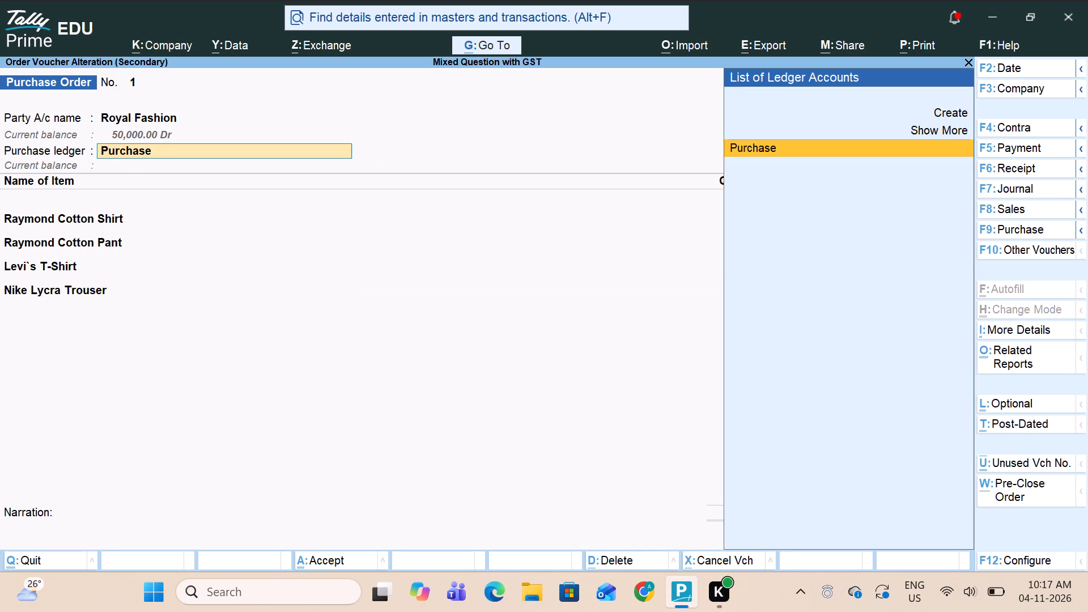
pyautogui.press('BackSpace')
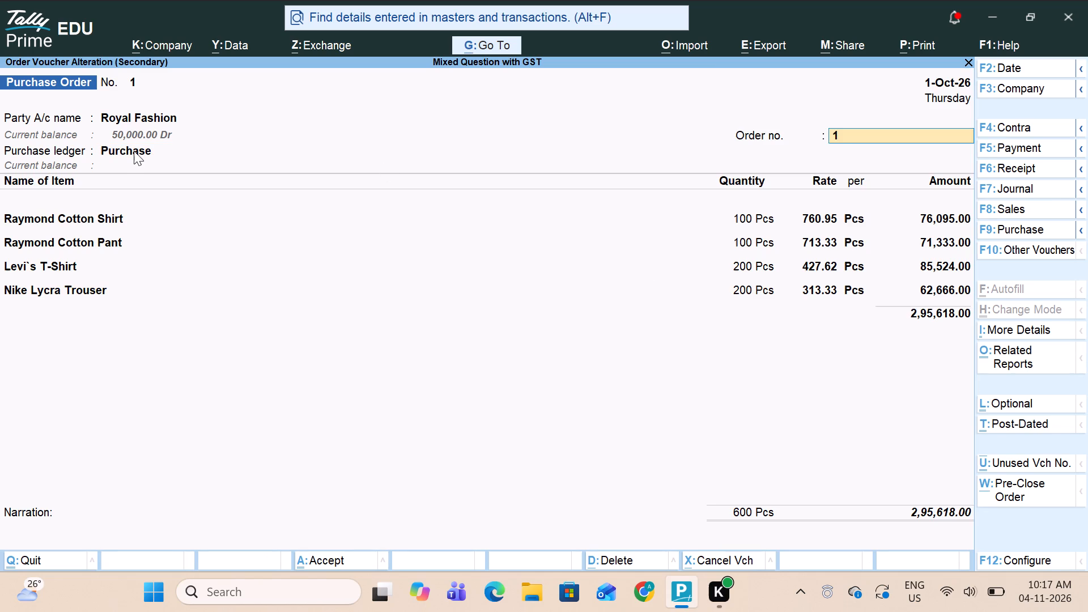
pyautogui.press('BackSpace')
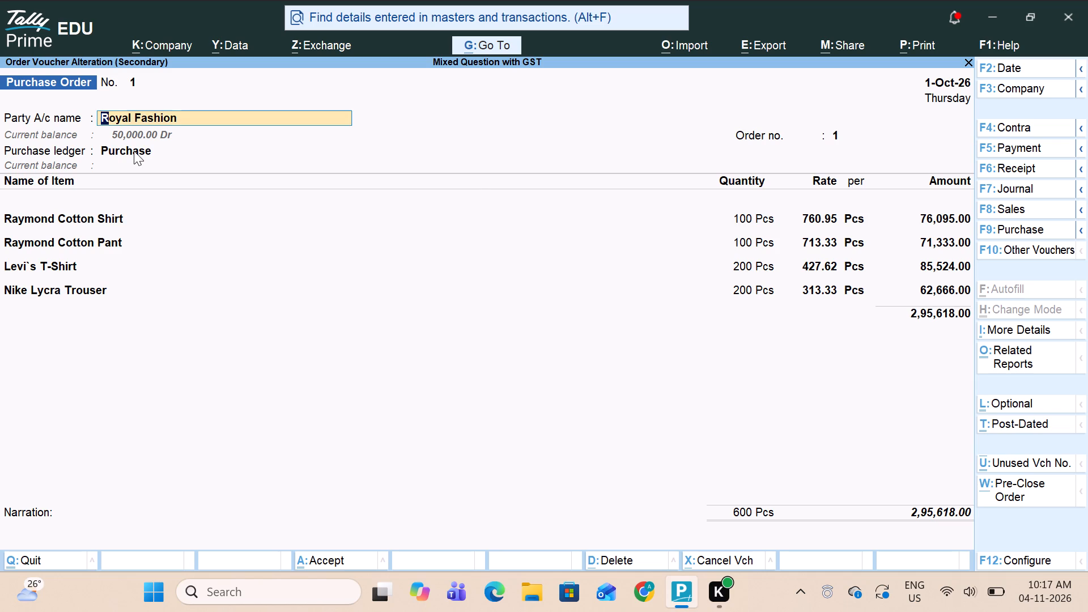
# Go through the purchase order's order, receipt and party details and its purchase ledger, keeping every entry.
pyautogui.press('Return')
pyautogui.press('Return')
pyautogui.press('Return')
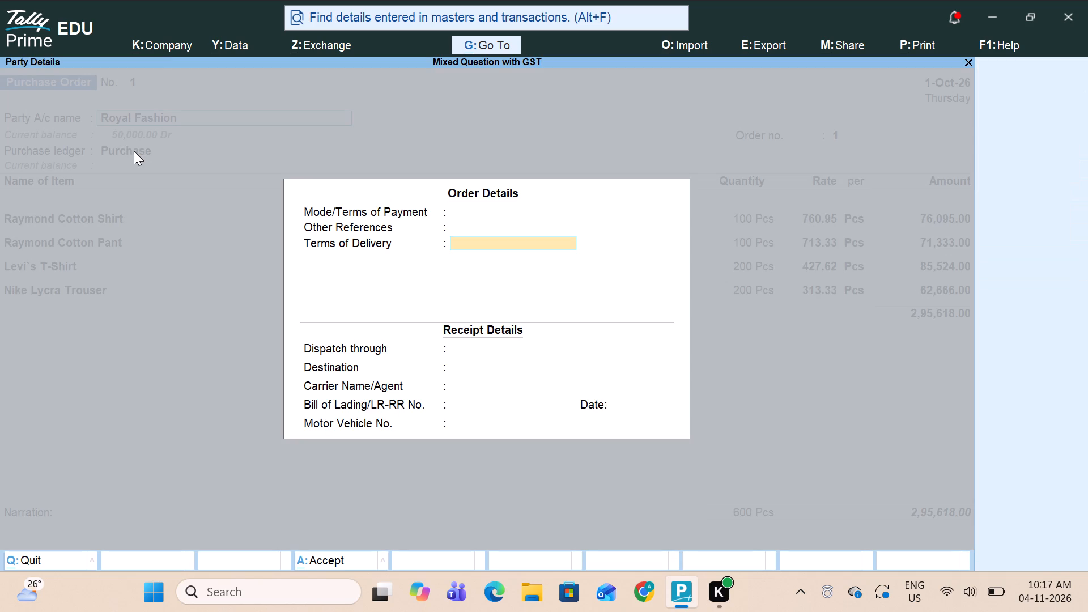
pyautogui.press('Return')
pyautogui.press('Return')
pyautogui.press('Return')
pyautogui.press('Return')
pyautogui.press('Return')
pyautogui.press('Return')
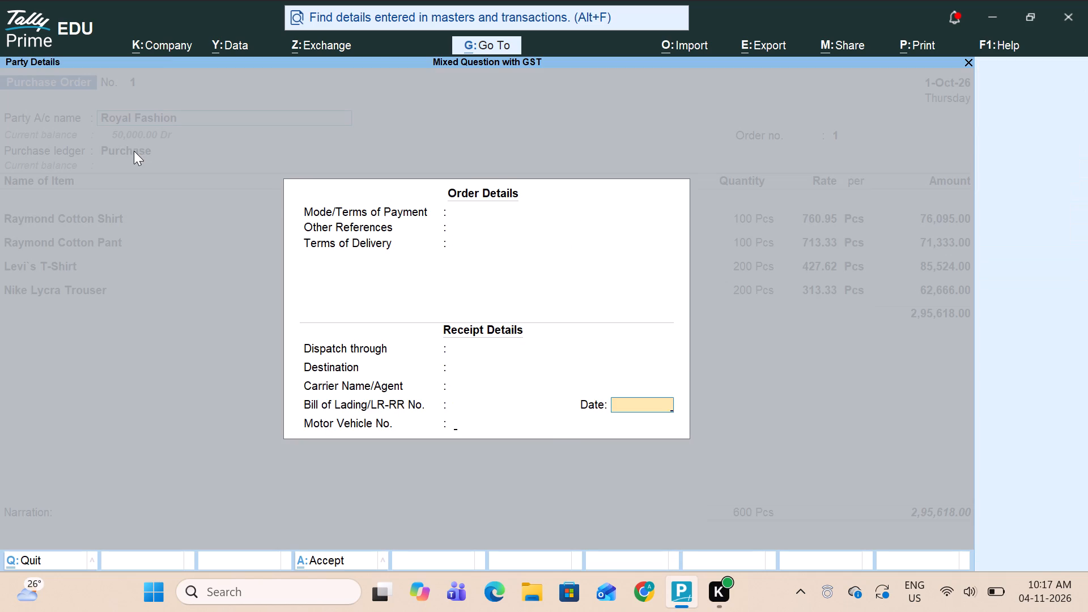
pyautogui.press('Return')
pyautogui.press('Return')
pyautogui.press('Return')
pyautogui.press('Return')
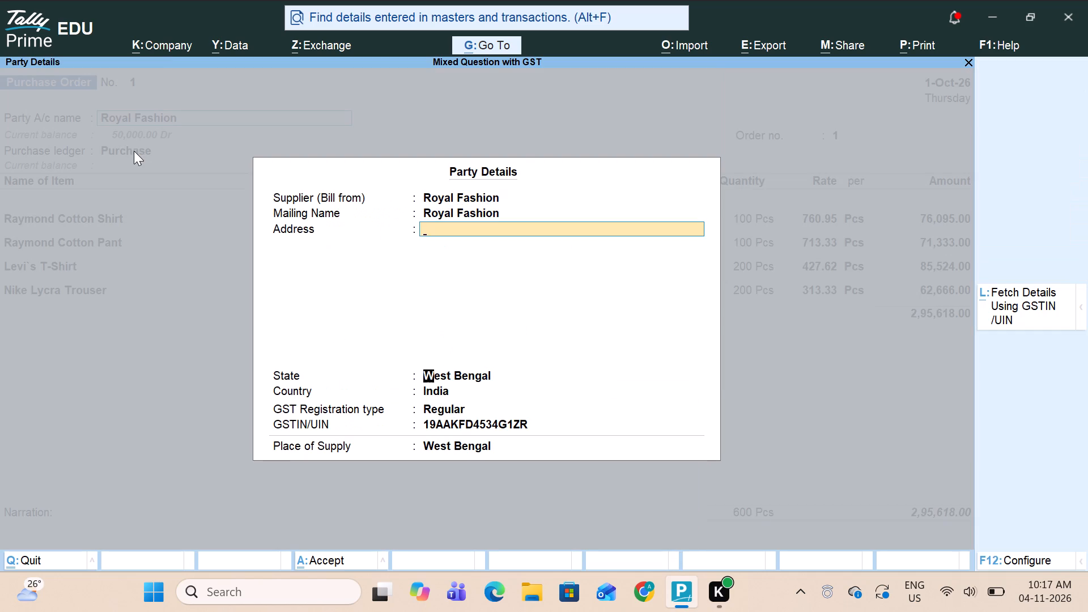
pyautogui.press('Return')
pyautogui.press('Return')
pyautogui.press('Return')
pyautogui.press('Return')
pyautogui.press('Return')
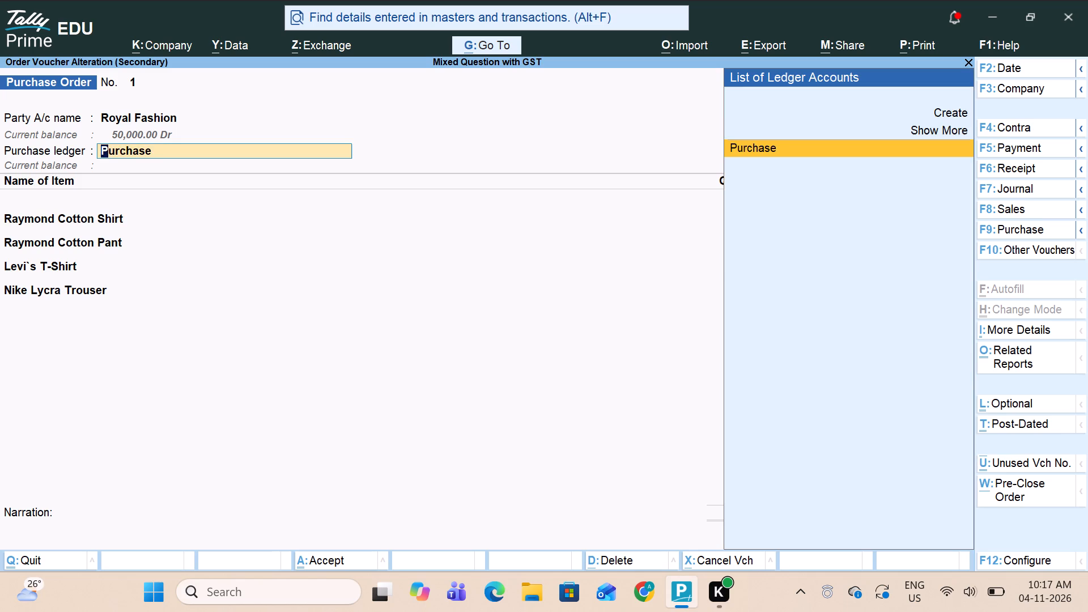
pyautogui.press('Return')
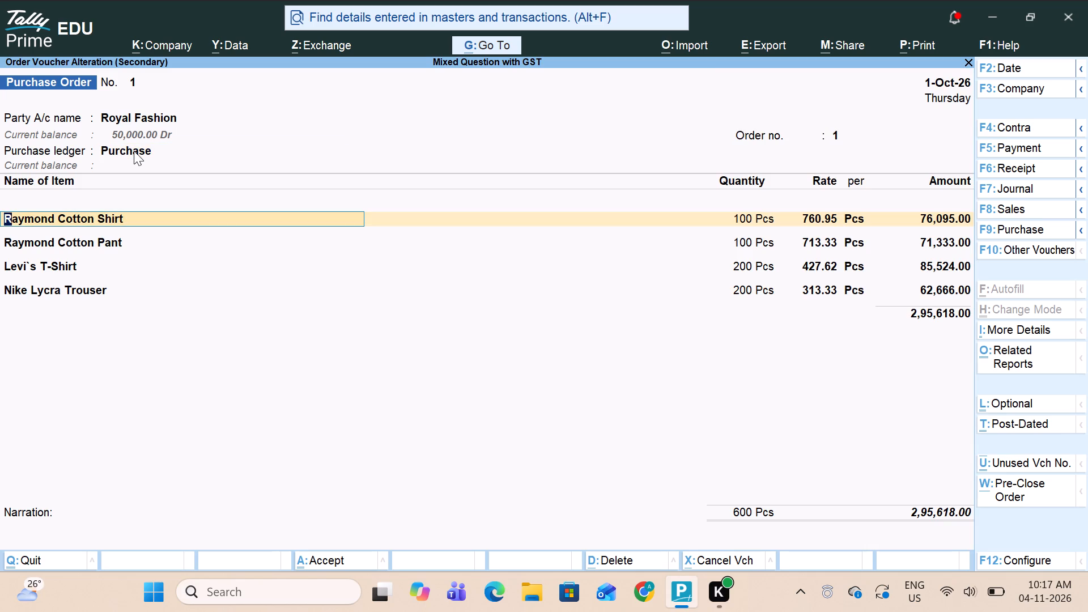
# Review the quantity, rate and due date allocation of Raymond Cotton Shirt in the purchase order.
pyautogui.press('Return')
pyautogui.press('Return')
pyautogui.press('Return')
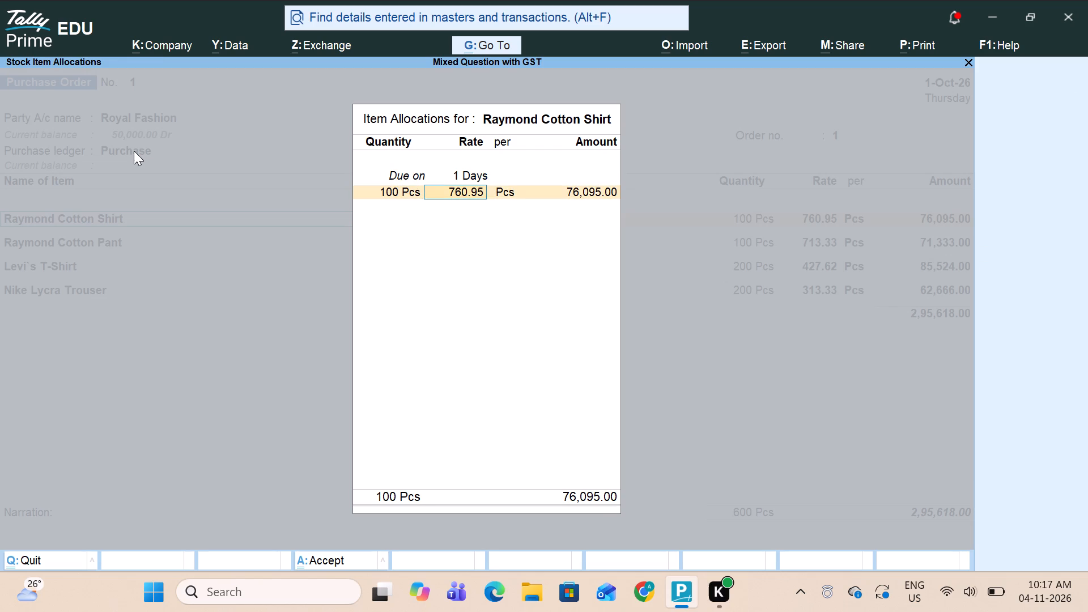
pyautogui.press('Return')
pyautogui.press('Return')
pyautogui.press('Return')
pyautogui.press('Return')
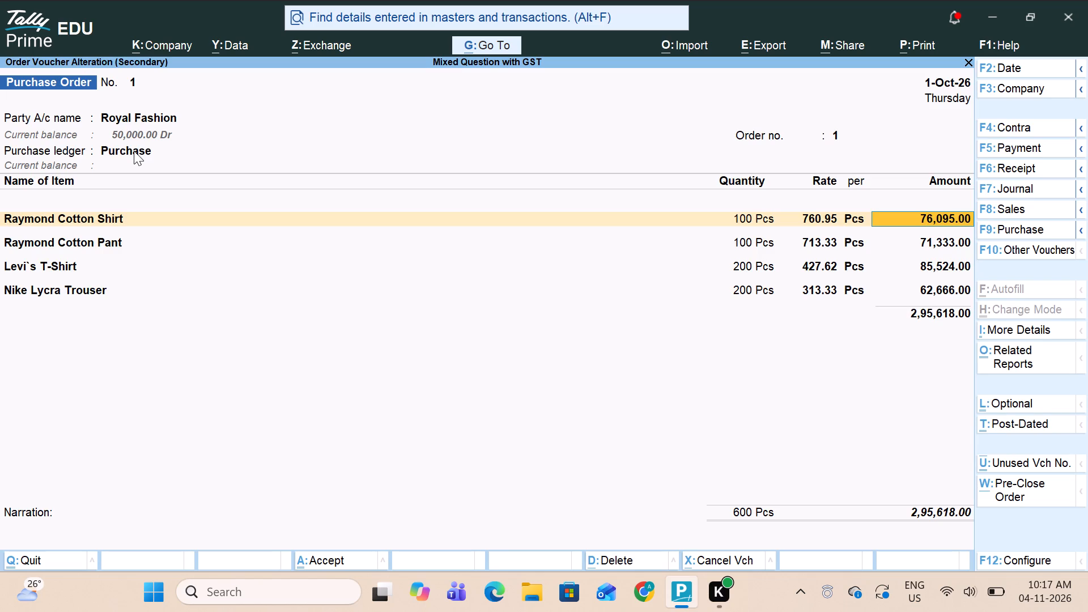
# Delete Royal Fashion's purchase order no. 1 and leave the Day Book.
pyautogui.hotkey('alt', 'd')
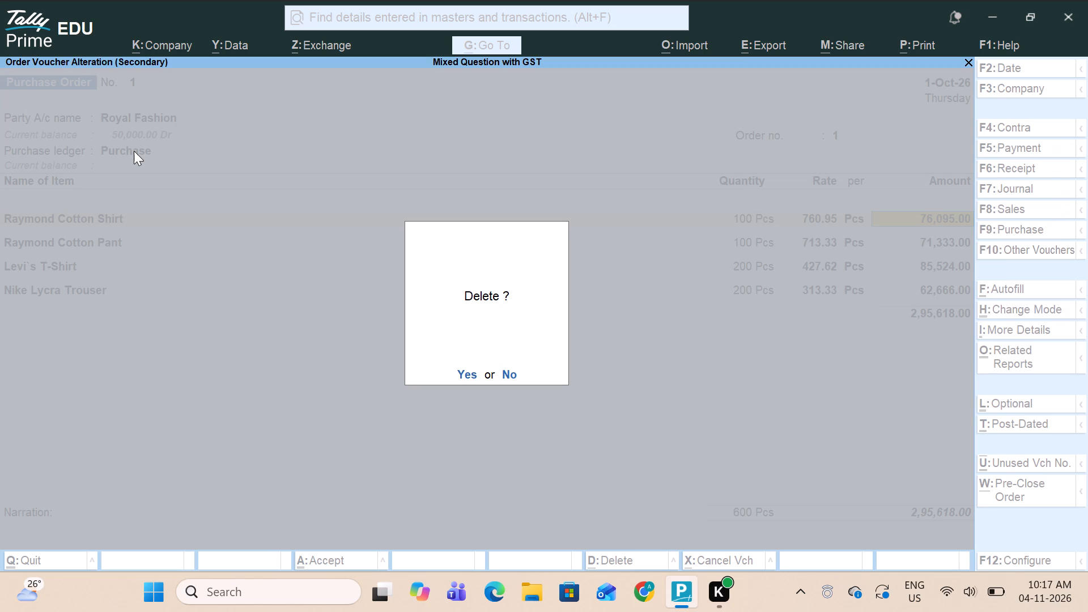
pyautogui.press('Return')
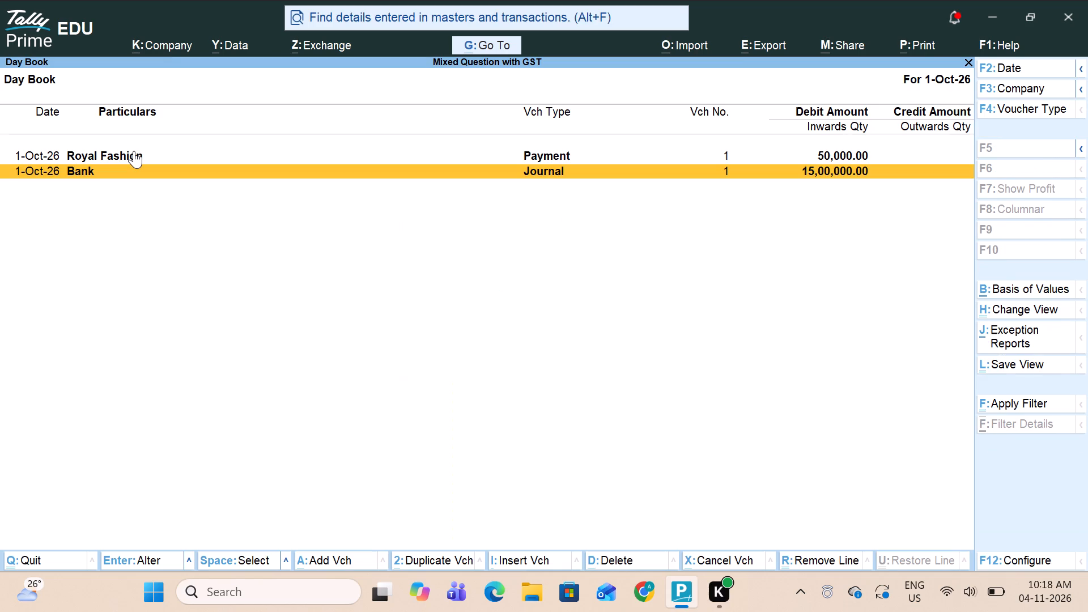
pyautogui.press('Escape')
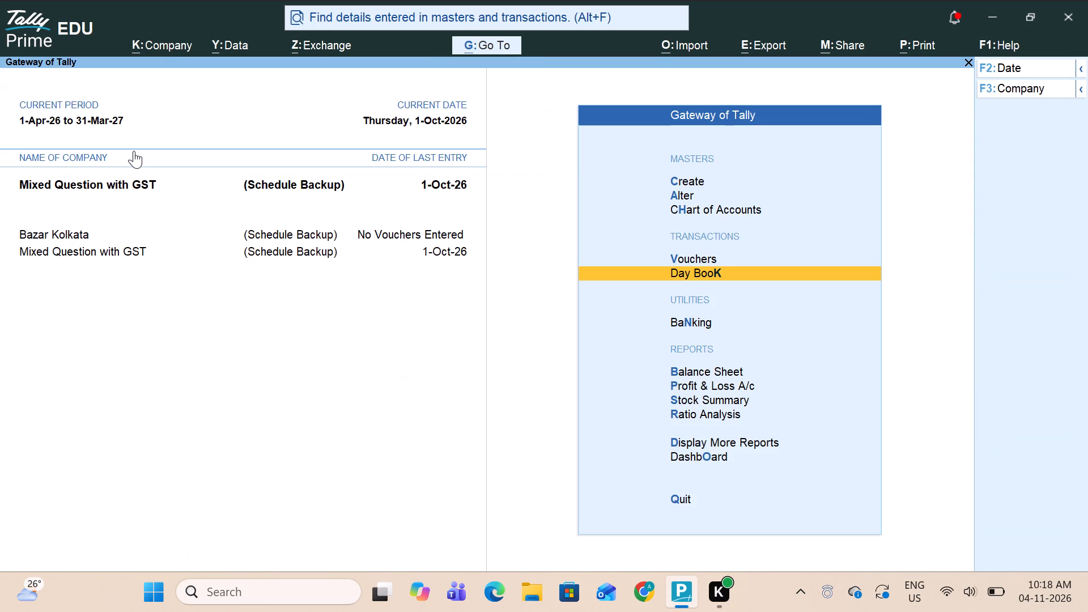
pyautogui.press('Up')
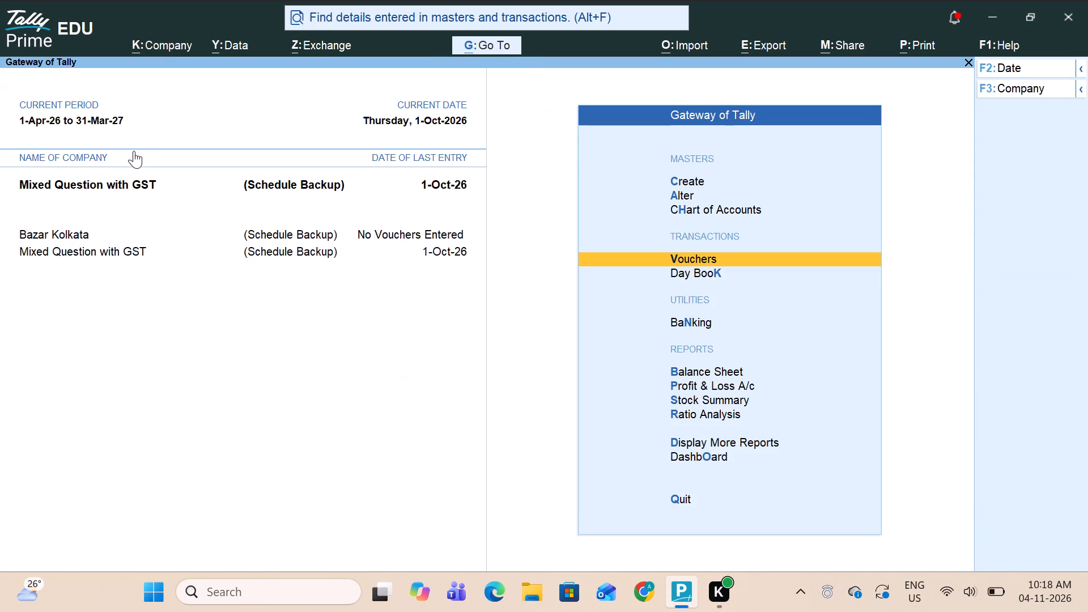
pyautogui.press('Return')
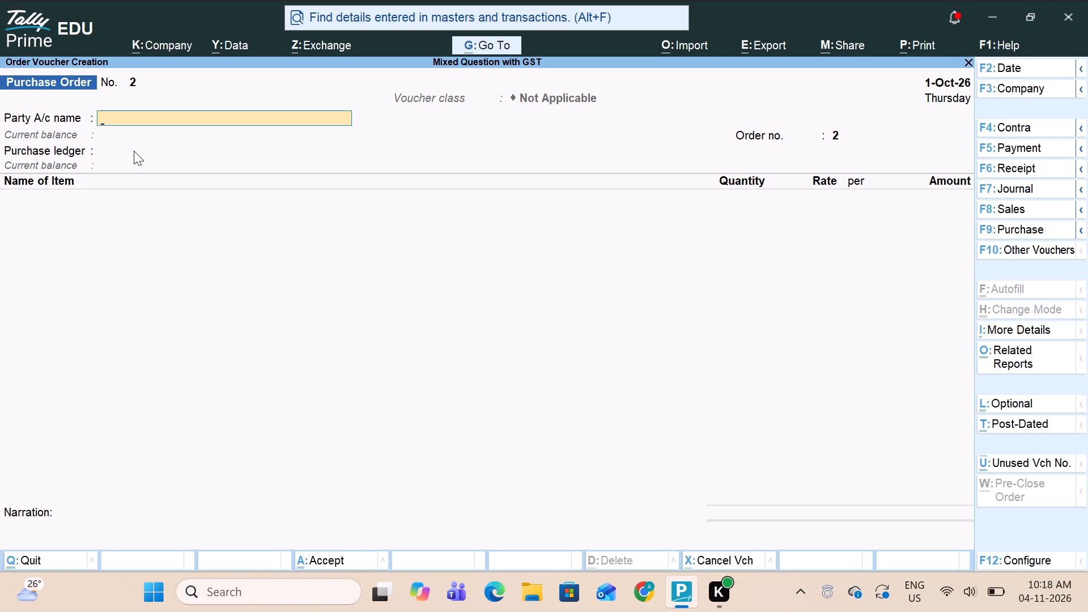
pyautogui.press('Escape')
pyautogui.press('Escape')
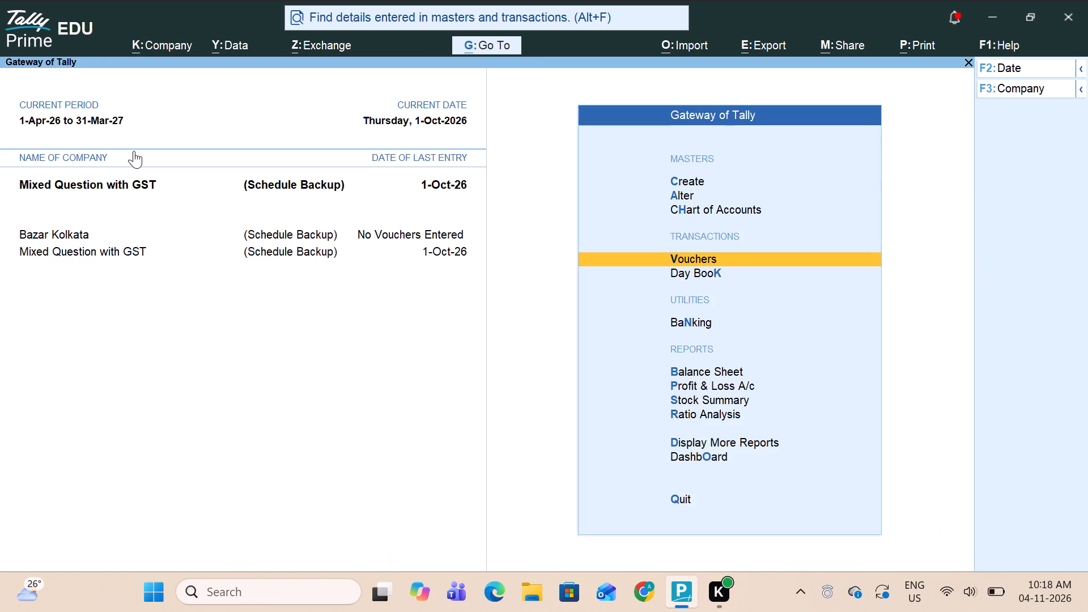
# Check the vouchers remaining in the Day Book and return to the Gateway of Tally.
pyautogui.press('Down')
pyautogui.press('Return')
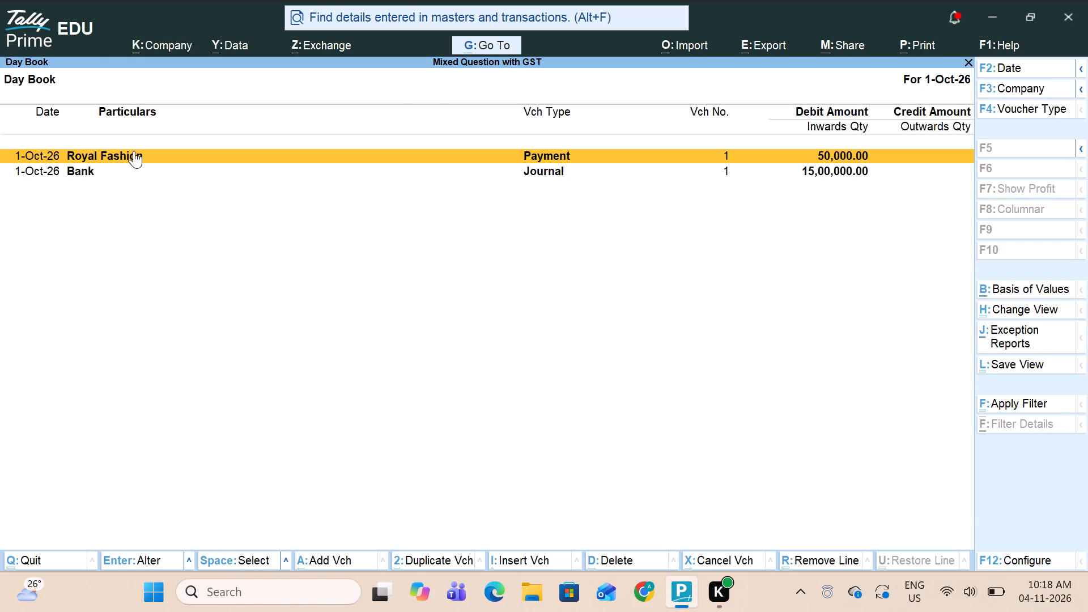
pyautogui.press('Escape')
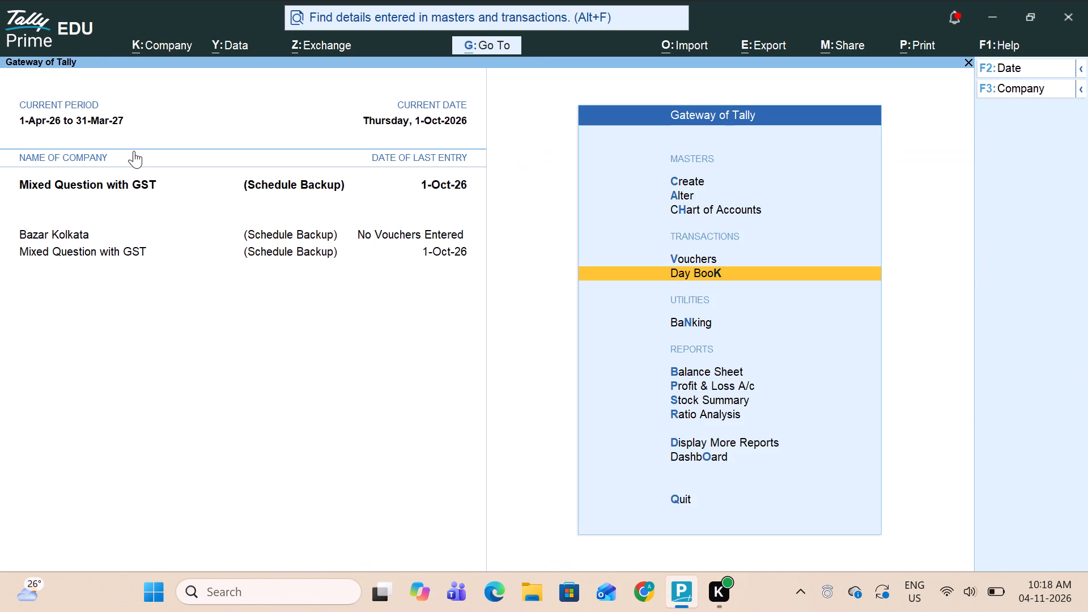
# Start a new purchase order voucher with Royal Fashion as the party account.
pyautogui.press('Up')
pyautogui.press('Return')
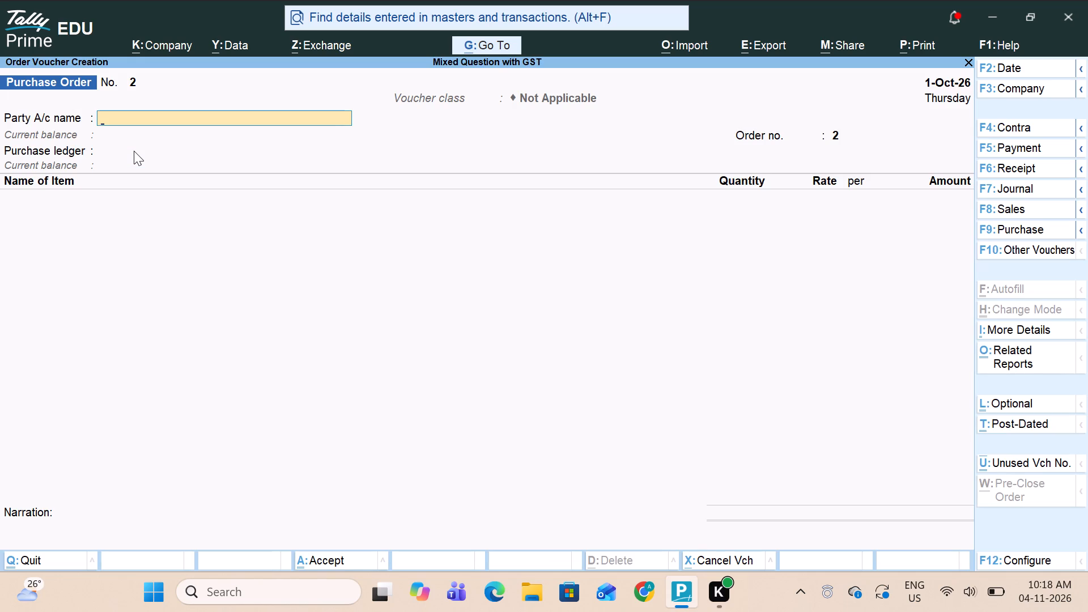
pyautogui.press('r')
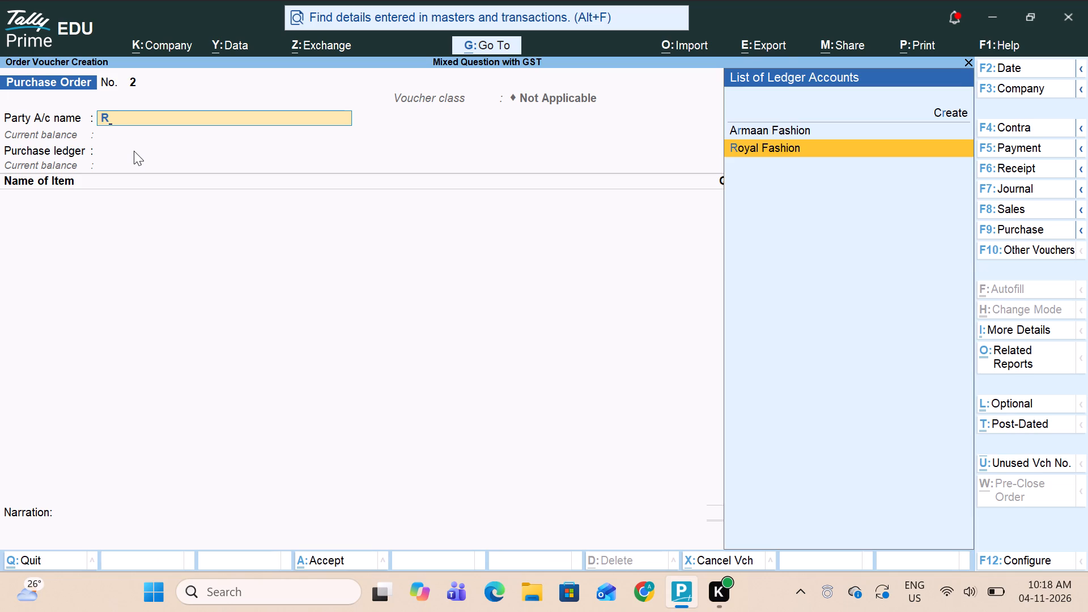
pyautogui.press('Return')
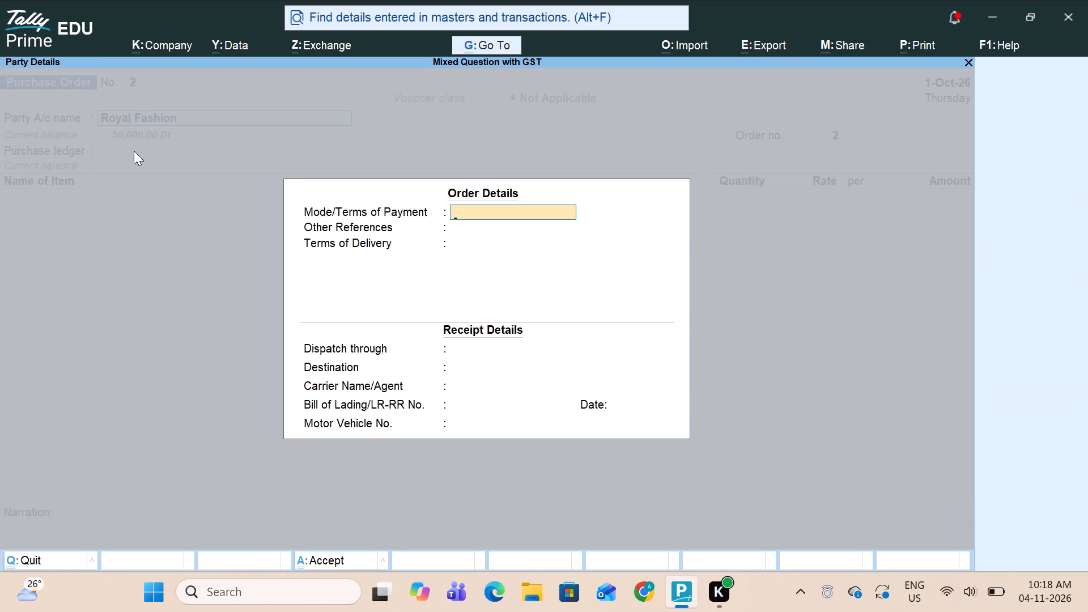
# Leave the order and receipt details blank and accept Royal Fashion's default party details.
pyautogui.press('Return')
pyautogui.press('Return')
pyautogui.press('Return')
pyautogui.press('Return')
pyautogui.press('Return')
pyautogui.press('Return')
pyautogui.press('Return')
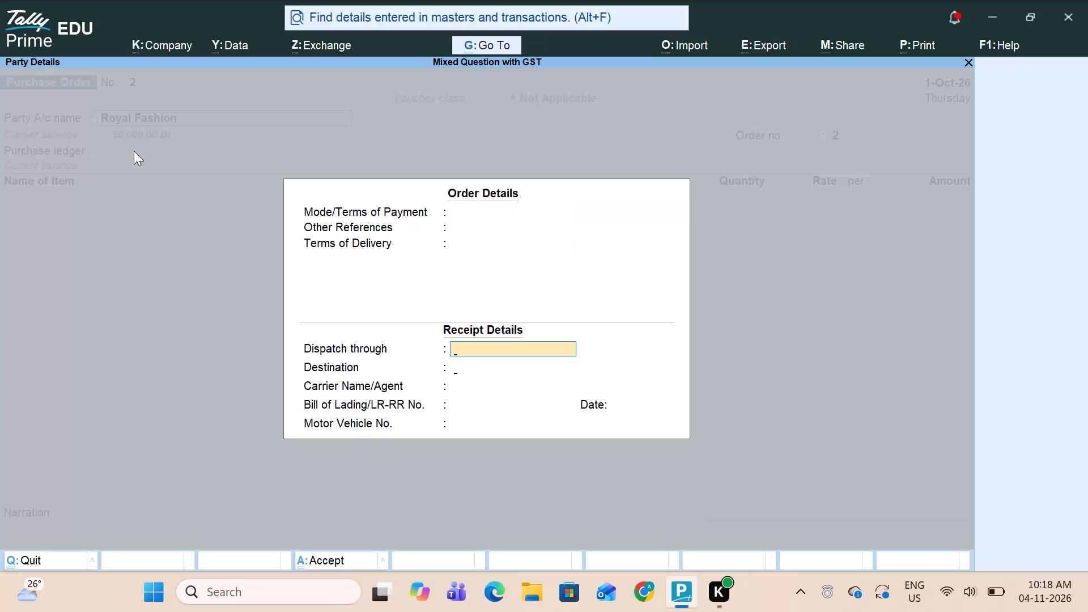
pyautogui.press('Return')
pyautogui.press('Return')
pyautogui.press('Return')
pyautogui.press('Return')
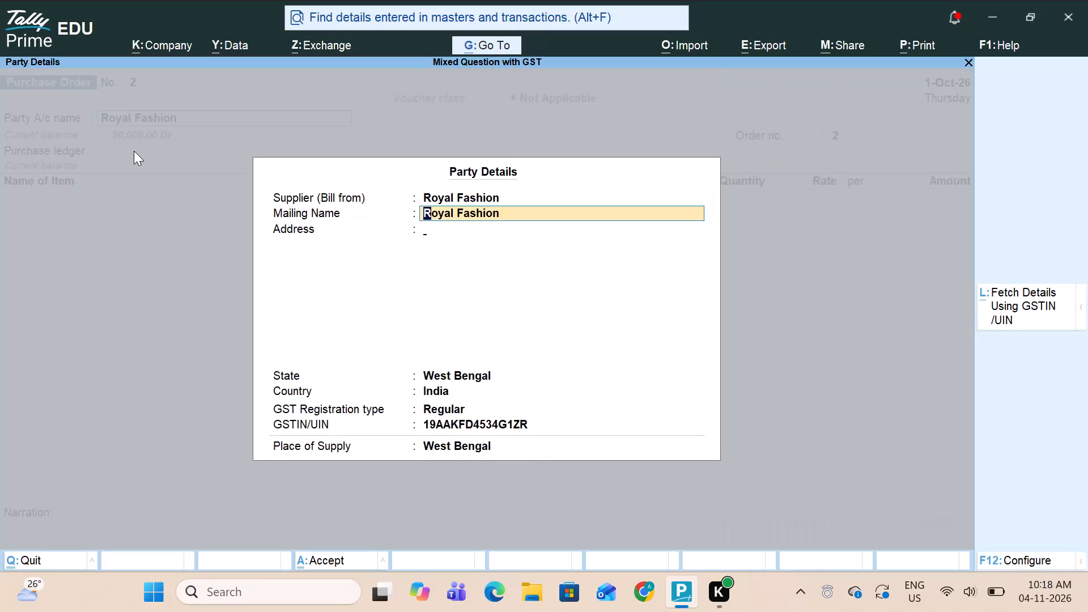
pyautogui.press('Return')
pyautogui.press('Return')
pyautogui.press('Return')
pyautogui.press('Return')
pyautogui.press('Return')
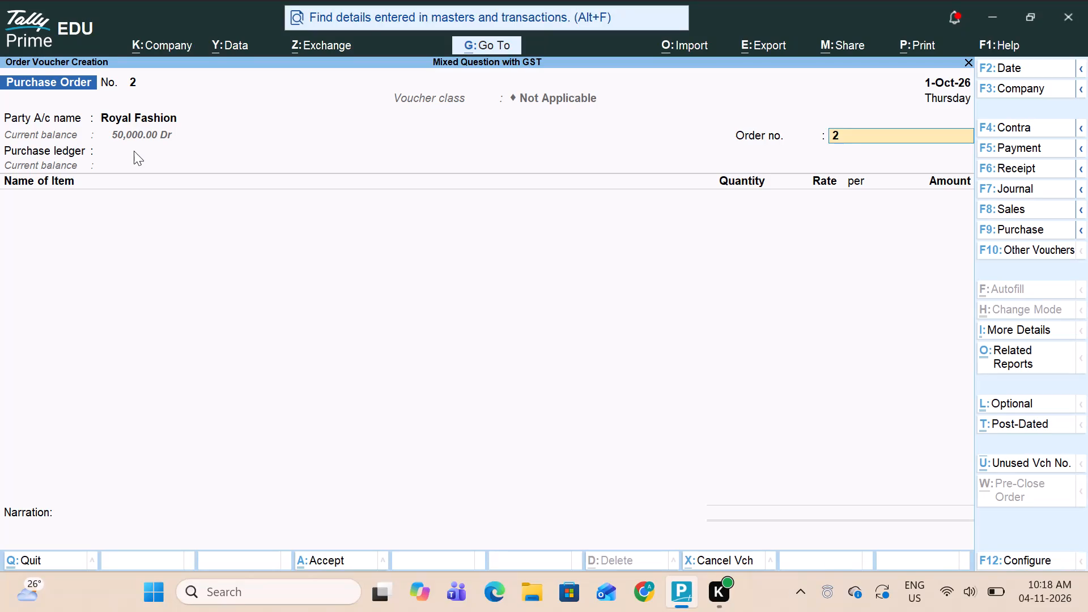
# Keep order number 2 and choose Purchase as the order's purchase ledger.
pyautogui.press('Return')
pyautogui.press('Up')
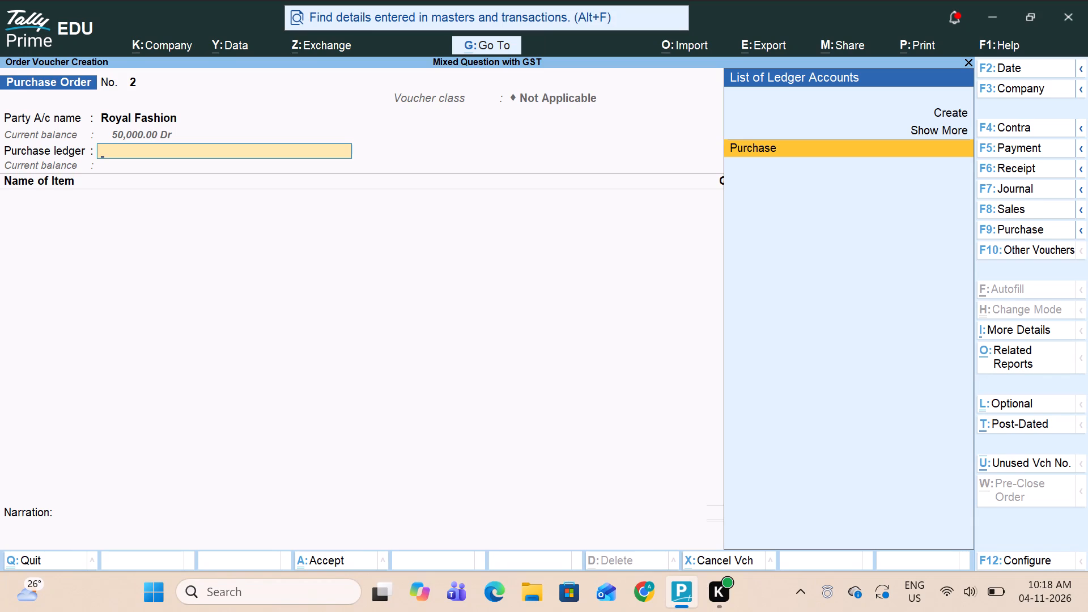
pyautogui.press('Return')
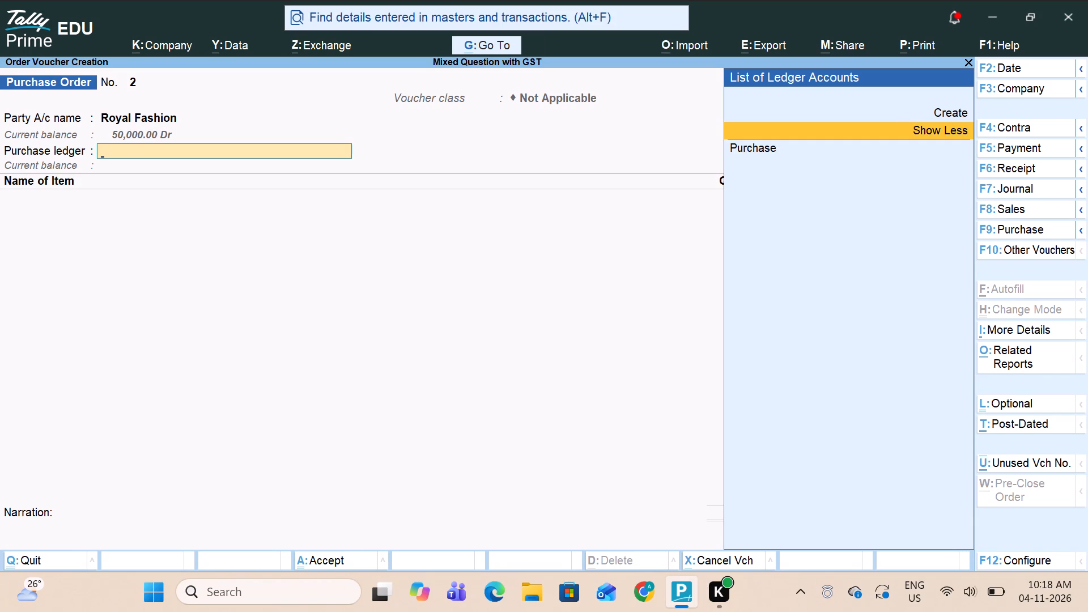
pyautogui.press('Down')
pyautogui.press('Return')
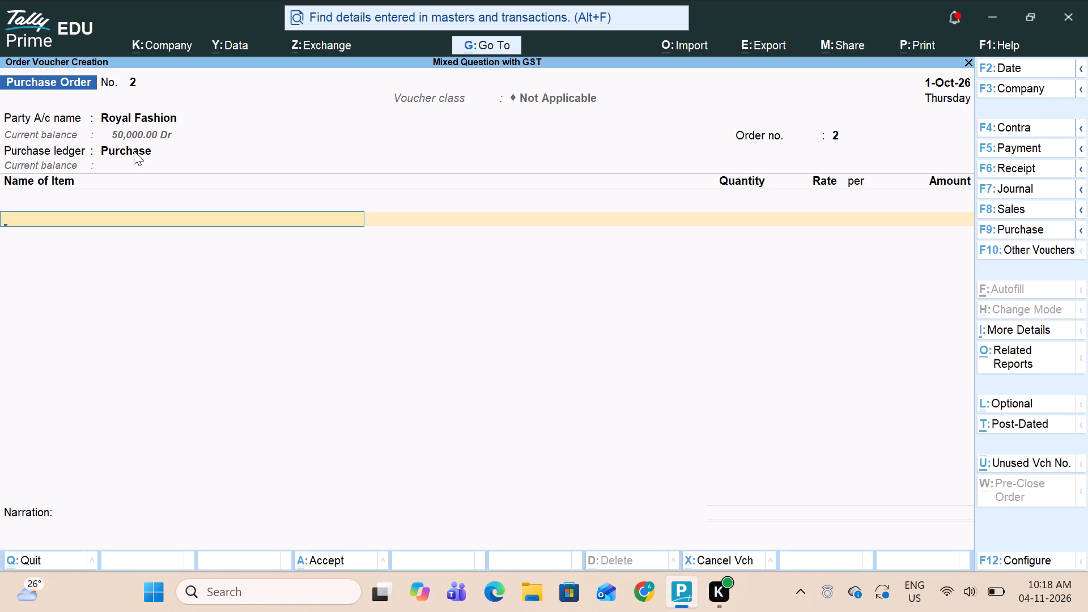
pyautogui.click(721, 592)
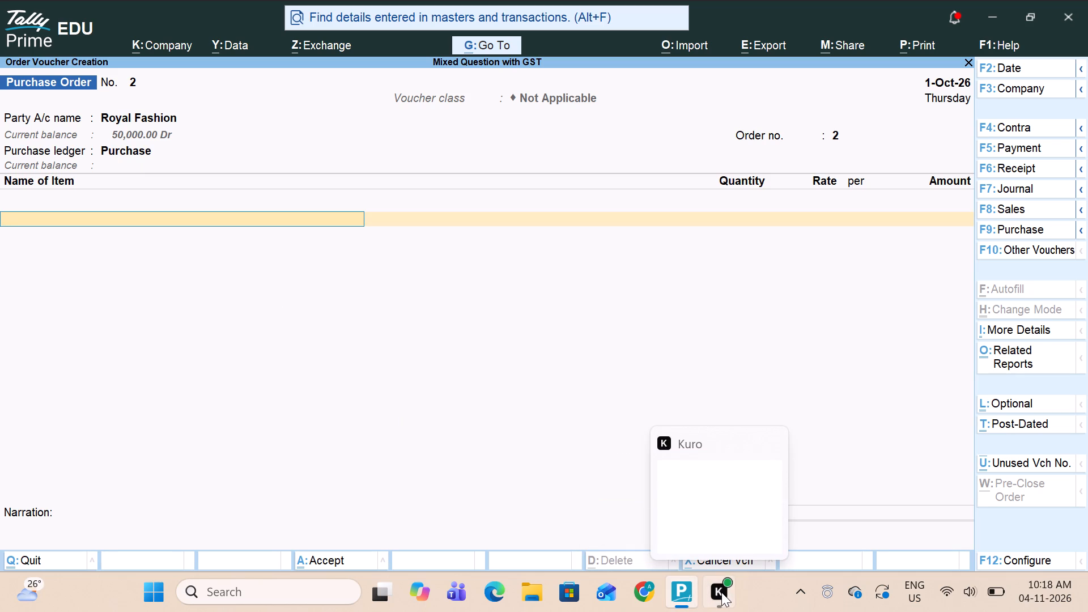
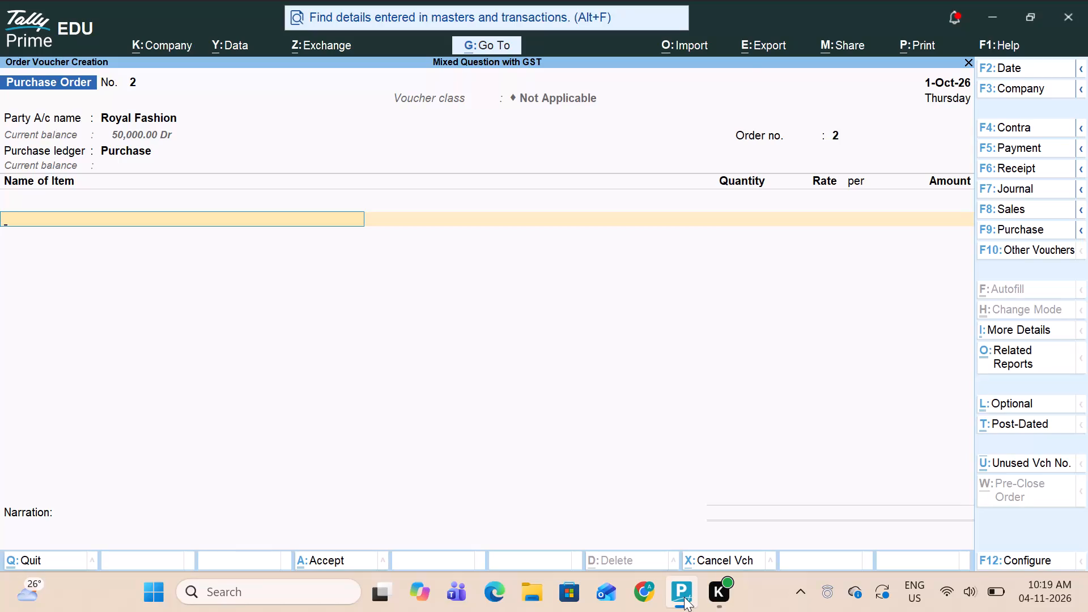
# Add Raymond Cotton Shirt to the order, due in 1 day, with quantity 100 Pcs at the default rate.
pyautogui.write('sh')
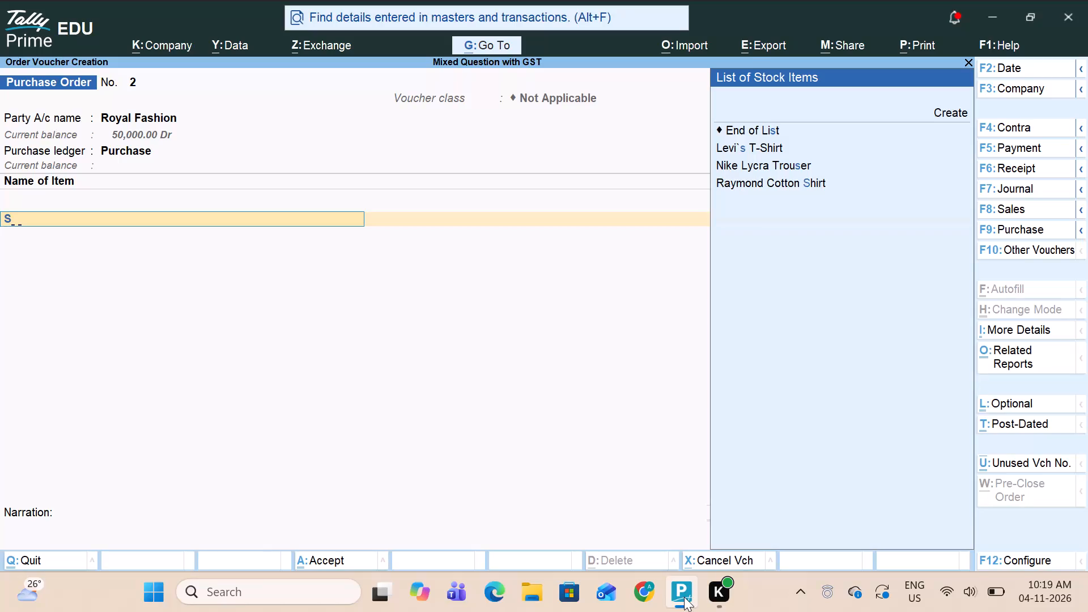
pyautogui.press('i')
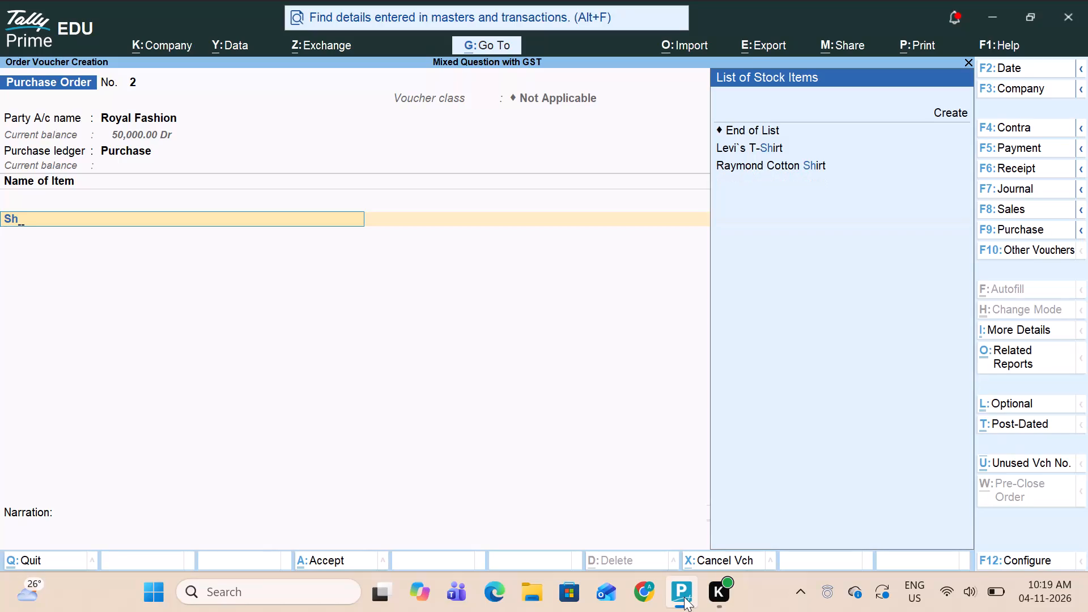
pyautogui.press('Down')
pyautogui.press('Down')
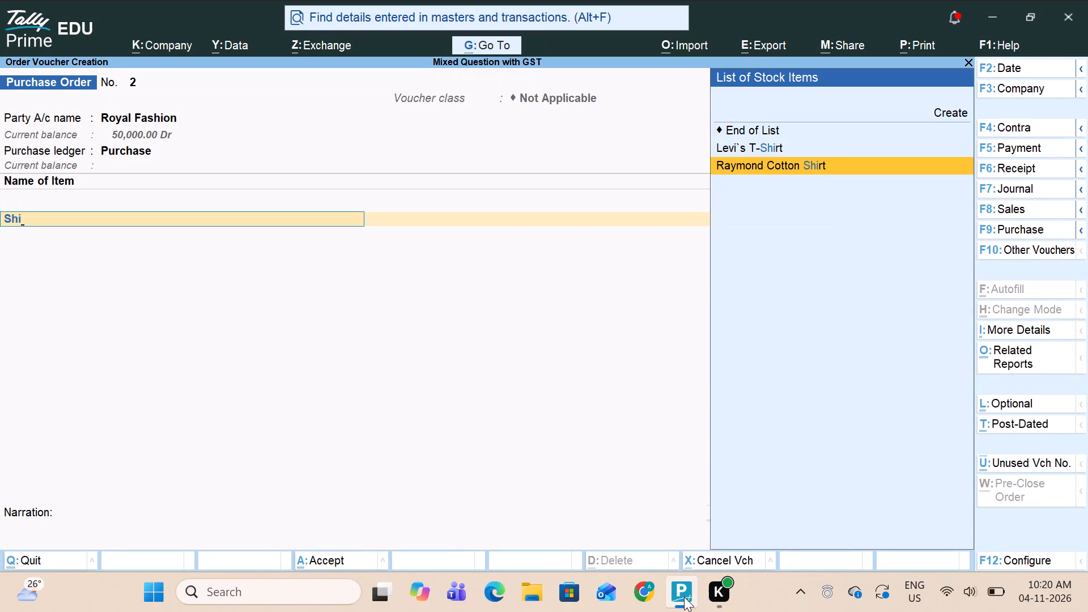
pyautogui.press('Return')
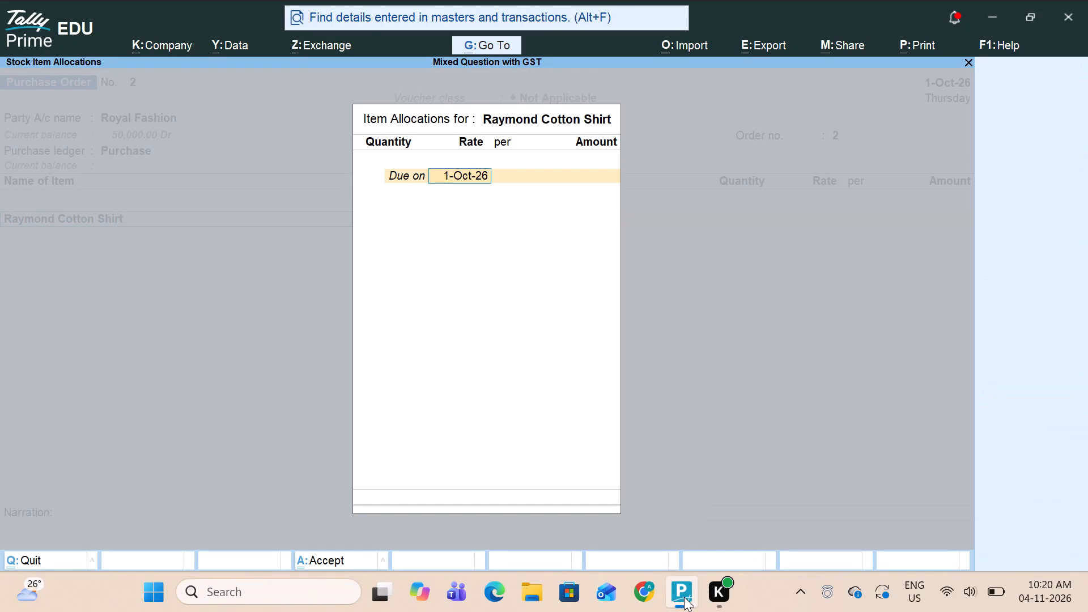
pyautogui.press('1')
pyautogui.press('Return')
pyautogui.write('100')
pyautogui.press('Return')
pyautogui.press('Return')
pyautogui.press('Return')
pyautogui.press('Return')
pyautogui.press('Return')
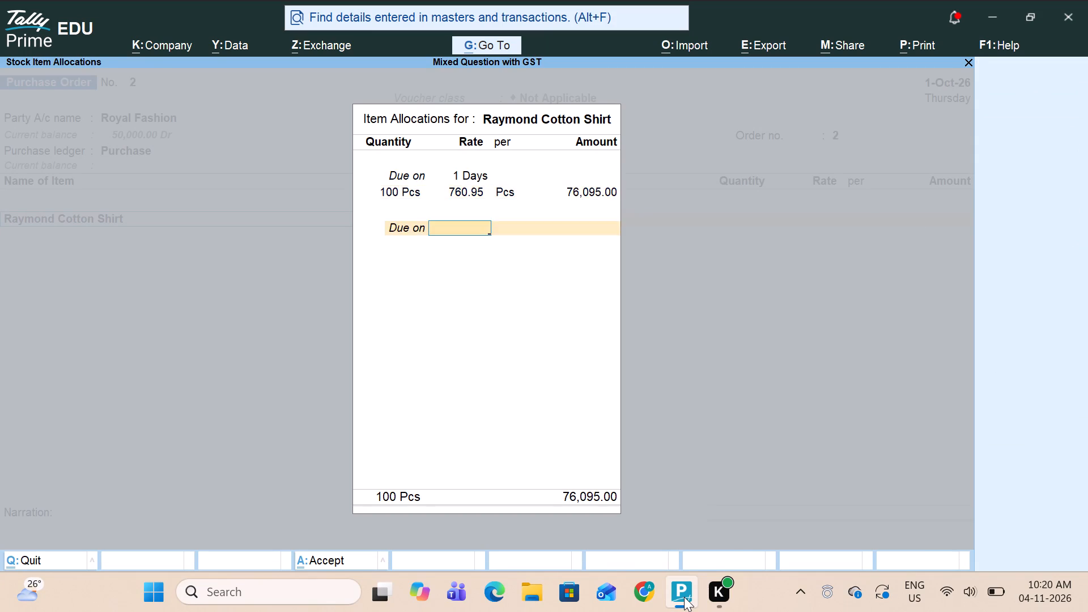
pyautogui.press('Return')
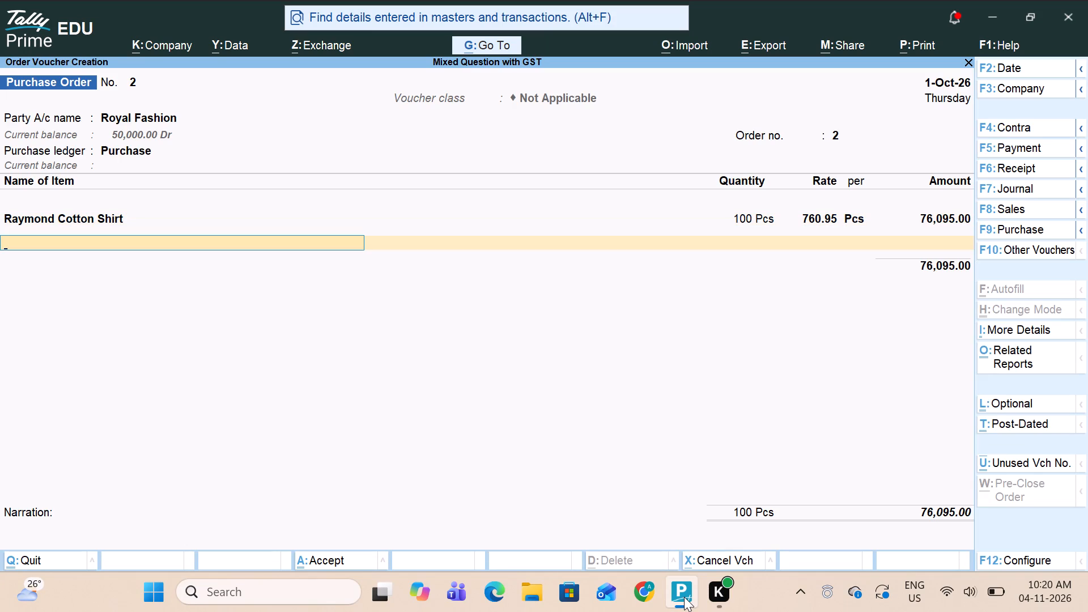
# Add Raymond Cotton Pant to the order, due in 1 day, with quantity 100 Pcs at the default rate.
pyautogui.write('pan')
pyautogui.press('Return')
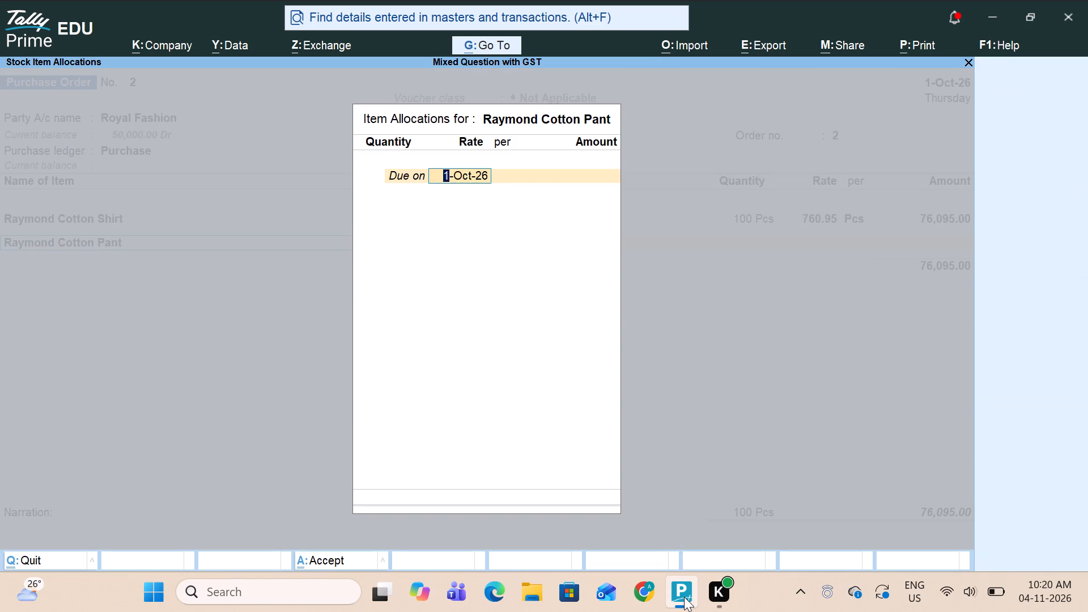
pyautogui.press('1')
pyautogui.press('Return')
pyautogui.press('1')
pyautogui.write('00')
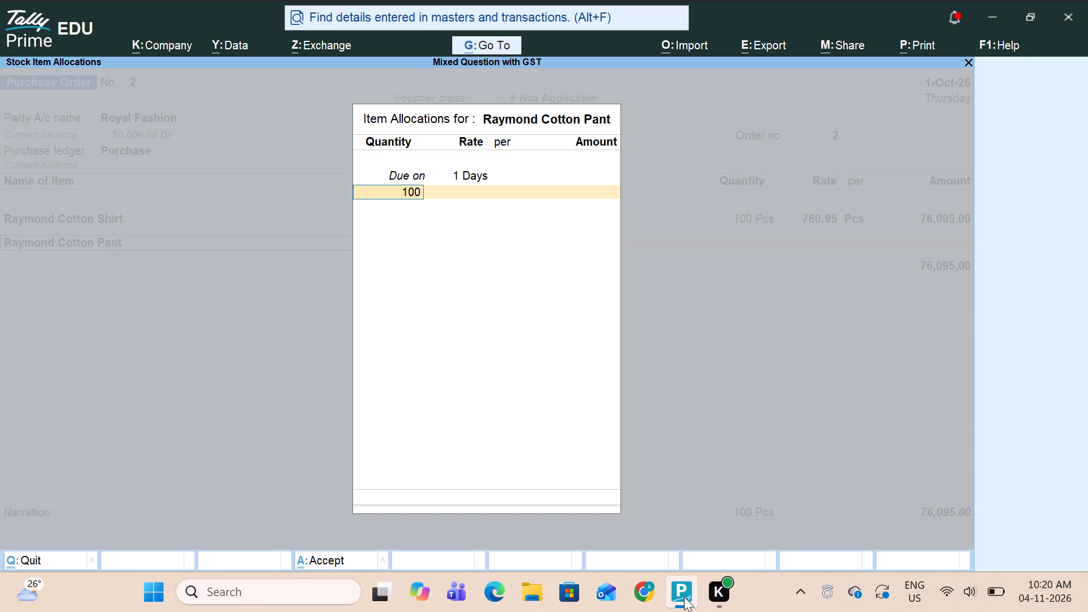
pyautogui.press('Return')
pyautogui.press('Return')
pyautogui.press('Return')
pyautogui.press('Return')
pyautogui.press('Return')
pyautogui.press('Return')
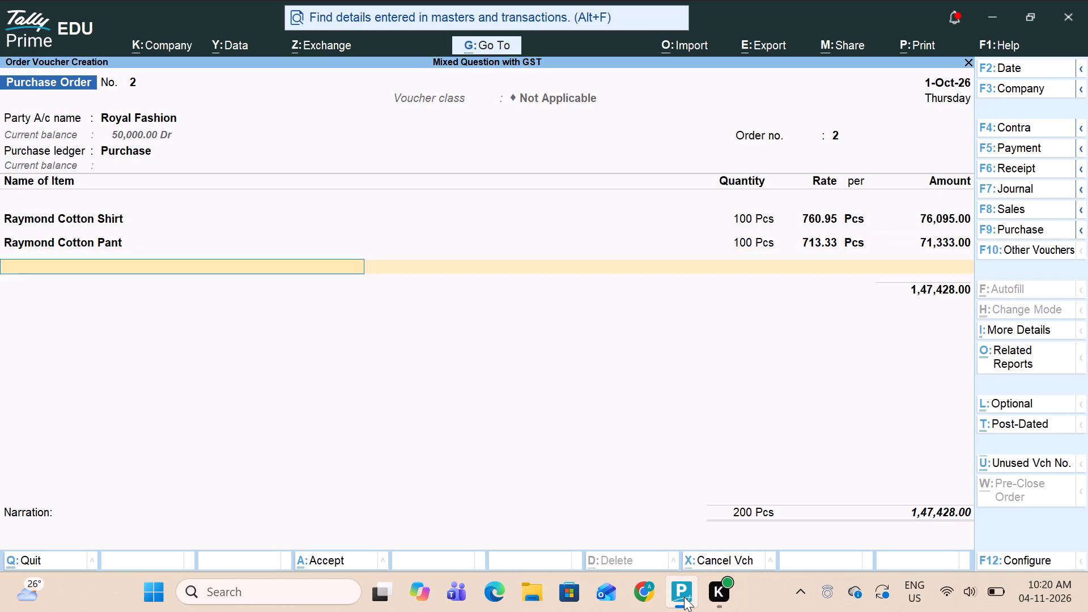
# Add Levi's T-Shirt to the order, due in 1 day, with quantity 100 Pcs at the default rate.
pyautogui.write('le')
pyautogui.press('Return')
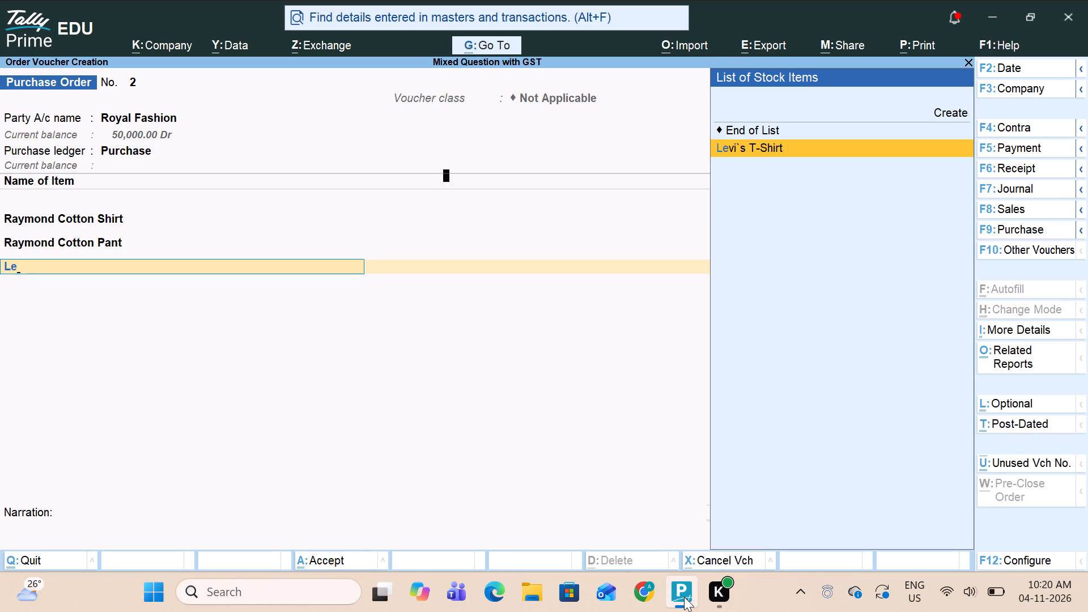
pyautogui.press('1')
pyautogui.press('Return')
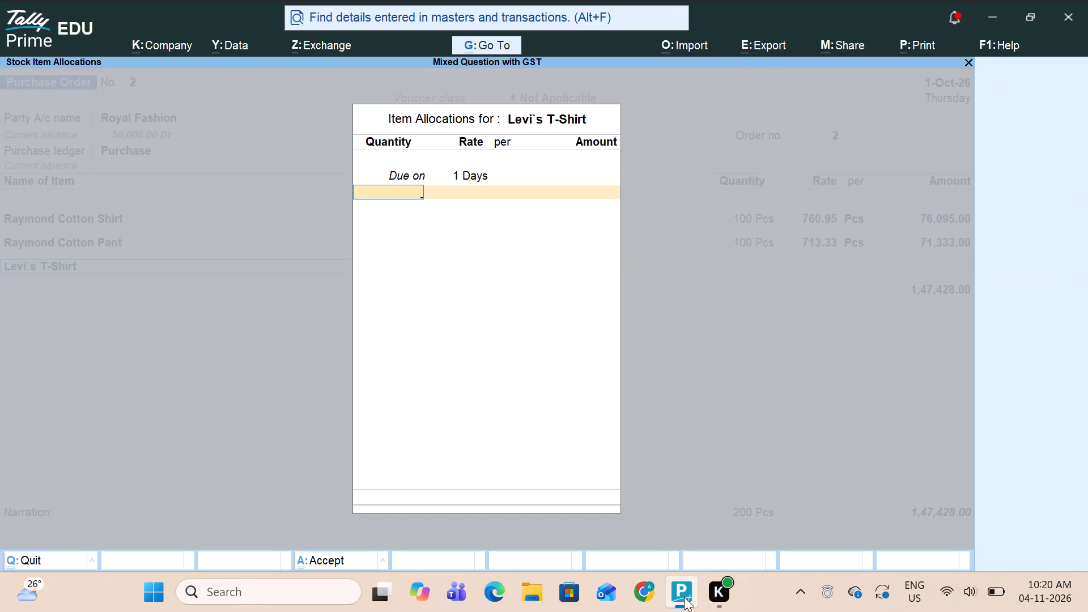
pyautogui.write('100')
pyautogui.press('Return')
pyautogui.press('Return')
pyautogui.press('Return')
pyautogui.press('Return')
pyautogui.press('Return')
pyautogui.press('Return')
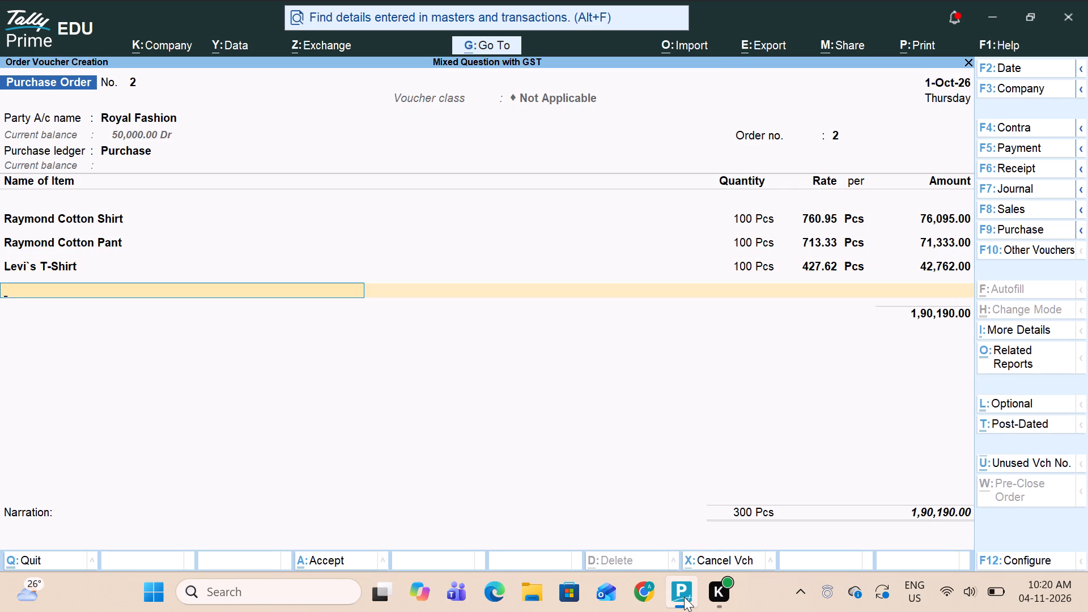
# Add Nike Lycra Trouser to the order, due in 1 day, with quantity 200 Pcs at the default rate.
pyautogui.write('ly')
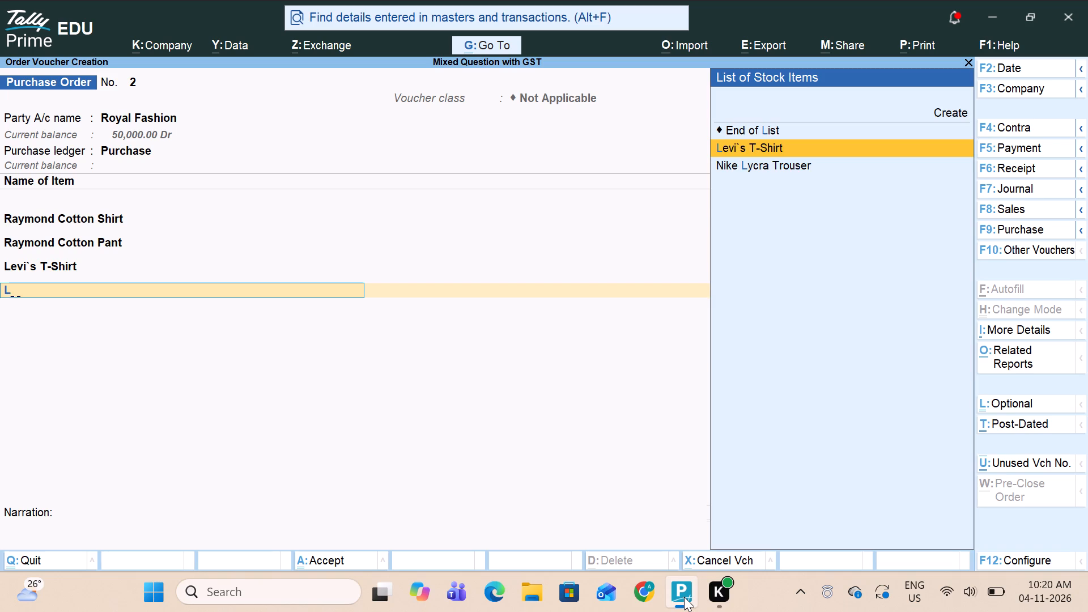
pyautogui.press('Return')
pyautogui.press('1')
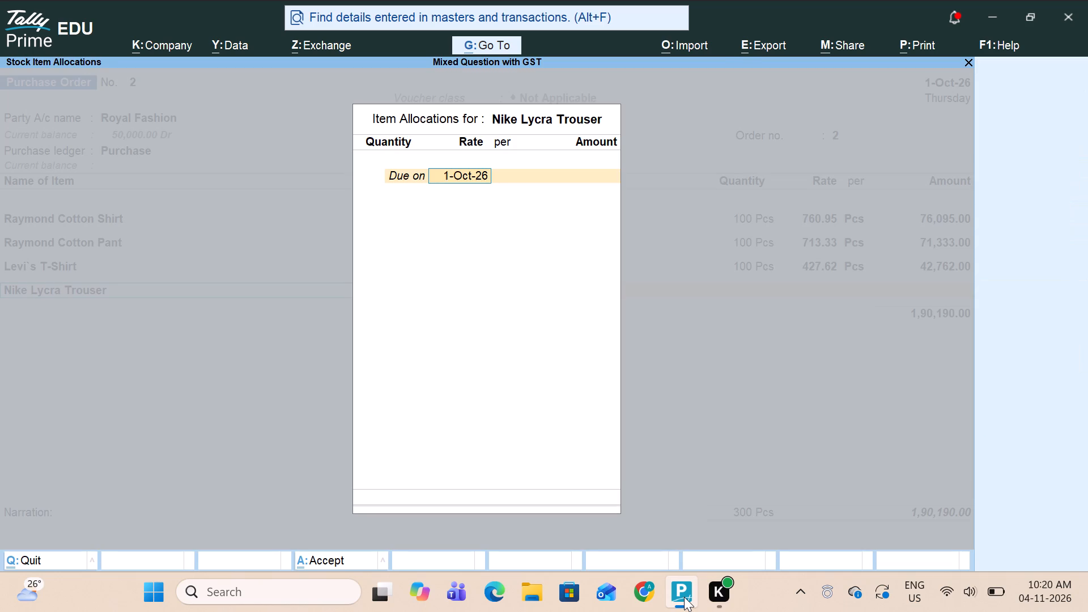
pyautogui.press('Return')
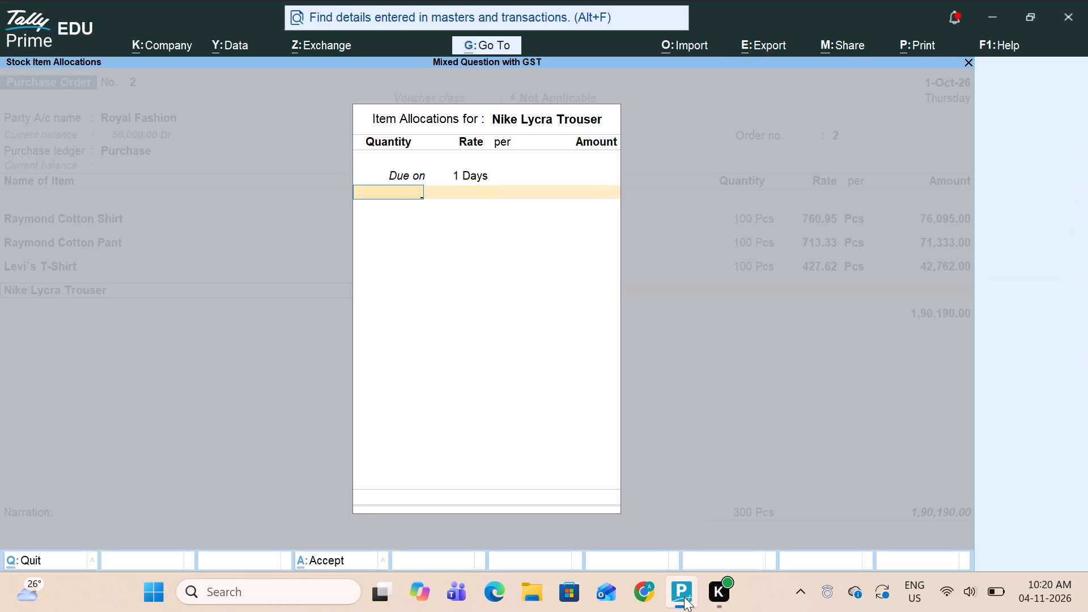
pyautogui.write('200')
pyautogui.press('Return')
pyautogui.press('Return')
pyautogui.press('Return')
pyautogui.press('Return')
pyautogui.press('Return')
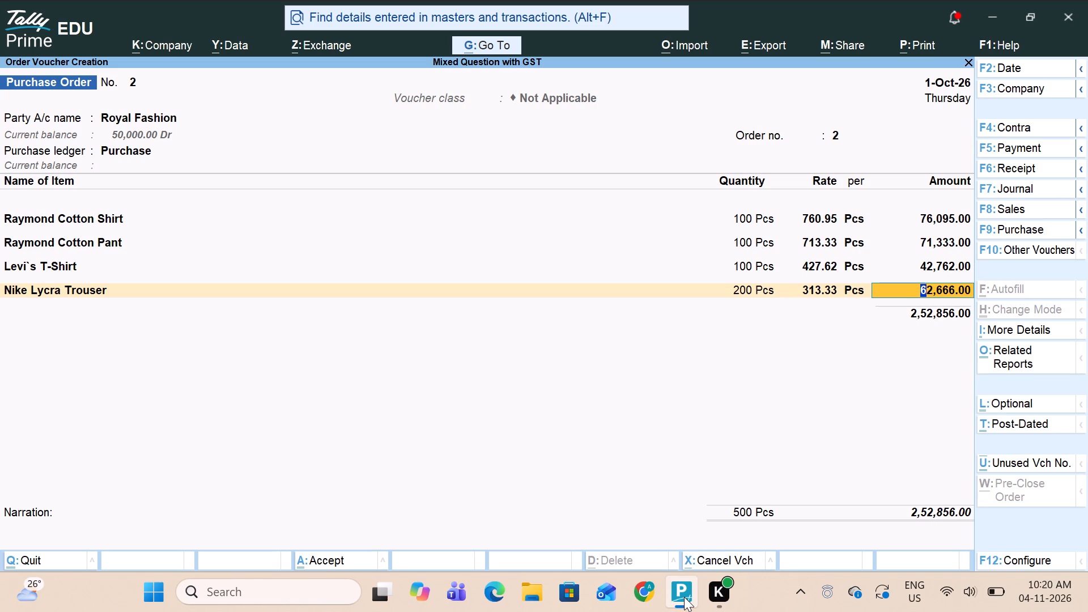
pyautogui.press('Return')
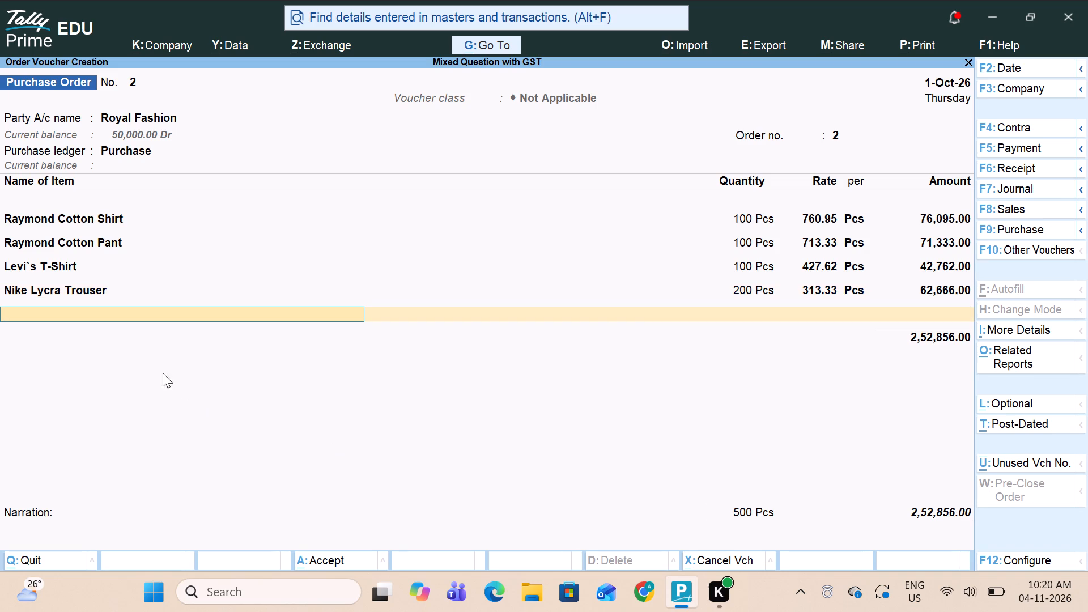
# Set the Levi's T-Shirt quantity to 200 Pcs, keep the Nike Lycra Trouser line as is, and end the item list.
pyautogui.click(60, 260)
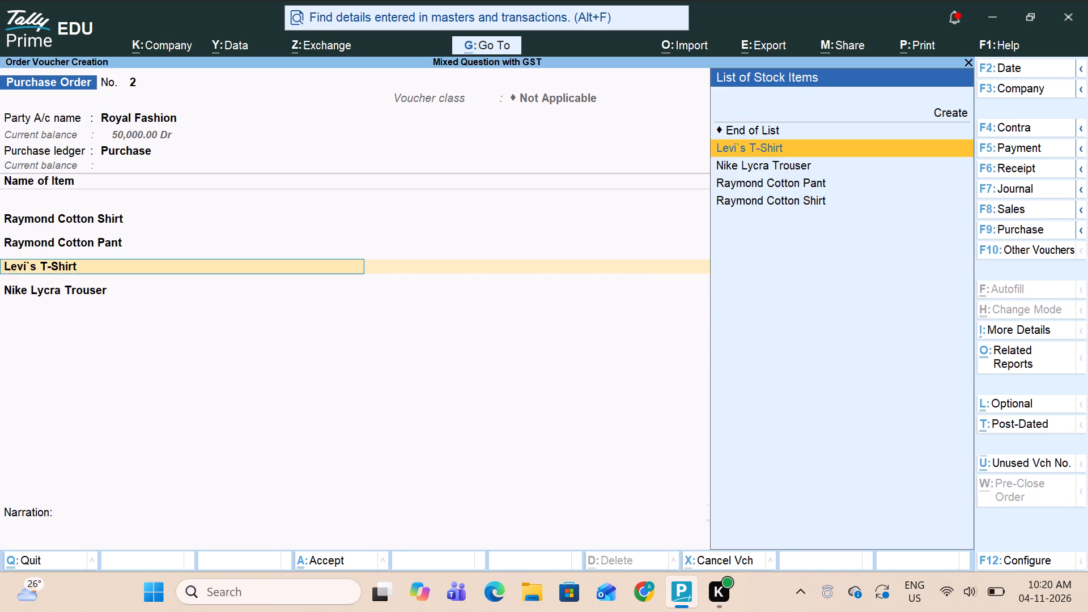
pyautogui.press('Return')
pyautogui.press('Return')
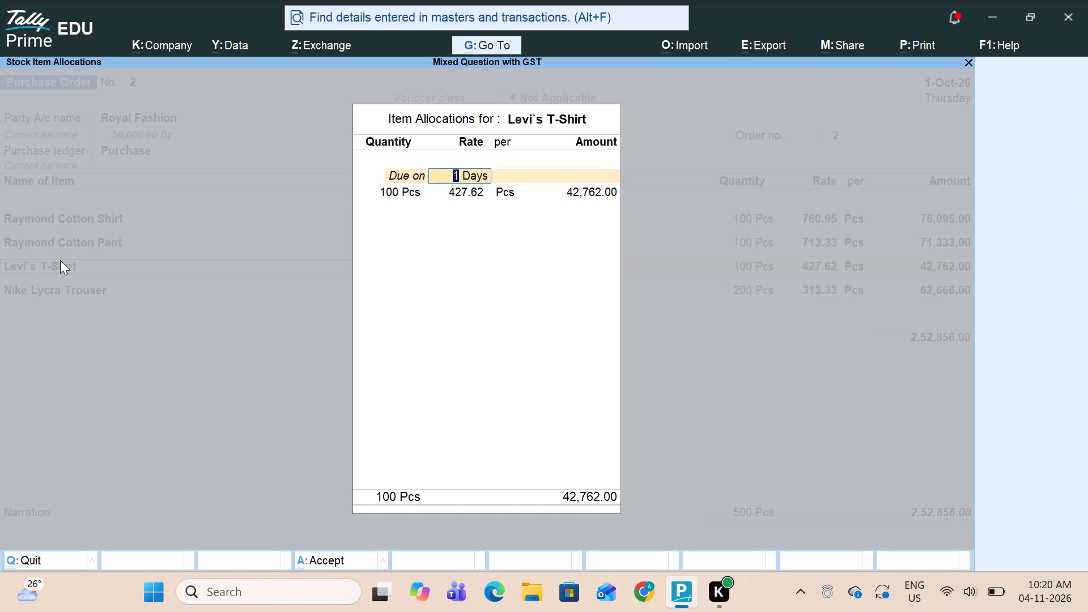
pyautogui.press('2')
pyautogui.write('00')
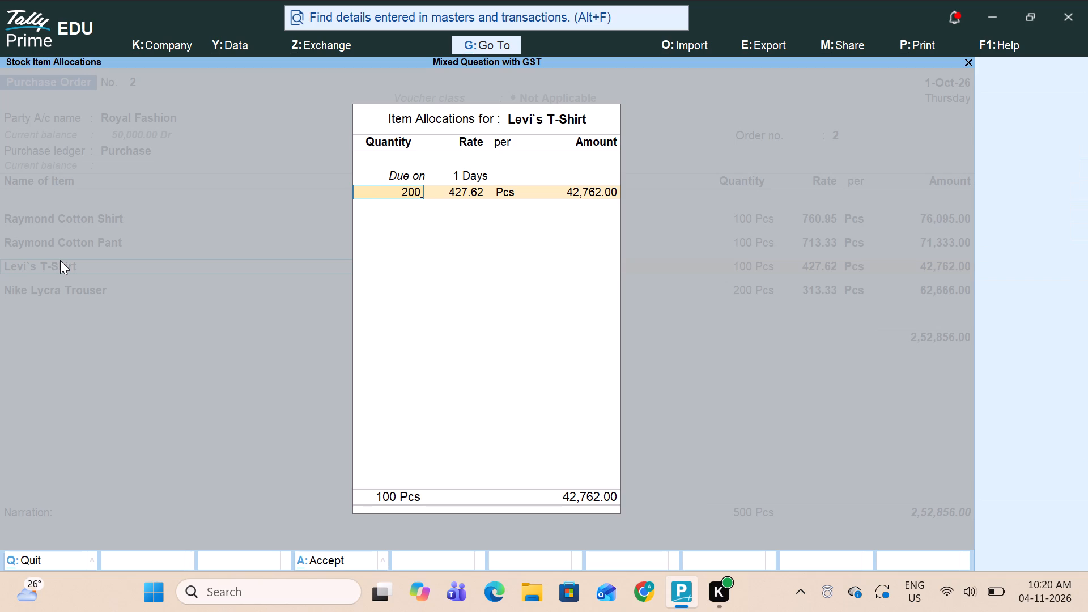
pyautogui.press('Return')
pyautogui.press('Return')
pyautogui.press('Return')
pyautogui.press('Return')
pyautogui.press('Return')
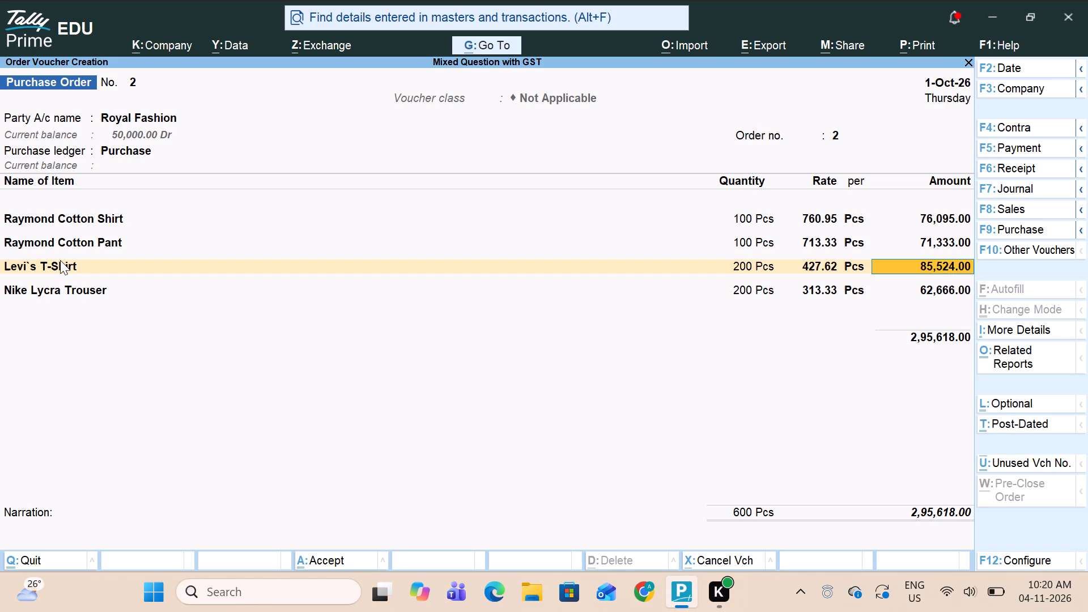
pyautogui.press('Return')
pyautogui.press('Return')
pyautogui.press('Return')
pyautogui.press('Return')
pyautogui.press('Return')
pyautogui.press('Return')
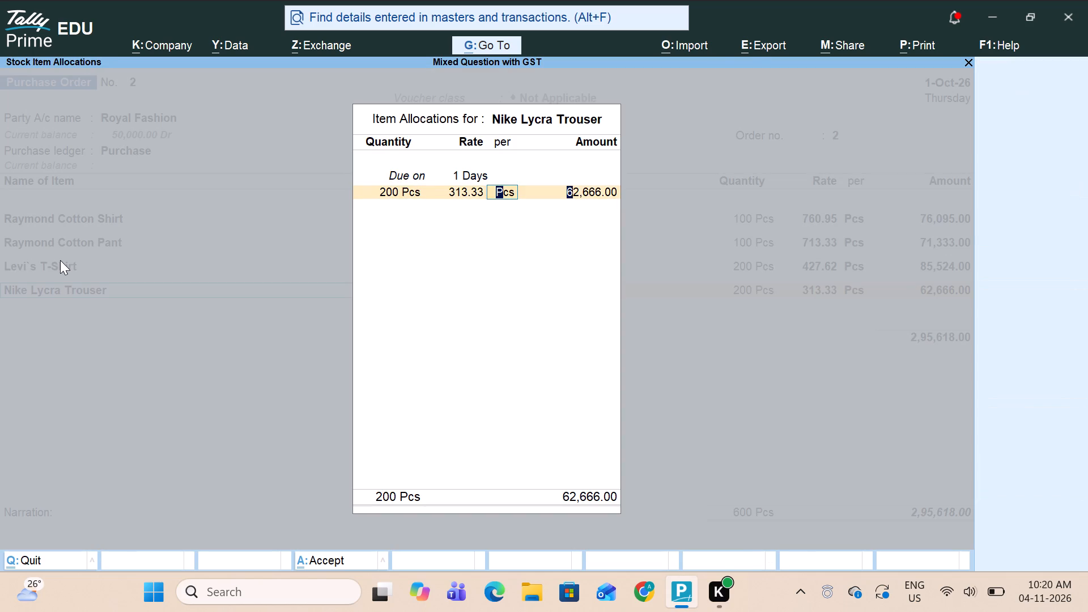
pyautogui.press('Return')
pyautogui.press('Return')
pyautogui.press('Return')
pyautogui.press('Return')
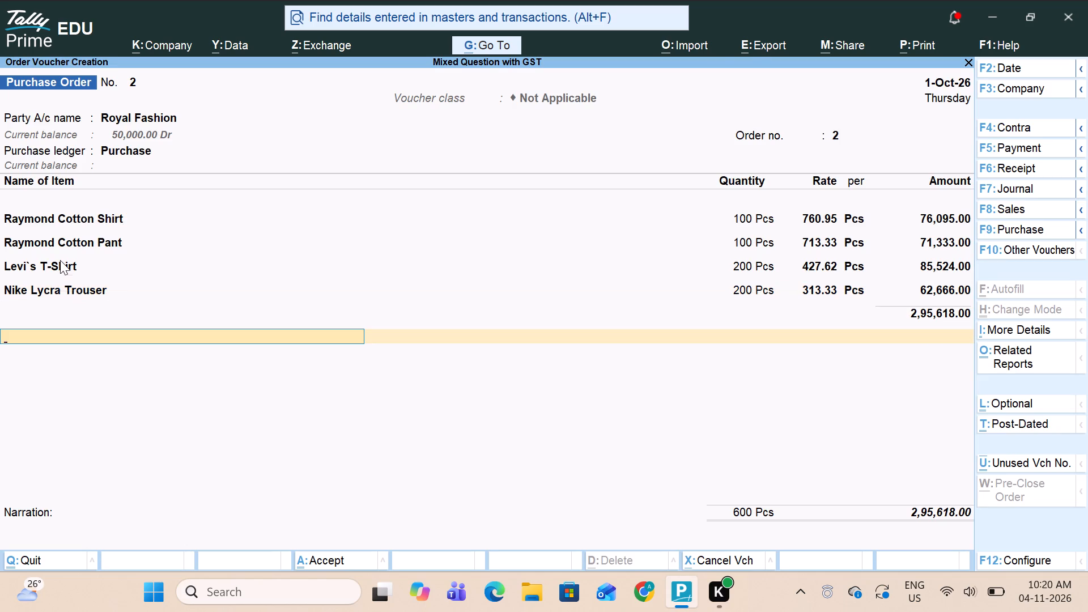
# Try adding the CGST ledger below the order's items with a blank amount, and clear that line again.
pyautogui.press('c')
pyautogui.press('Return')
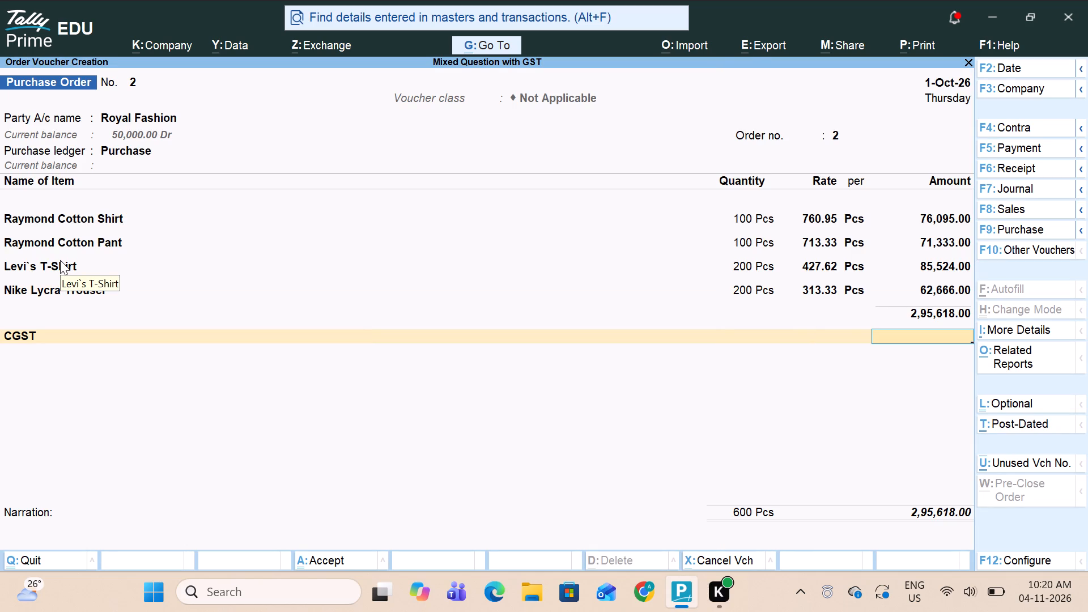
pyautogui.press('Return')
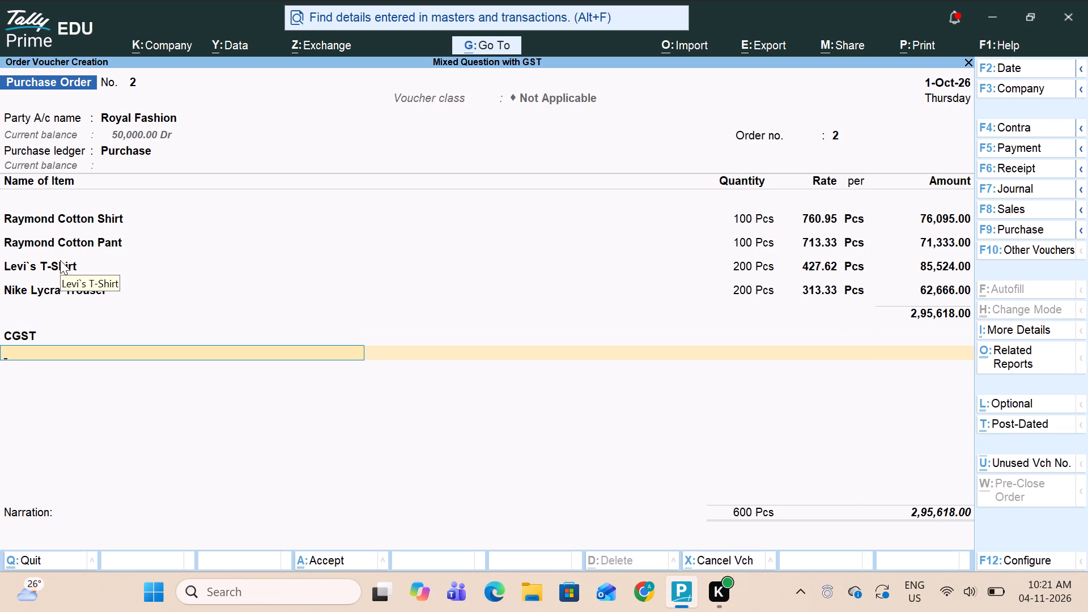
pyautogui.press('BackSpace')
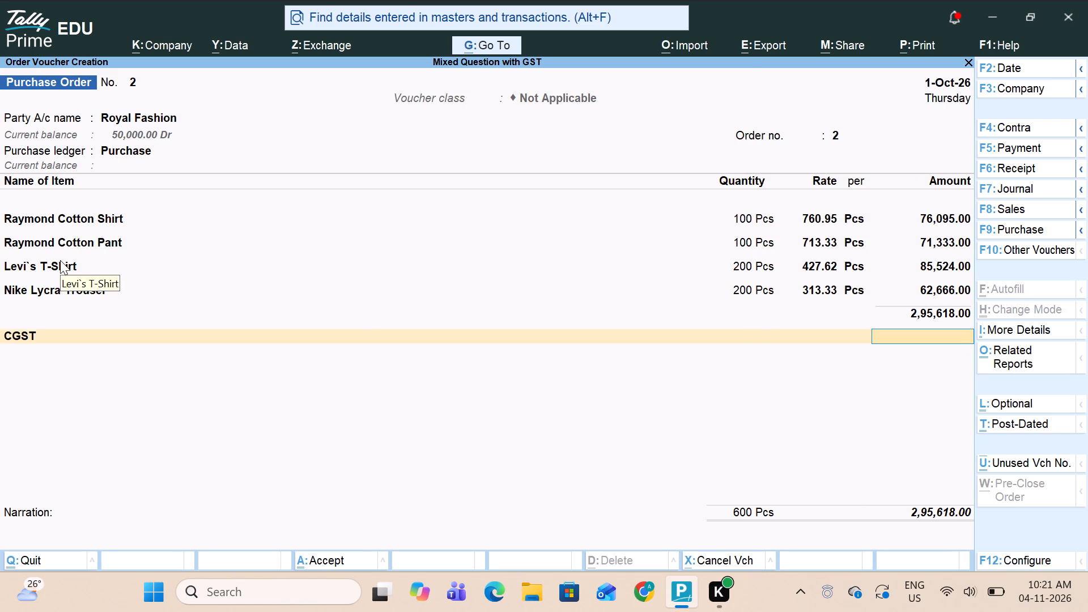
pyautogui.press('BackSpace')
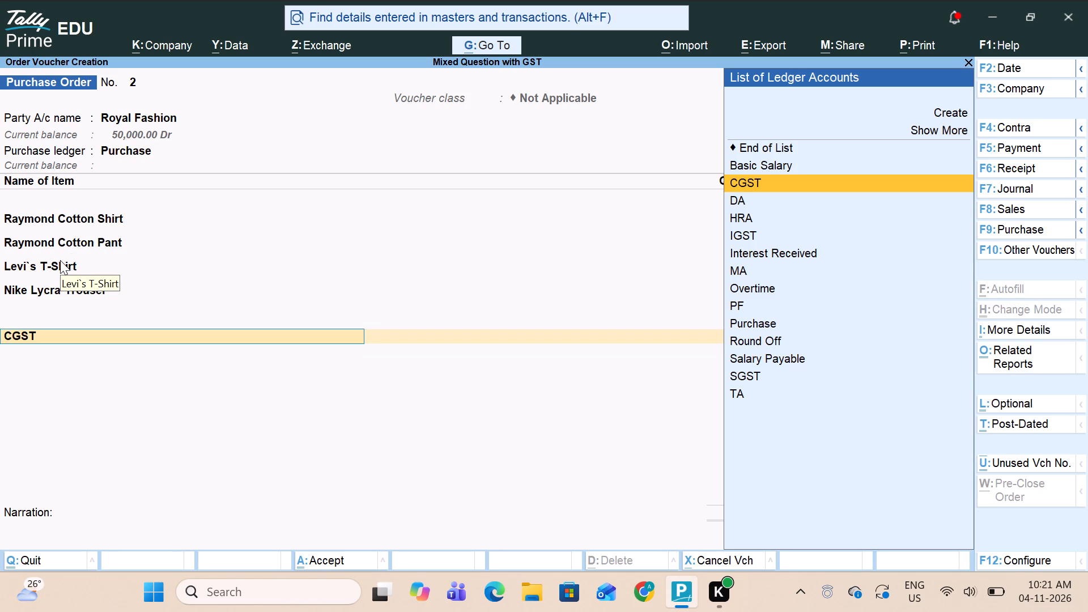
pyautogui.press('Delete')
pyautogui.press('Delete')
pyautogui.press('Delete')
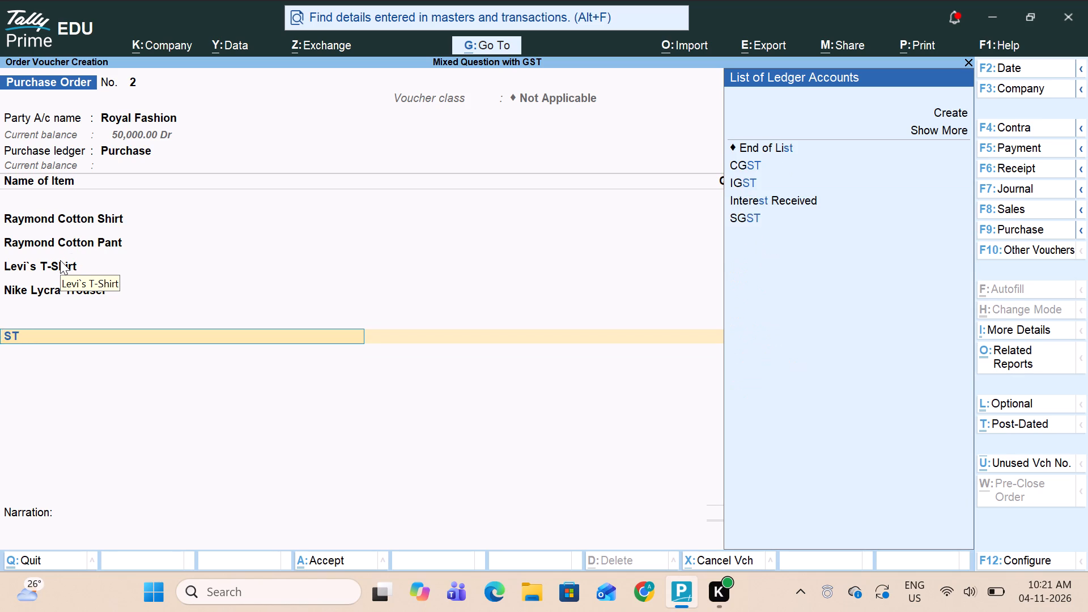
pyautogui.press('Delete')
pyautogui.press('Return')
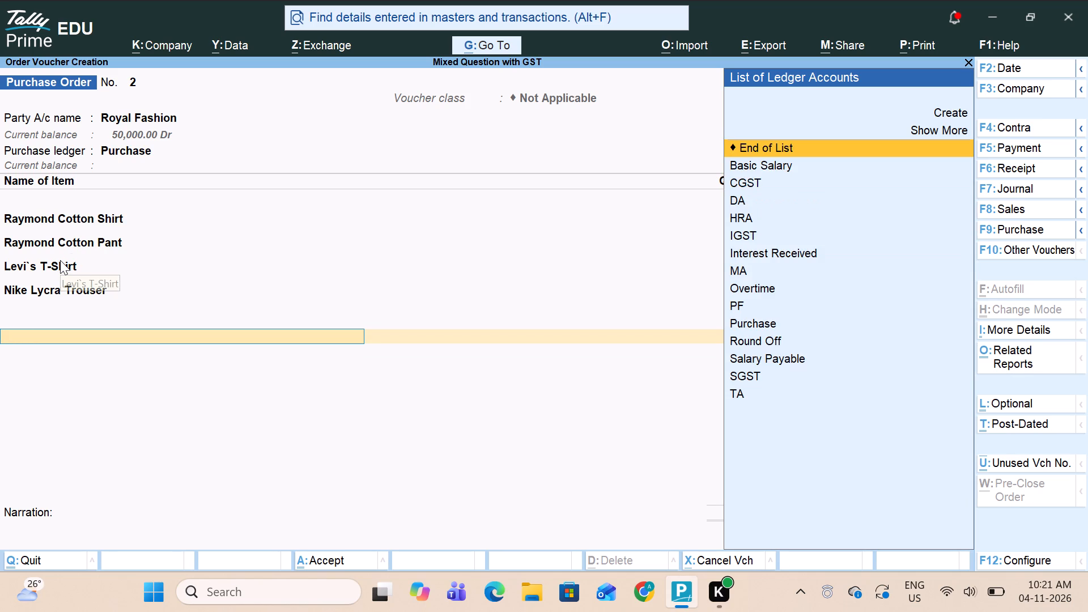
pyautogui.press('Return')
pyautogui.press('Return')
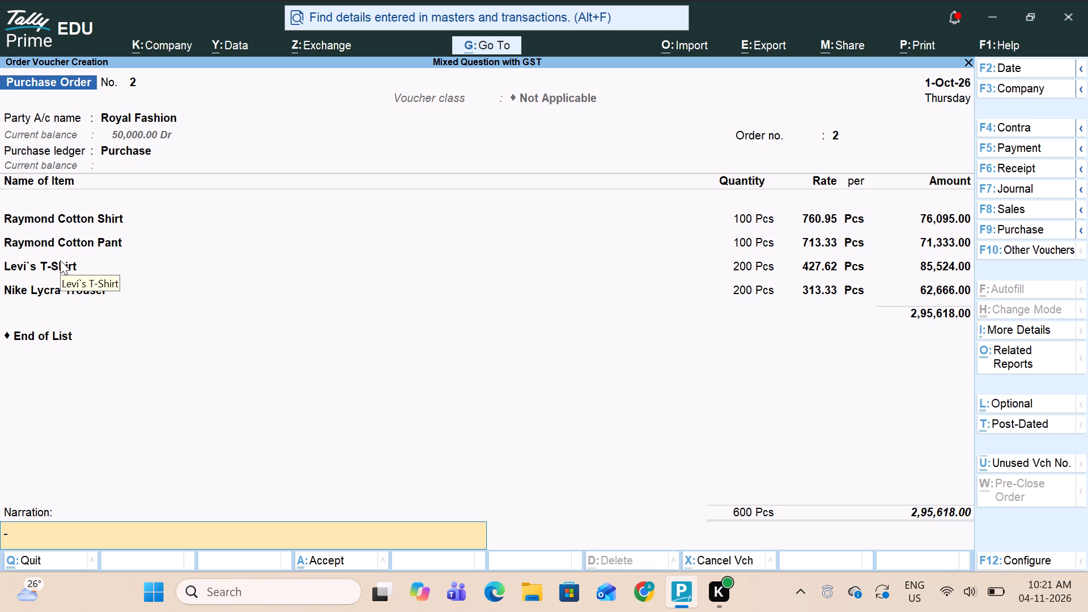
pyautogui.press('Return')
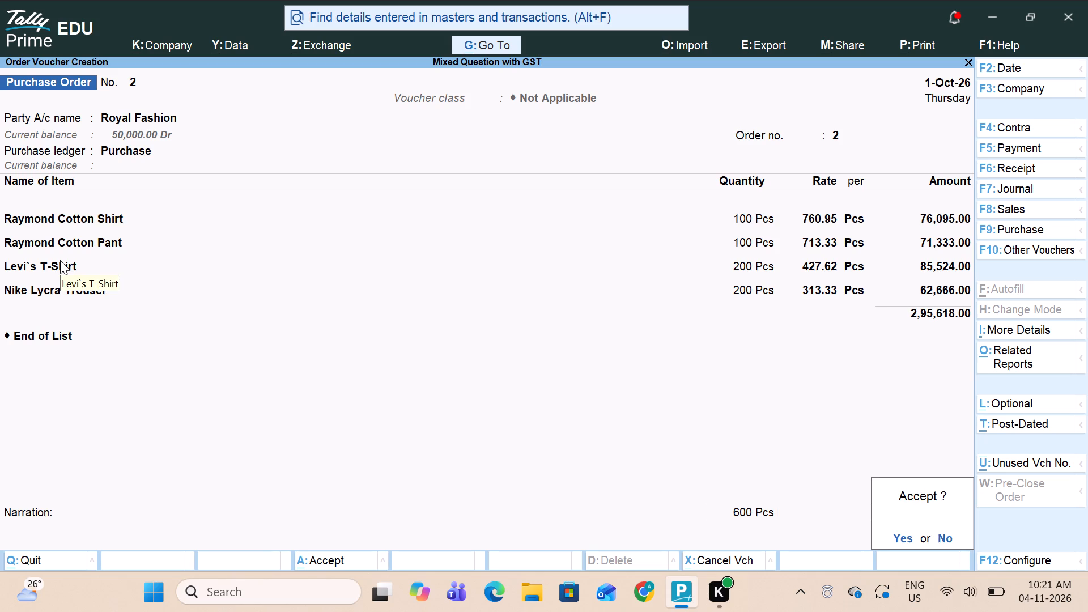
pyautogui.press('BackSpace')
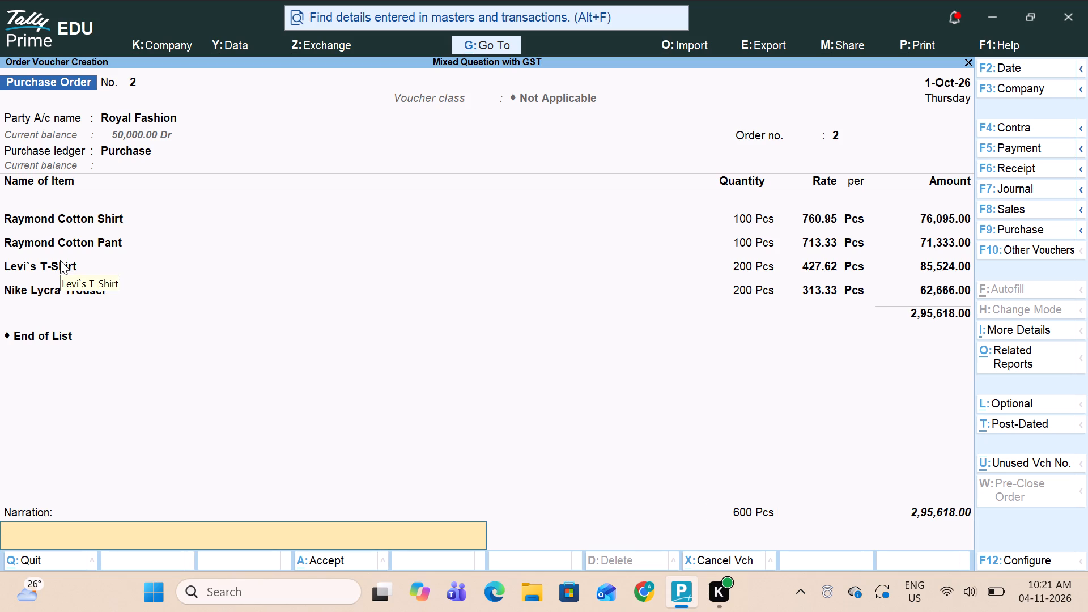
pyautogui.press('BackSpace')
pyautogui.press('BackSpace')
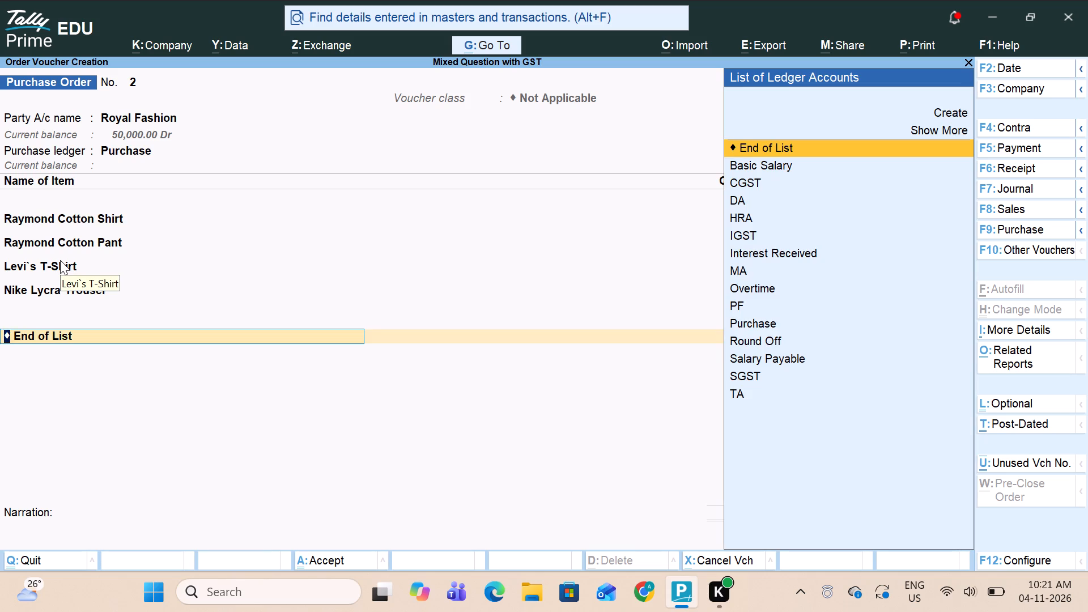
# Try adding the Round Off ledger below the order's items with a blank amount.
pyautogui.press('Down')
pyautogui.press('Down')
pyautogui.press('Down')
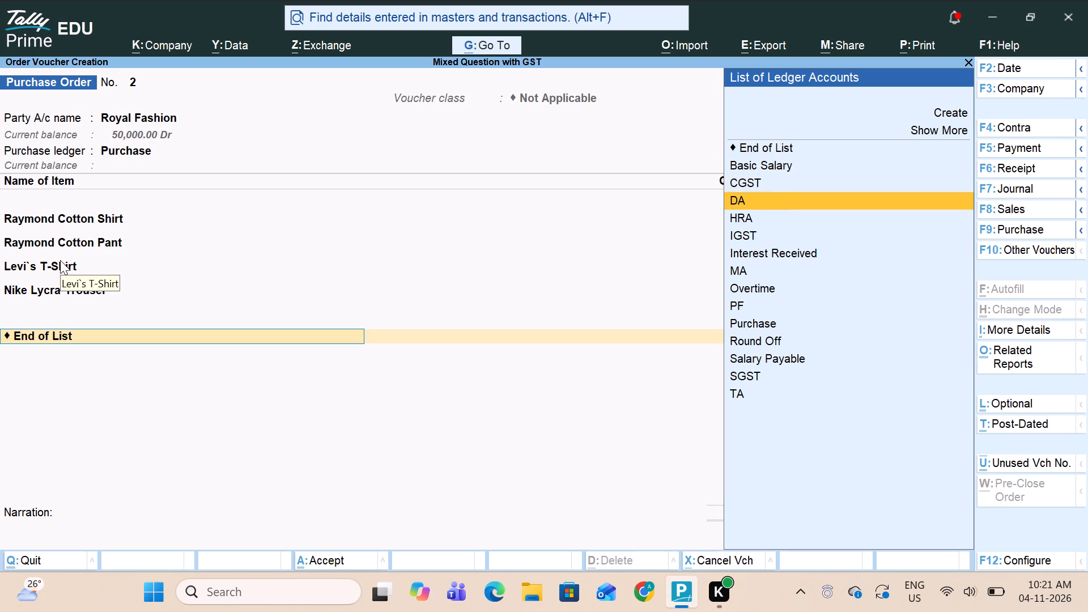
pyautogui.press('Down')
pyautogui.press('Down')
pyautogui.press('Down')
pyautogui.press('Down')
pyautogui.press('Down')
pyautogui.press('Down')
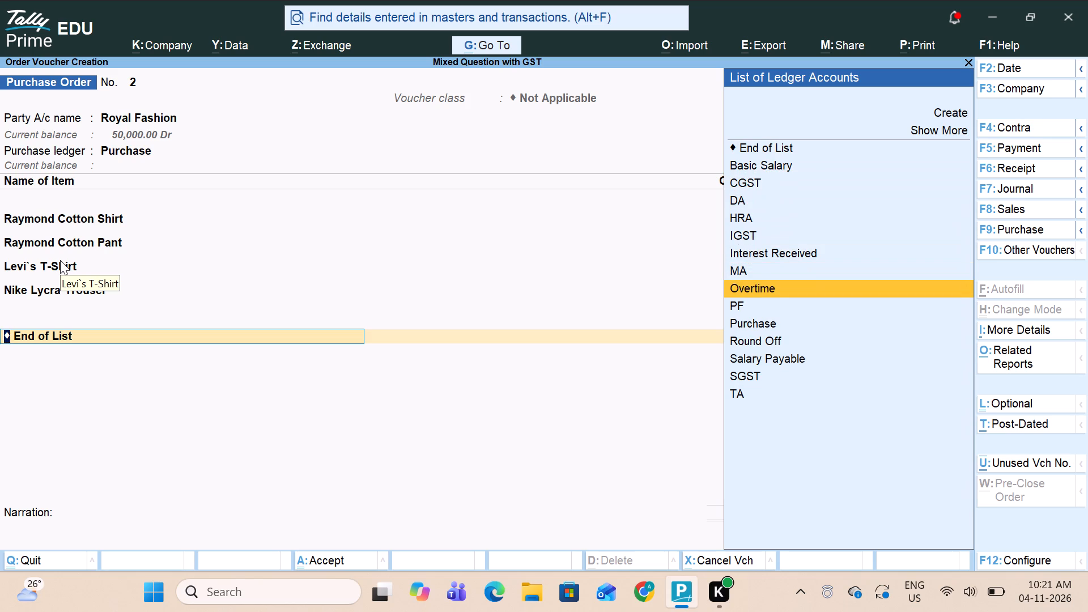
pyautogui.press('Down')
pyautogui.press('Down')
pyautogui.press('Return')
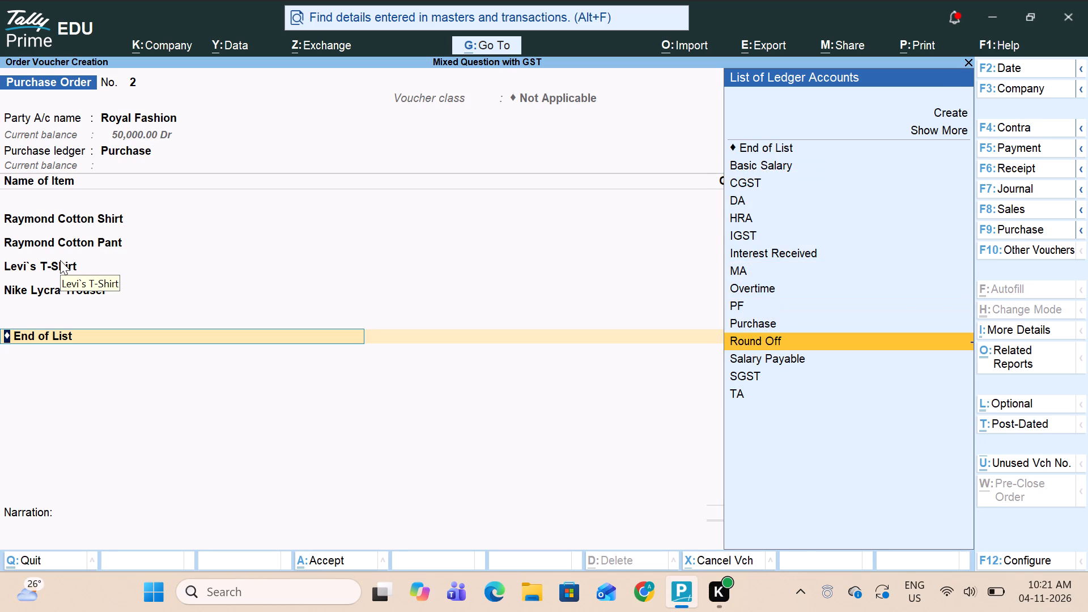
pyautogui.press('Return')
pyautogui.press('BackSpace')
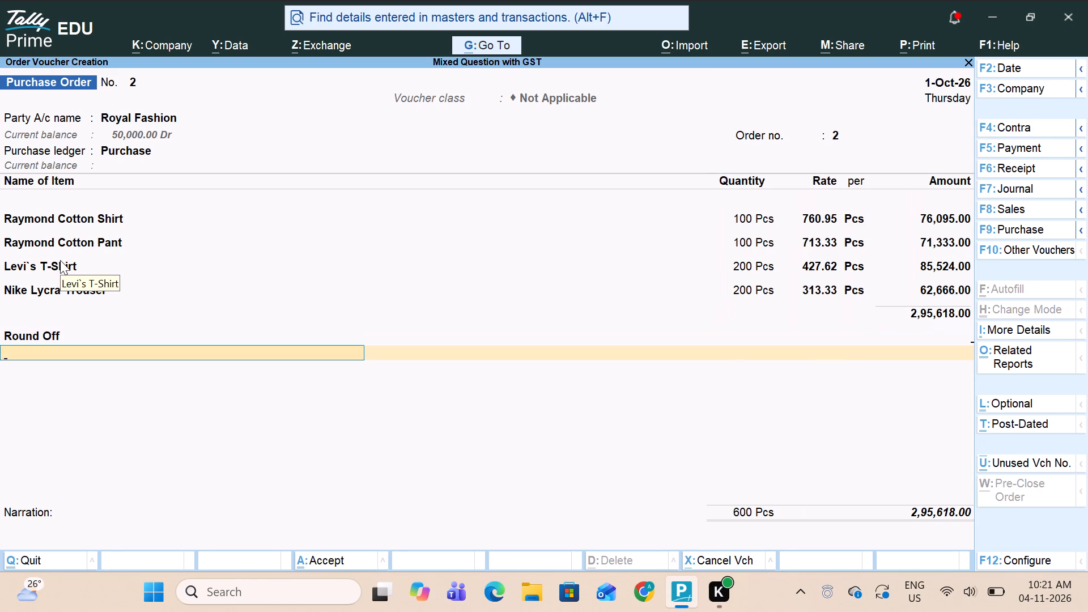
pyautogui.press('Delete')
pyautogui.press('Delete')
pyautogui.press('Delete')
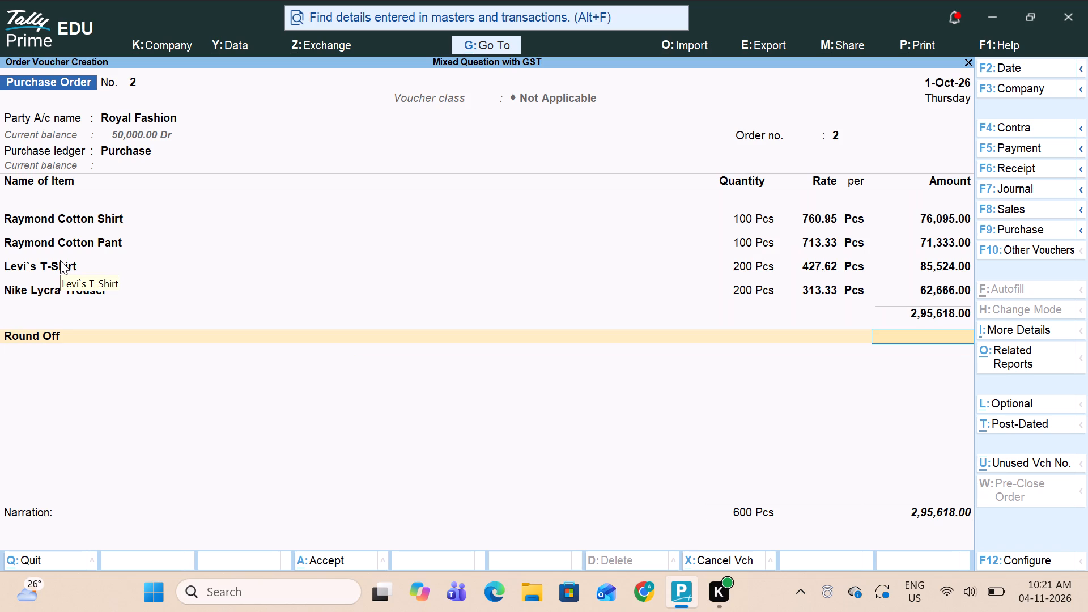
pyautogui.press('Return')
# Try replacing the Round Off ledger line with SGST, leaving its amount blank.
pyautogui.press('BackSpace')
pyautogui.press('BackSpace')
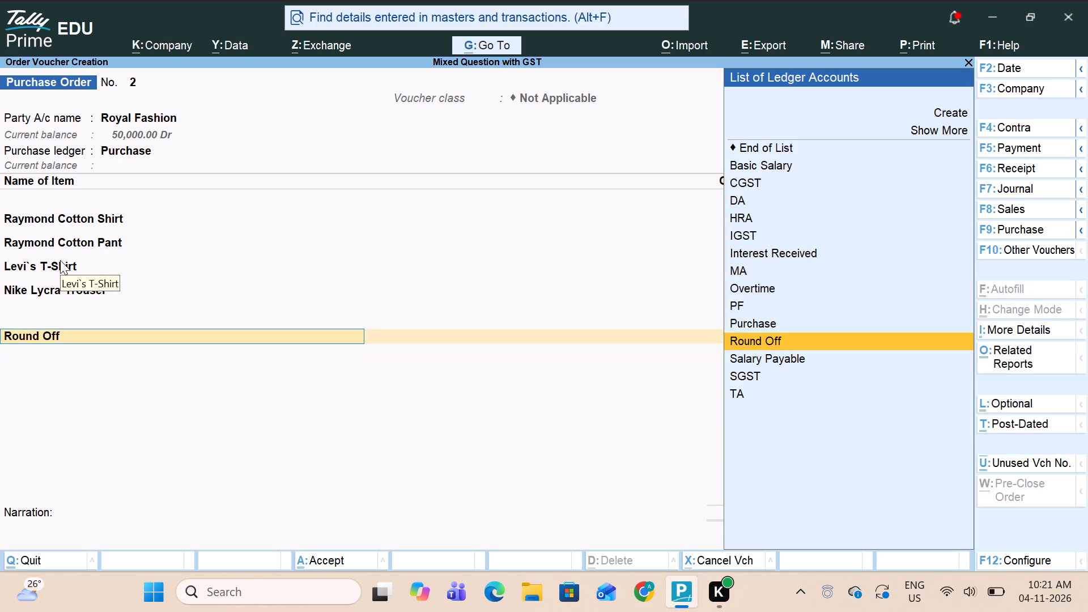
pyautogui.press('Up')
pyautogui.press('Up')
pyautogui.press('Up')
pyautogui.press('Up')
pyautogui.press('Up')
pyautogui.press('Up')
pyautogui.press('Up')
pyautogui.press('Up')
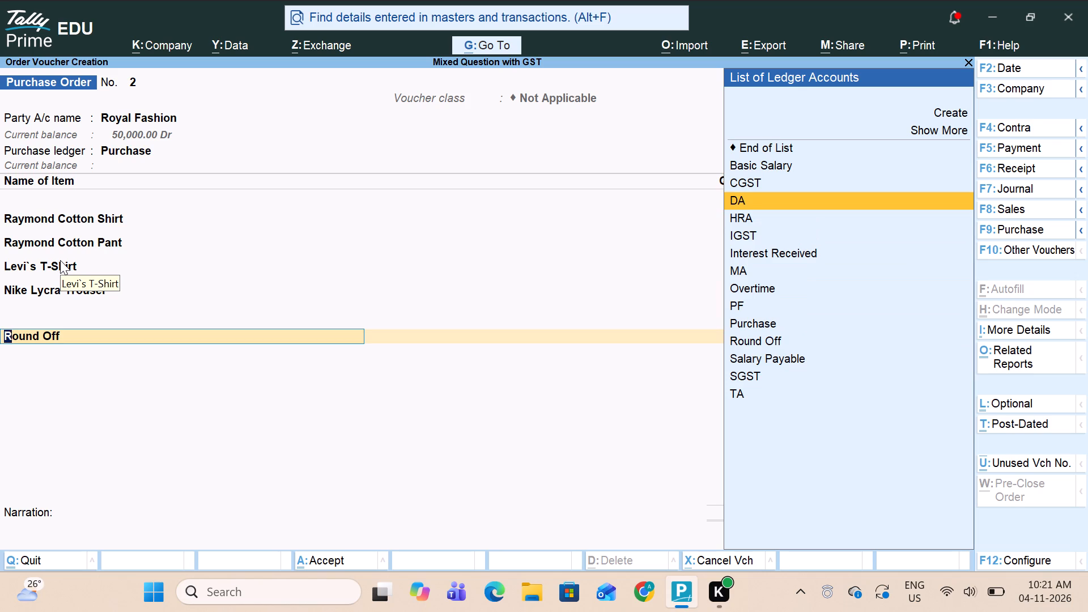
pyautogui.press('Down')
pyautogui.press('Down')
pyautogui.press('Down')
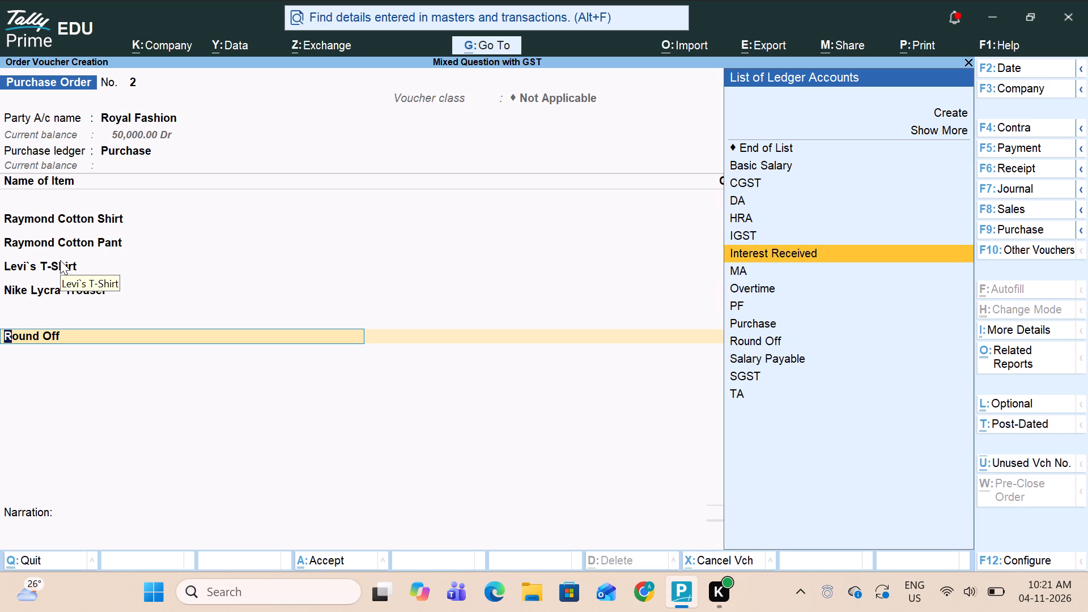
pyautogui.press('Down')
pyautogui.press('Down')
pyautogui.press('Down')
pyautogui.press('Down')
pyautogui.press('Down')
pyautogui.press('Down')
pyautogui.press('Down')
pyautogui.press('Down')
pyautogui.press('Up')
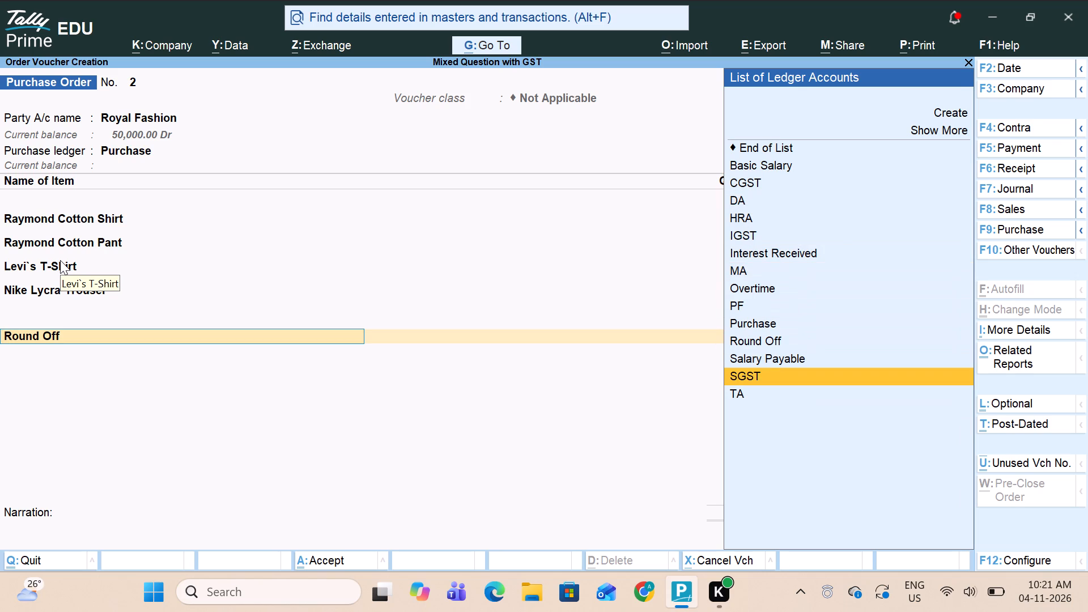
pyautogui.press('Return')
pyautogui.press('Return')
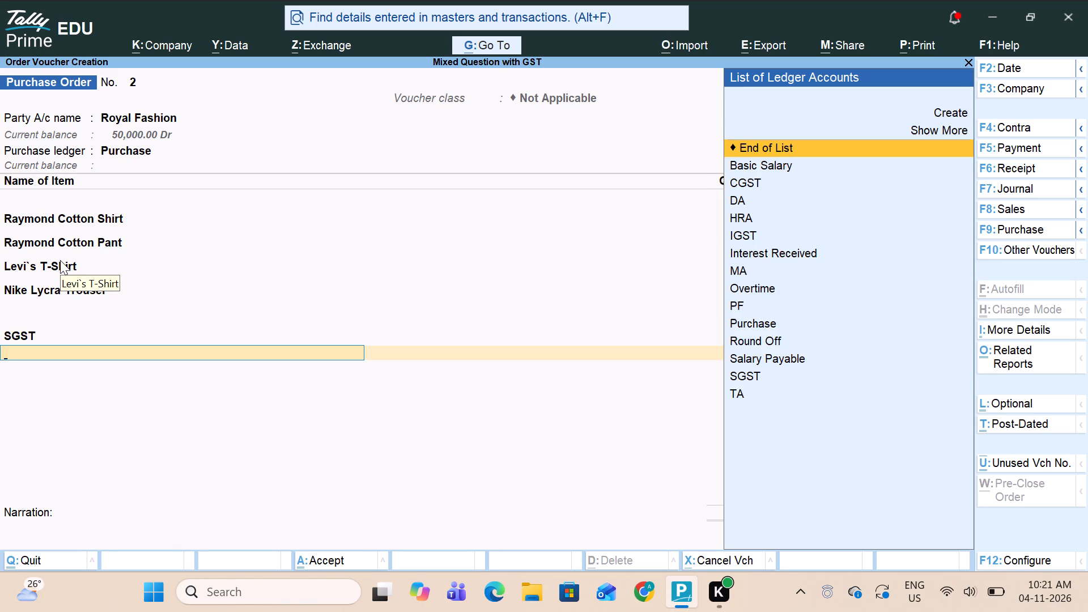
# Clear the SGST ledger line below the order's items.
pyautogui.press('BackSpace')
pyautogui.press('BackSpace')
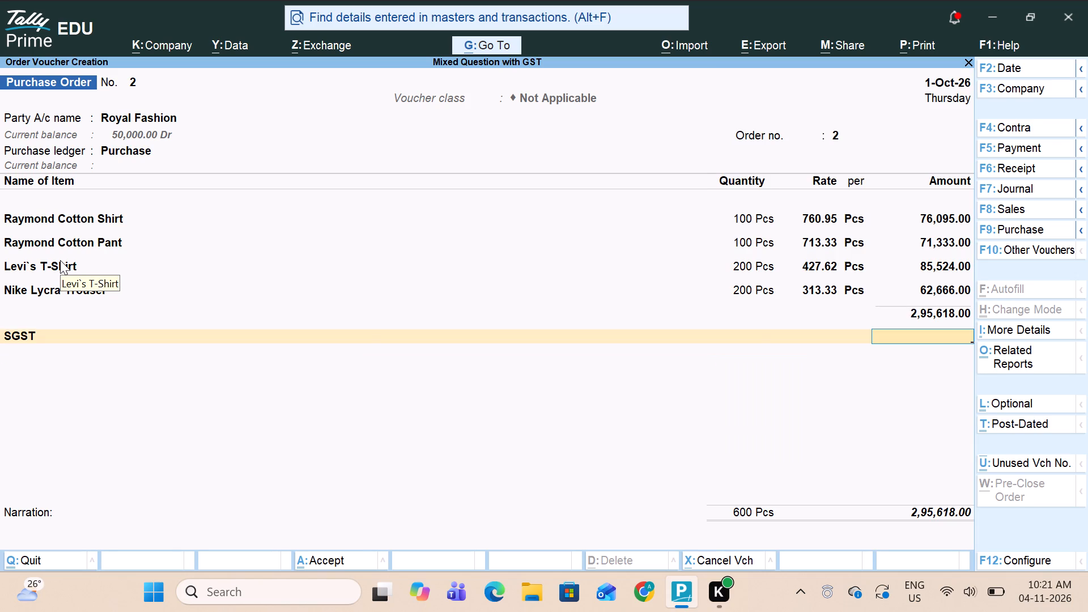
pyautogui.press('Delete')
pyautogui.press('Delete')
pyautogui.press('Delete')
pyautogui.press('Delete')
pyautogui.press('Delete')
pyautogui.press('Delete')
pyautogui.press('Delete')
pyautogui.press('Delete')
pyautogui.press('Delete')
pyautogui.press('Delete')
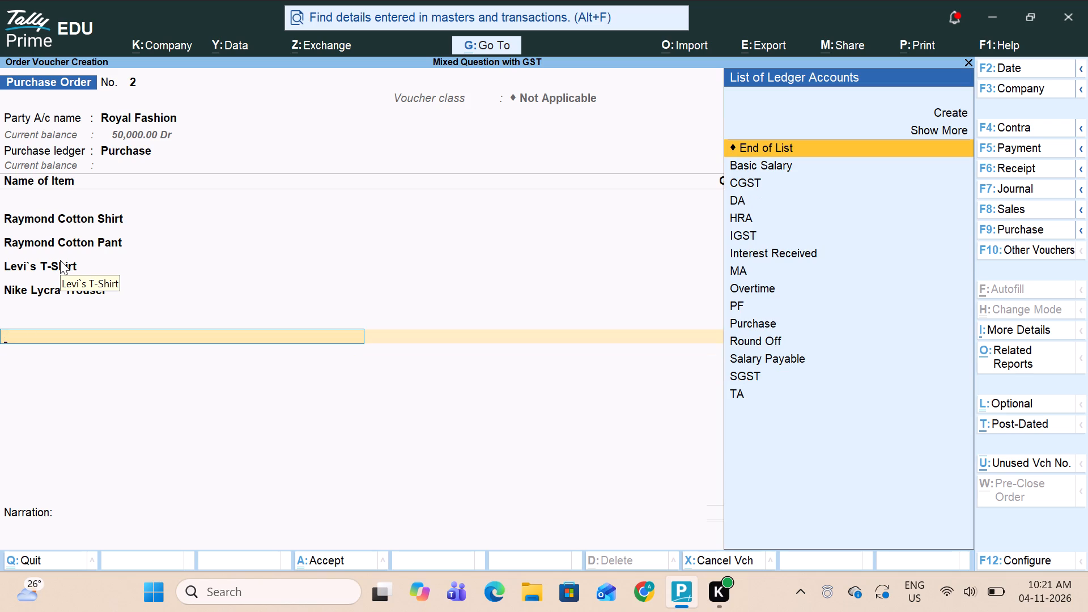
# End the ledger list, leave the narration blank, save Royal Fashion's purchase order, and leave voucher entry.
pyautogui.press('Return')
pyautogui.press('Return')
pyautogui.press('Return')
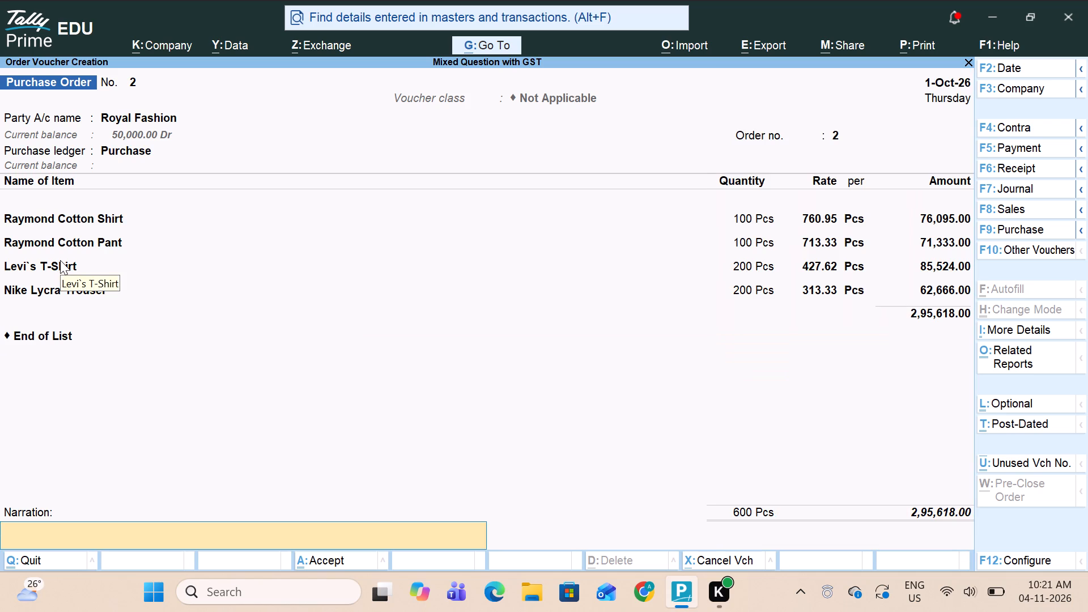
pyautogui.press('Return')
pyautogui.press('Return')
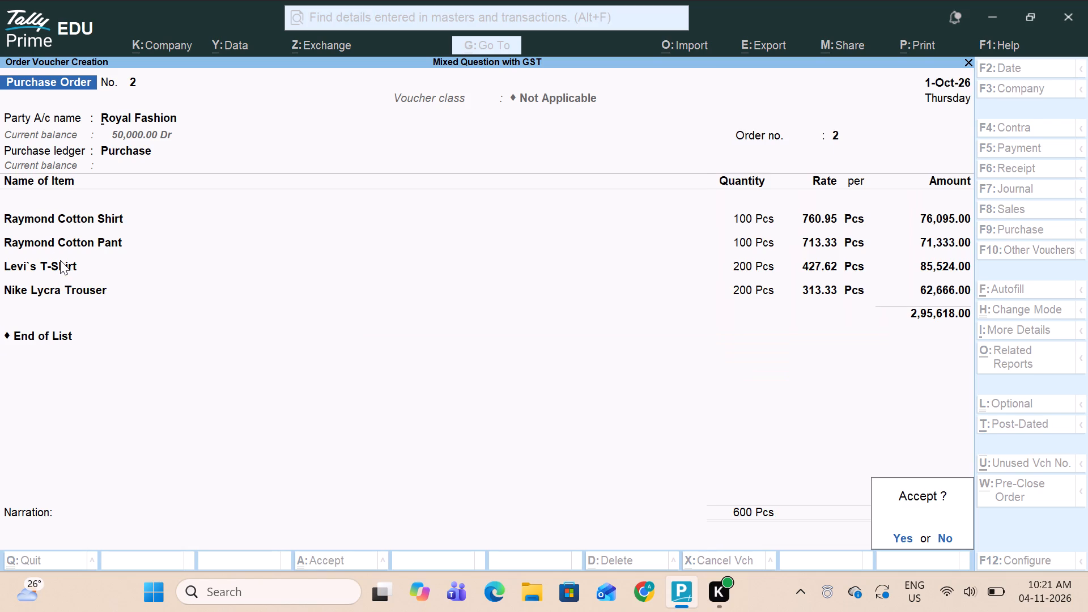
pyautogui.press('Escape')
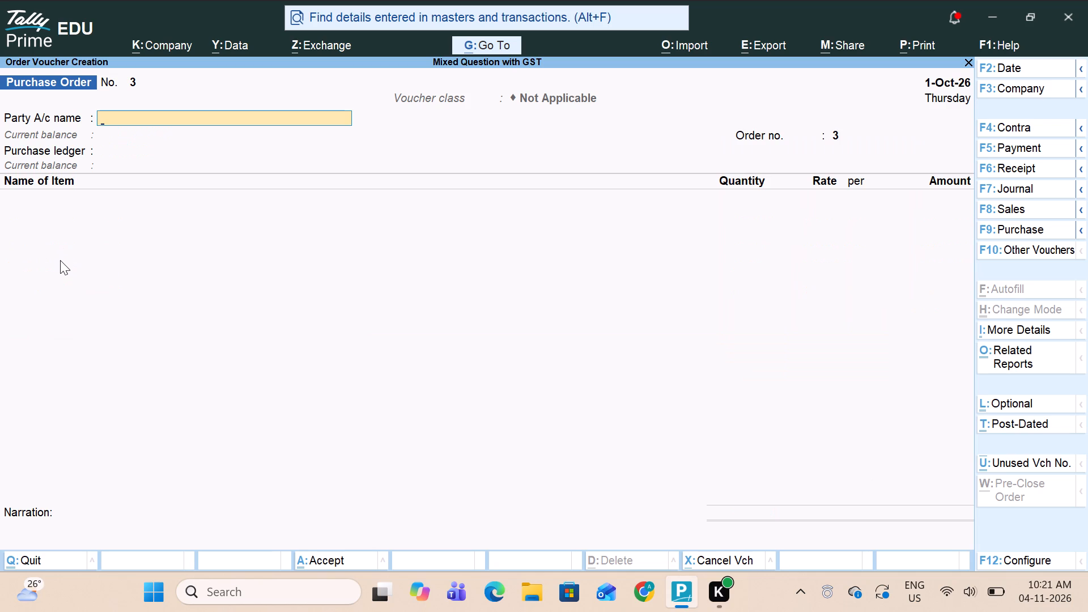
pyautogui.press('Escape')
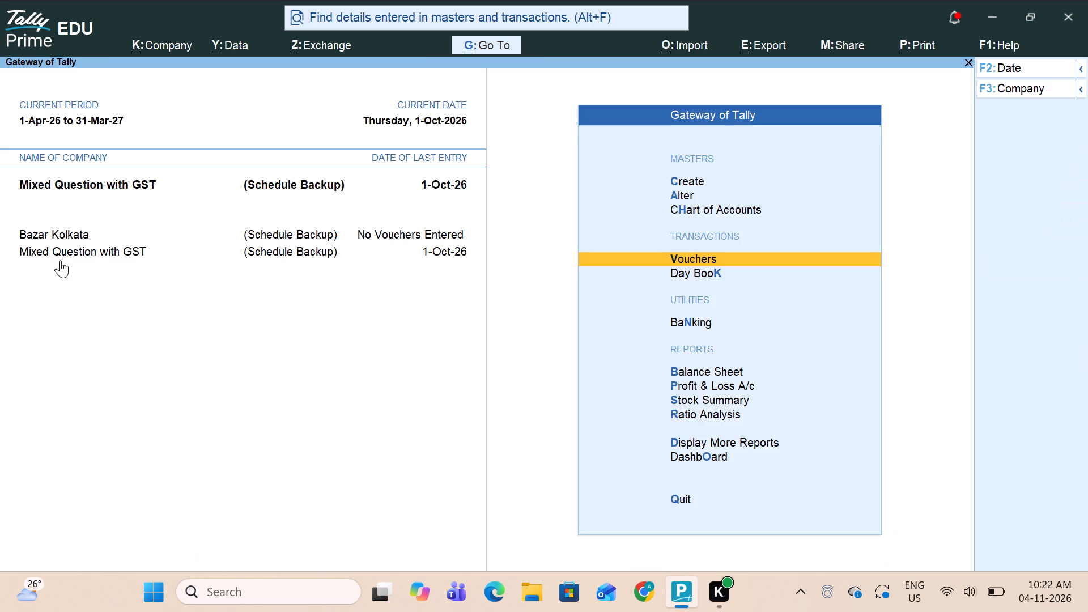
# Start a Receipt Note voucher, showing the inactive voucher types to find it.
pyautogui.press('v')
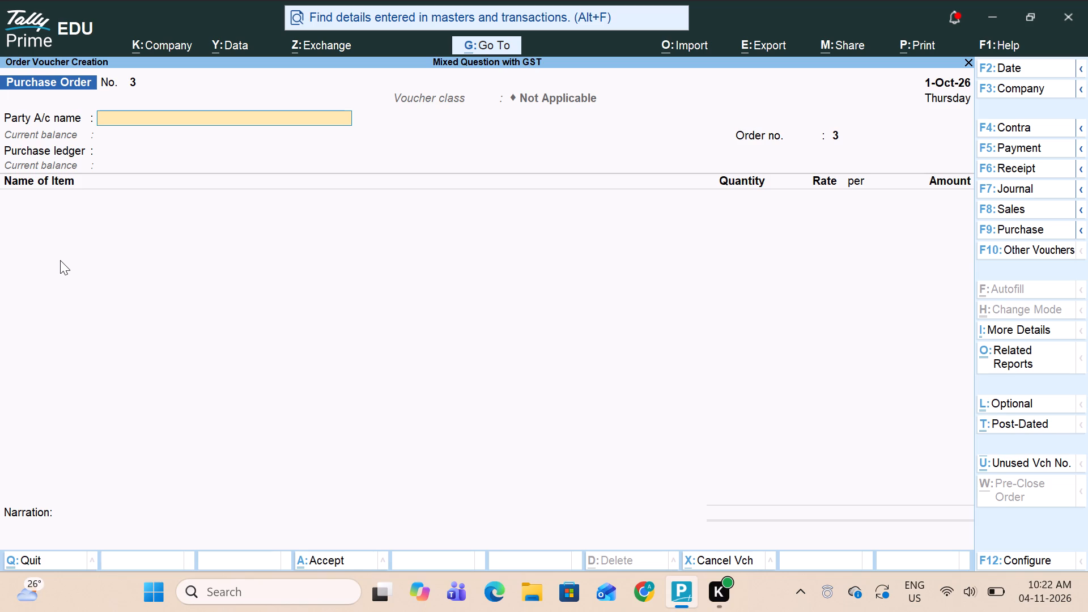
pyautogui.press('F10')
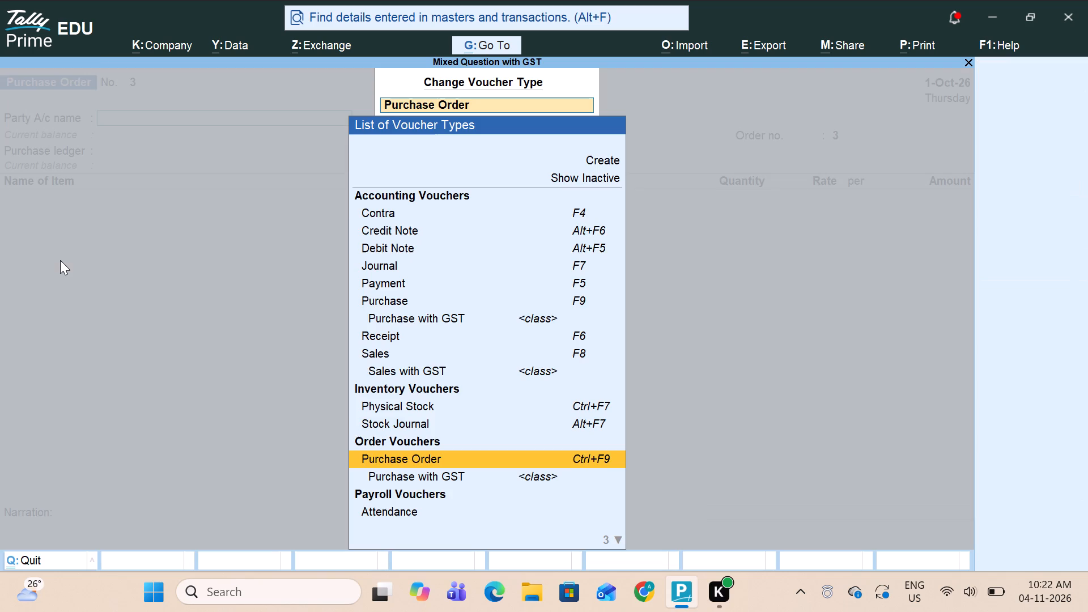
pyautogui.write('re')
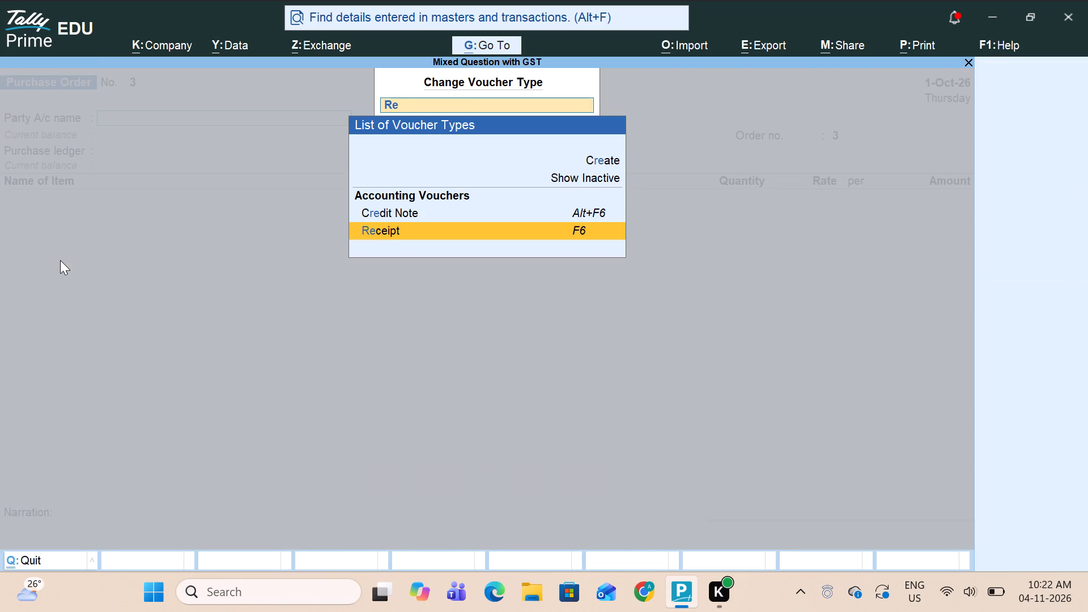
pyautogui.press('Up')
pyautogui.press('Up')
pyautogui.press('Up')
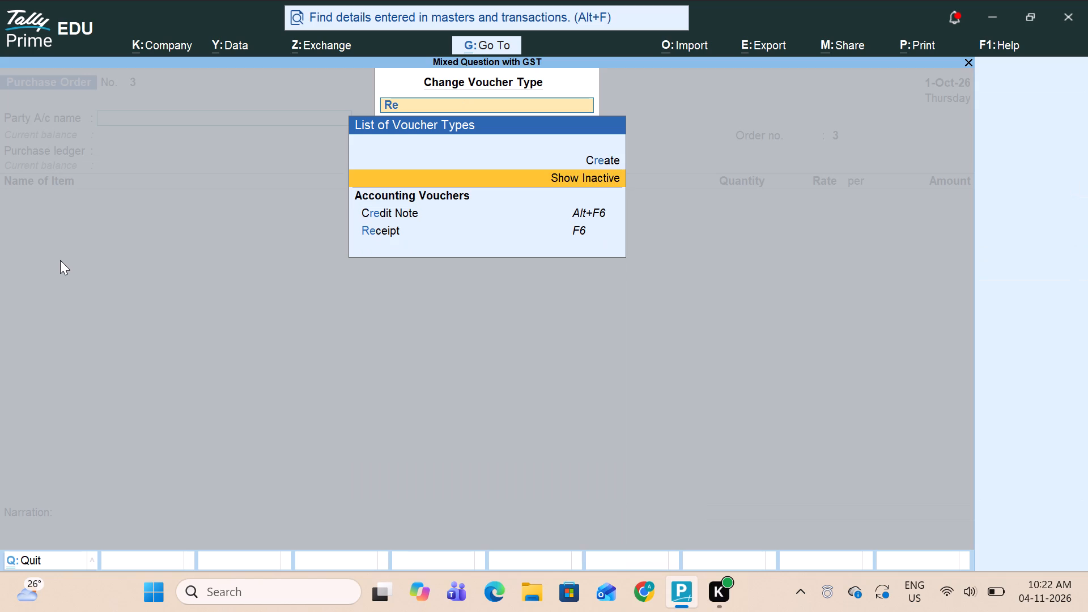
pyautogui.press('Return')
pyautogui.write('re')
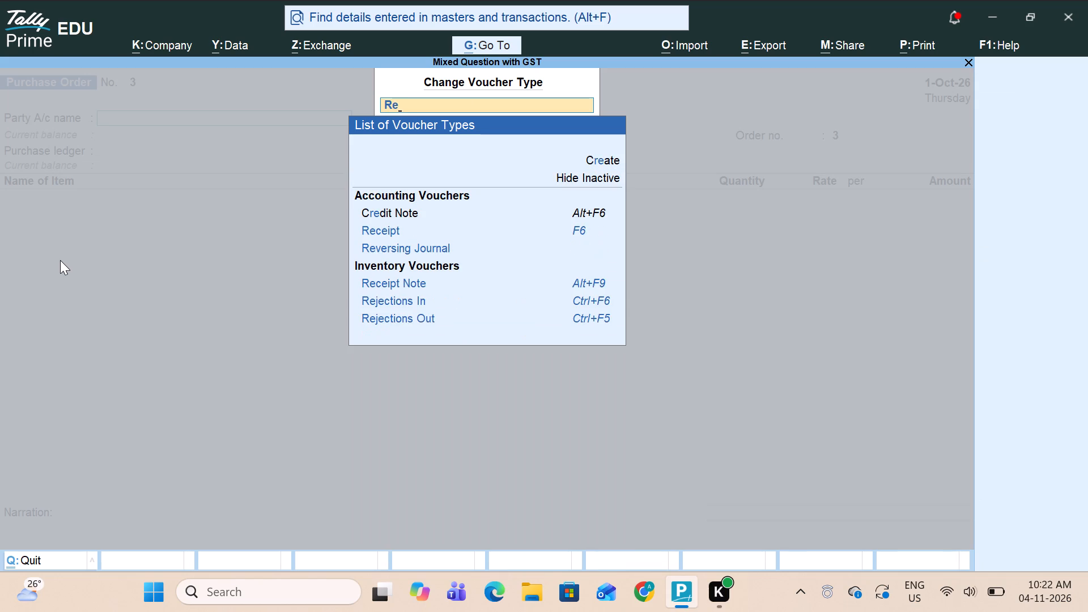
pyautogui.press('c')
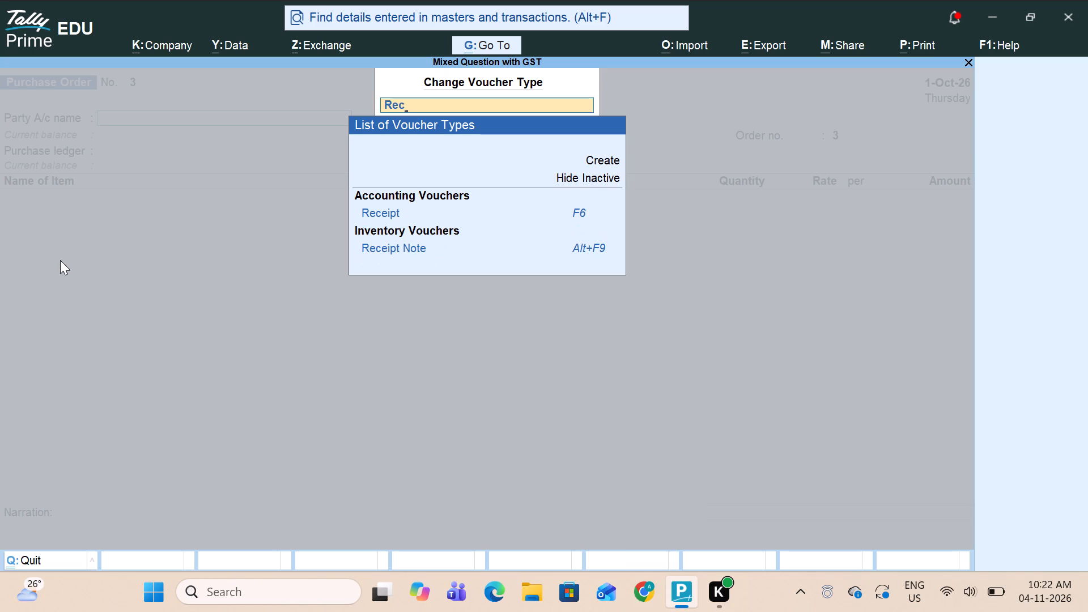
pyautogui.press('Down')
pyautogui.press('Down')
pyautogui.press('Down')
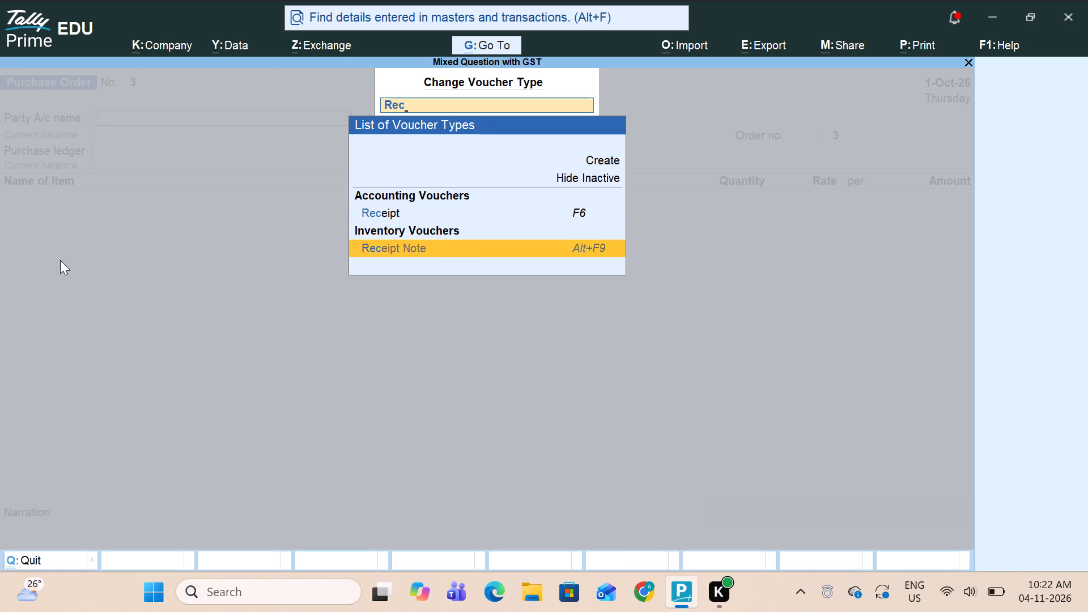
pyautogui.press('Return')
pyautogui.press('Return')
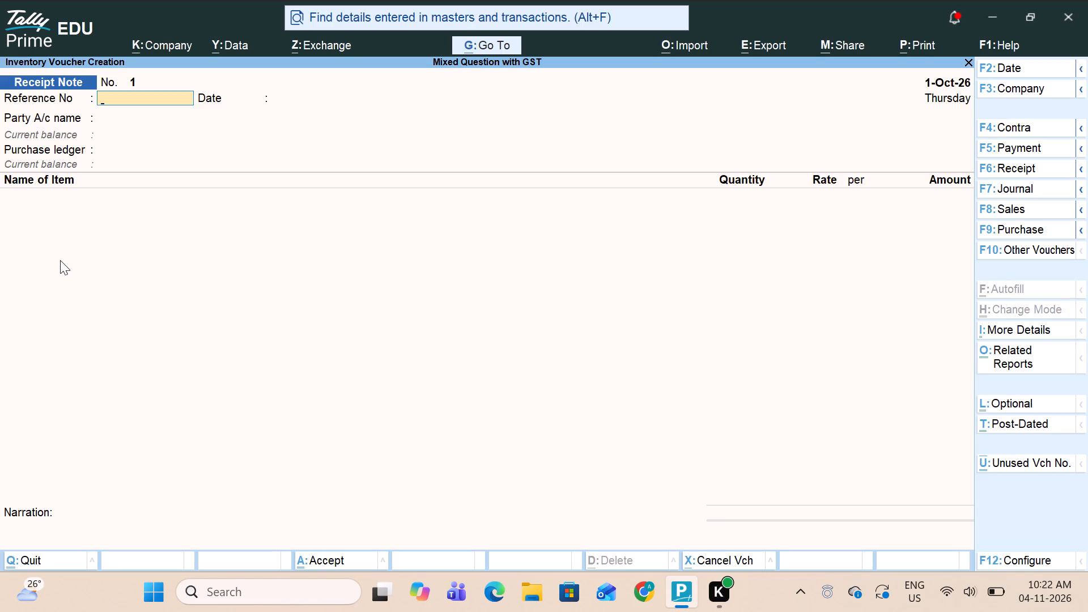
# Leave the receipt note's reference number and date blank and set Royal Fashion as the party.
pyautogui.press('Return')
pyautogui.press('Return')
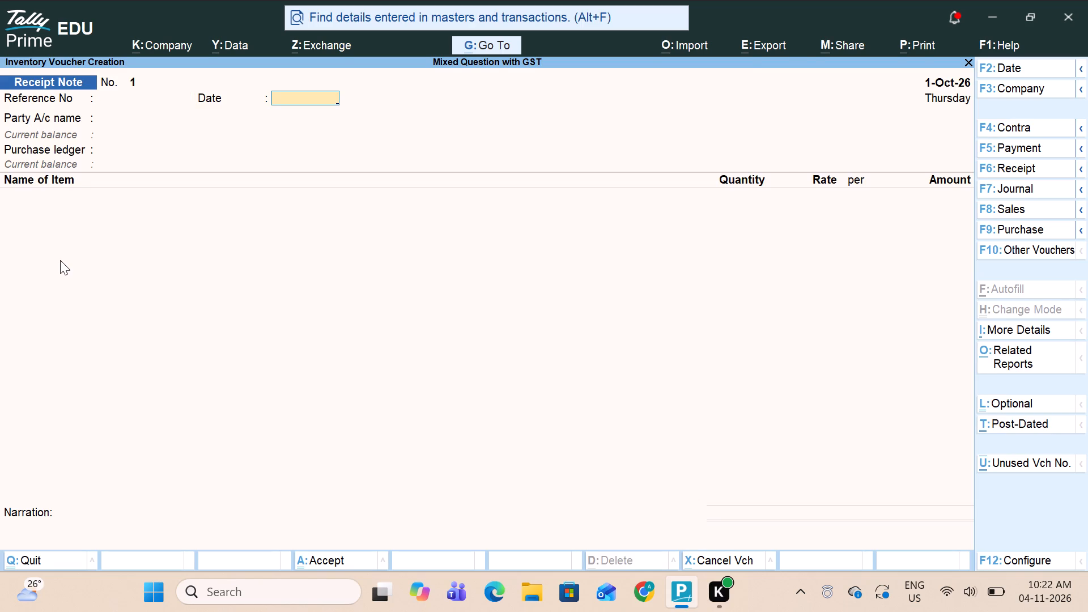
pyautogui.press('Down')
pyautogui.press('Down')
pyautogui.press('Down')
pyautogui.press('Return')
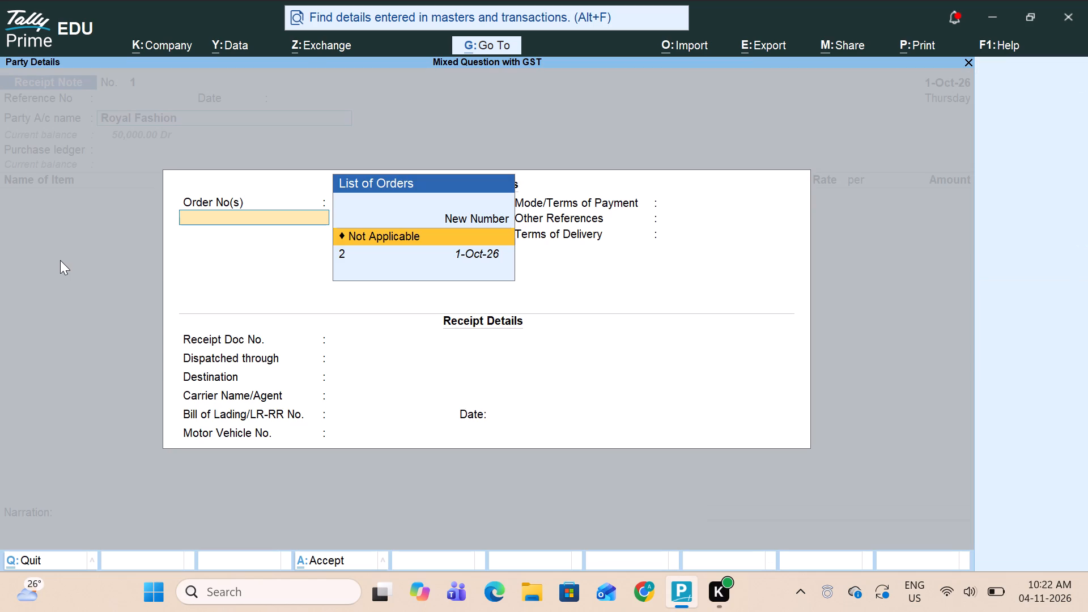
# Link the receipt note to order 2, end the order list, and leave the remaining order and receipt details blank.
pyautogui.press('Down')
pyautogui.press('Return')
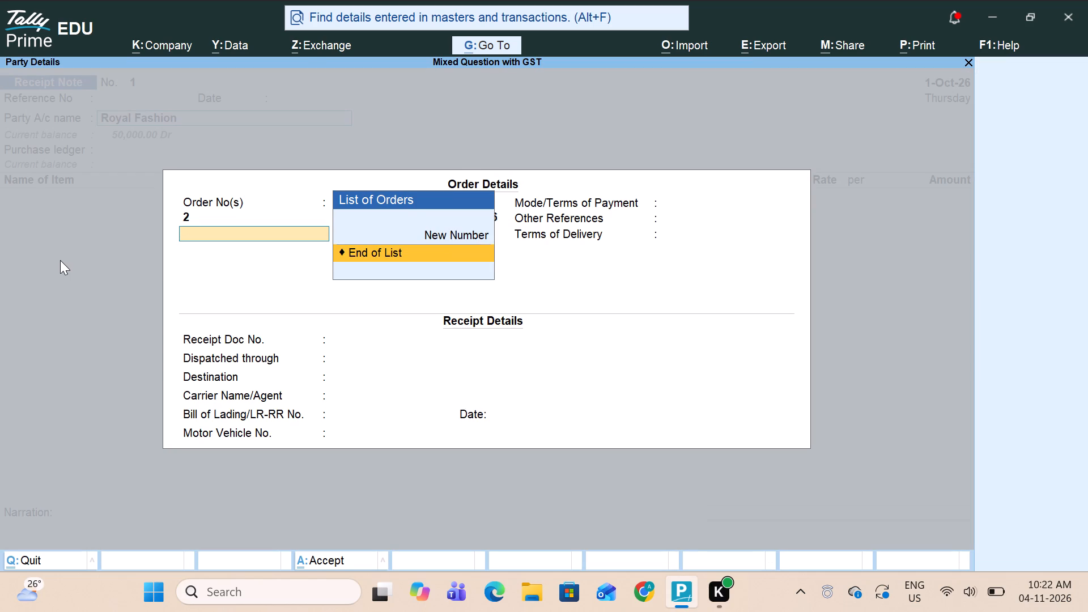
pyautogui.press('Return')
pyautogui.press('Return')
pyautogui.press('Return')
pyautogui.press('Return')
pyautogui.press('Return')
pyautogui.press('Return')
pyautogui.press('Return')
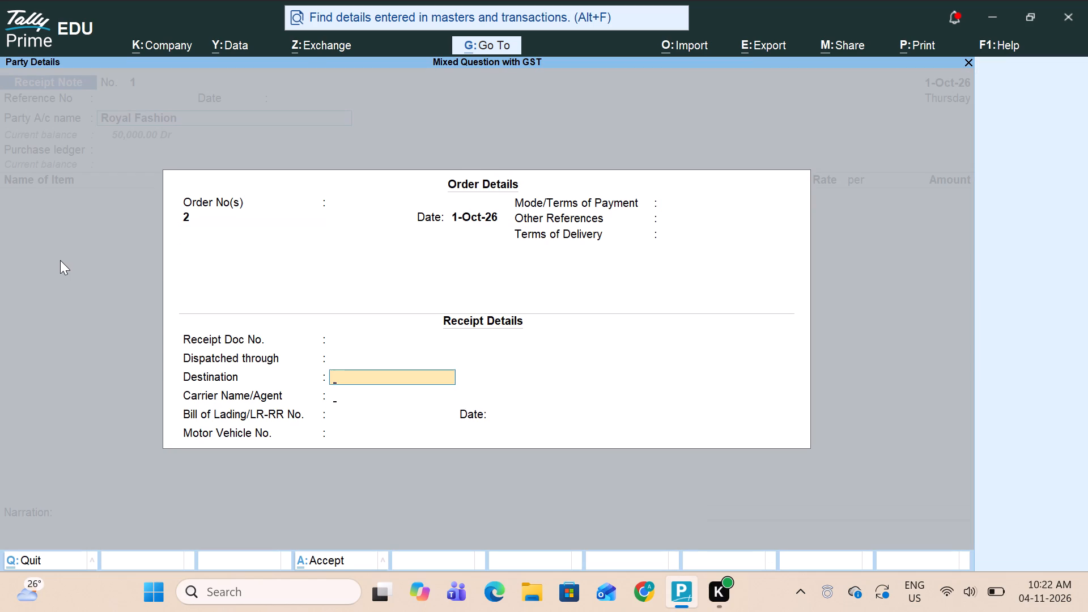
pyautogui.press('Return')
pyautogui.press('Return')
pyautogui.press('Return')
pyautogui.press('Return')
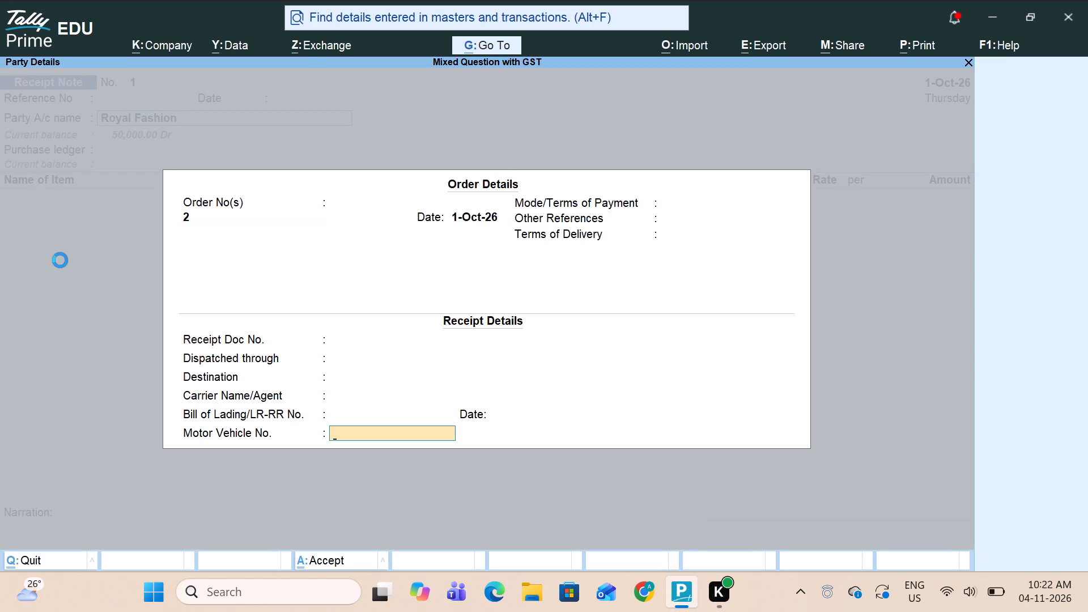
pyautogui.press('Return')
# Keep Royal Fashion's supplier details and the Purchase ledger for the receipt note.
pyautogui.press('Return')
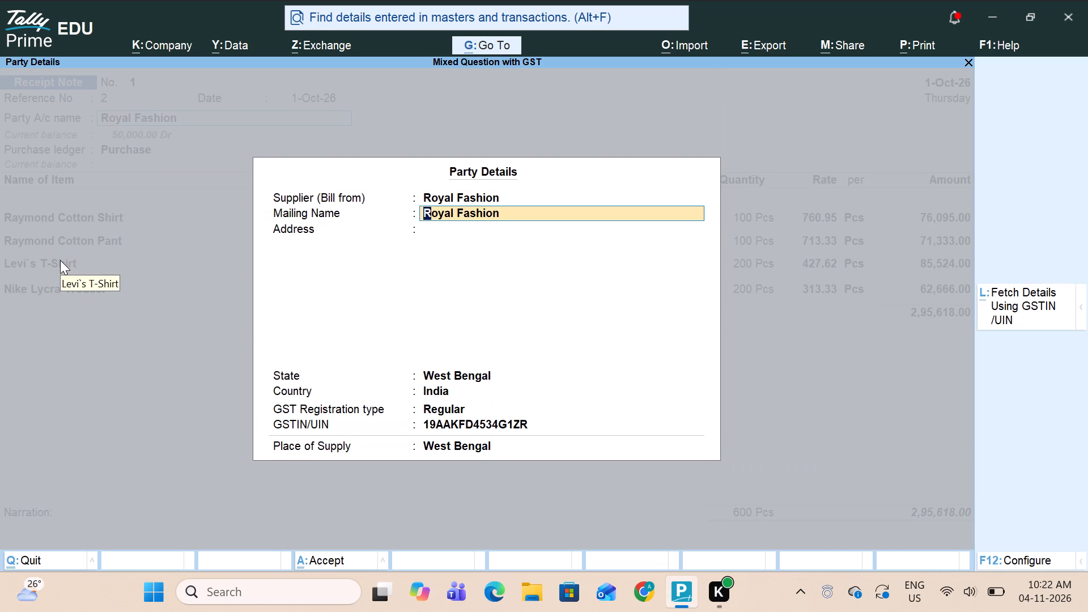
pyautogui.press('Return')
pyautogui.press('Return')
pyautogui.press('Return')
pyautogui.press('Return')
pyautogui.press('Return')
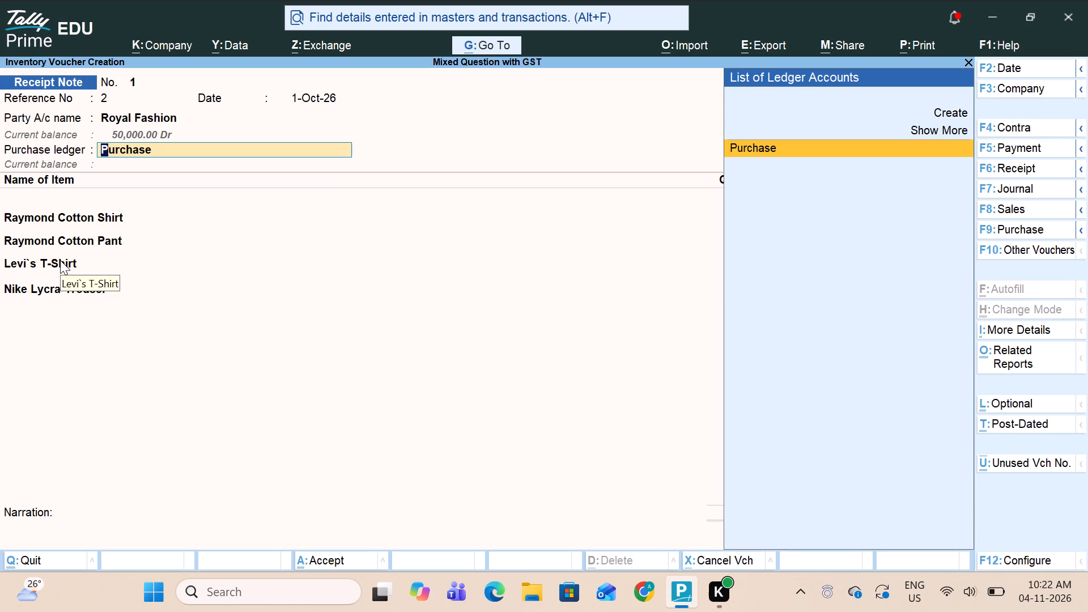
pyautogui.press('Return')
# Allocate the Raymond Cotton Shirt to new tracking number T001 against order 2, keeping its quantity and rate.
pyautogui.press('Return')
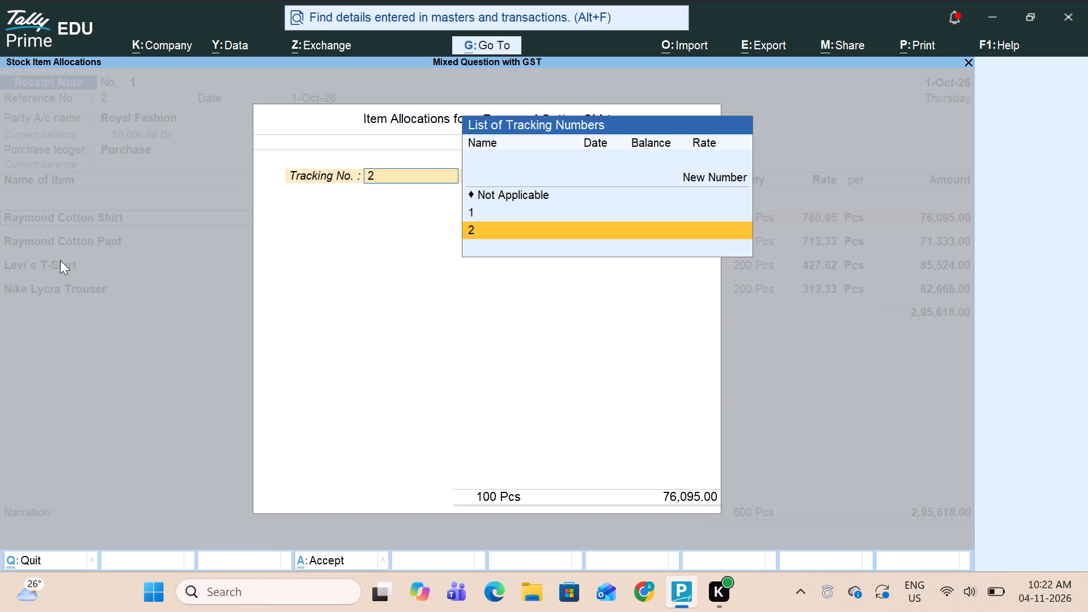
pyautogui.write('t00')
pyautogui.press('1')
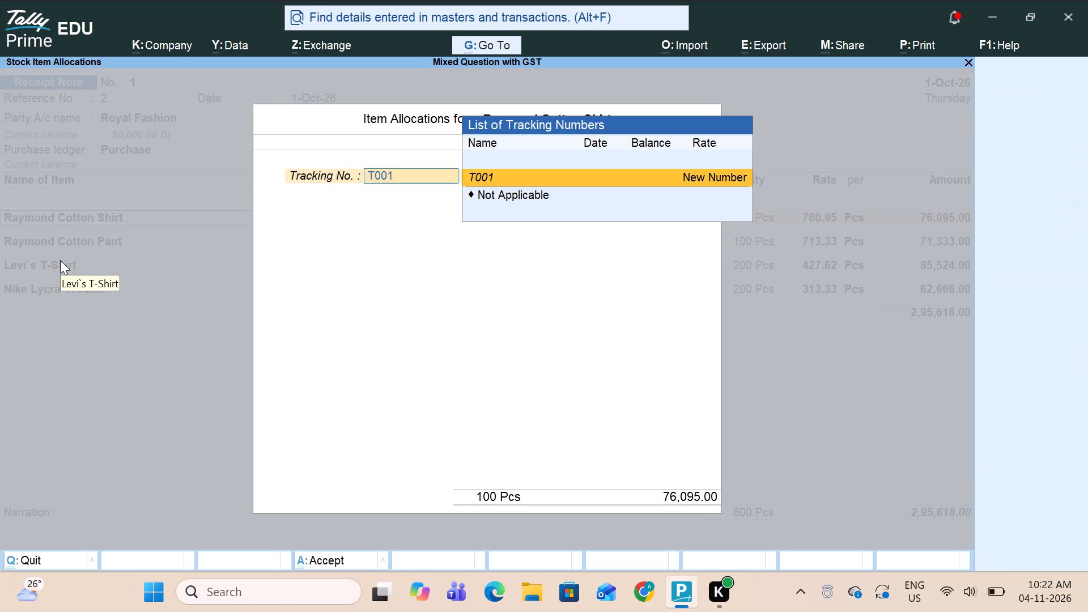
pyautogui.press('Return')
pyautogui.press('Return')
pyautogui.press('Return')
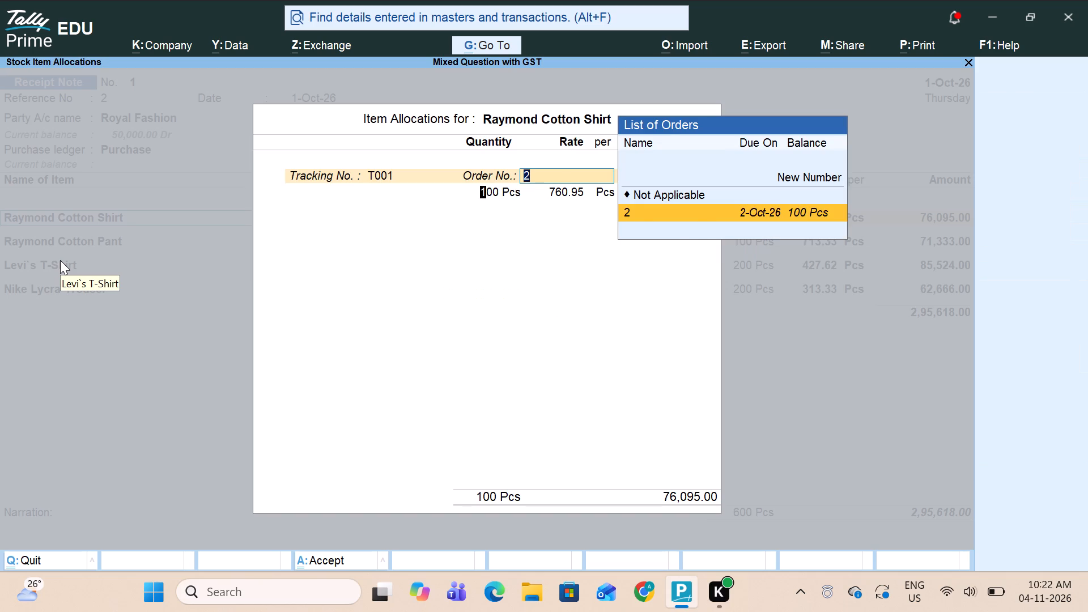
pyautogui.press('Return')
pyautogui.press('Return')
pyautogui.press('Return')
pyautogui.press('Return')
pyautogui.press('Return')
pyautogui.press('Return')
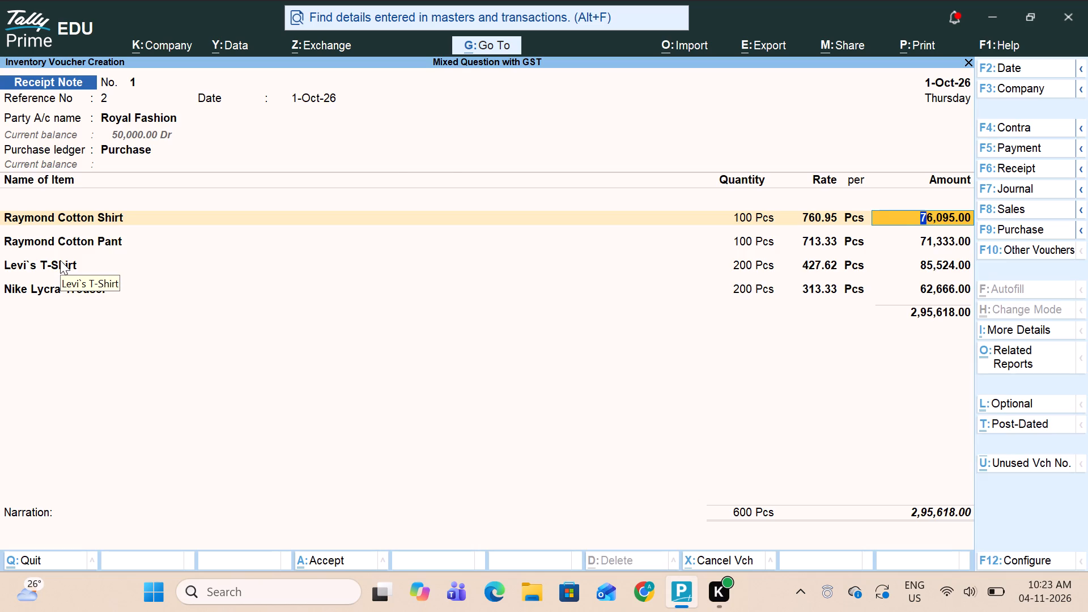
# Allocate the Raymond Cotton Pant to tracking number T001 against its order, keeping its quantity and rate.
pyautogui.press('Return')
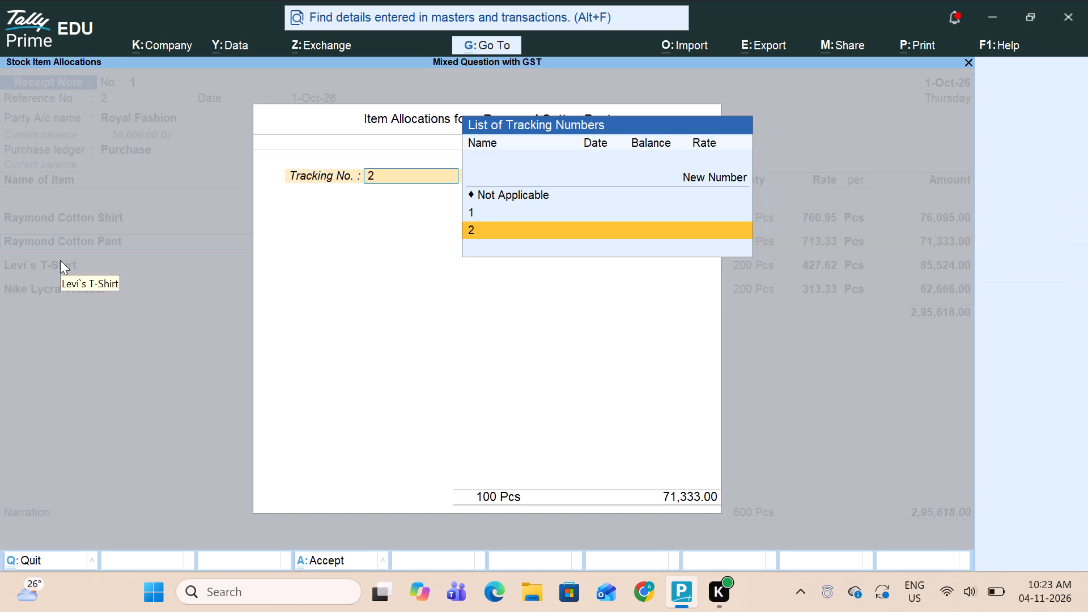
pyautogui.write('t001')
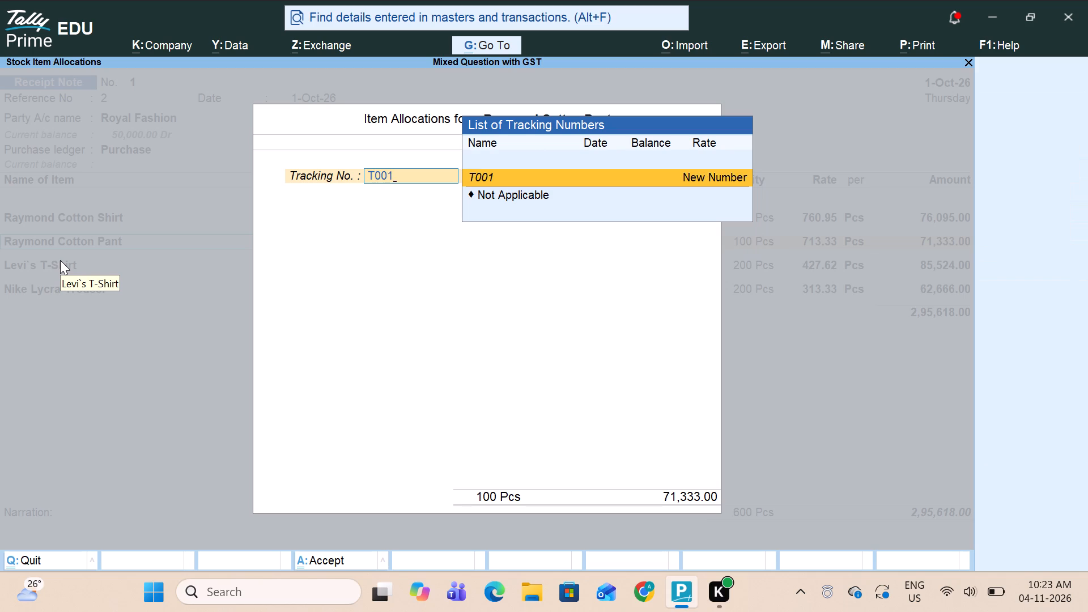
pyautogui.press('Return')
pyautogui.press('Return')
pyautogui.press('Return')
pyautogui.press('Return')
pyautogui.press('Return')
pyautogui.press('Return')
pyautogui.press('Return')
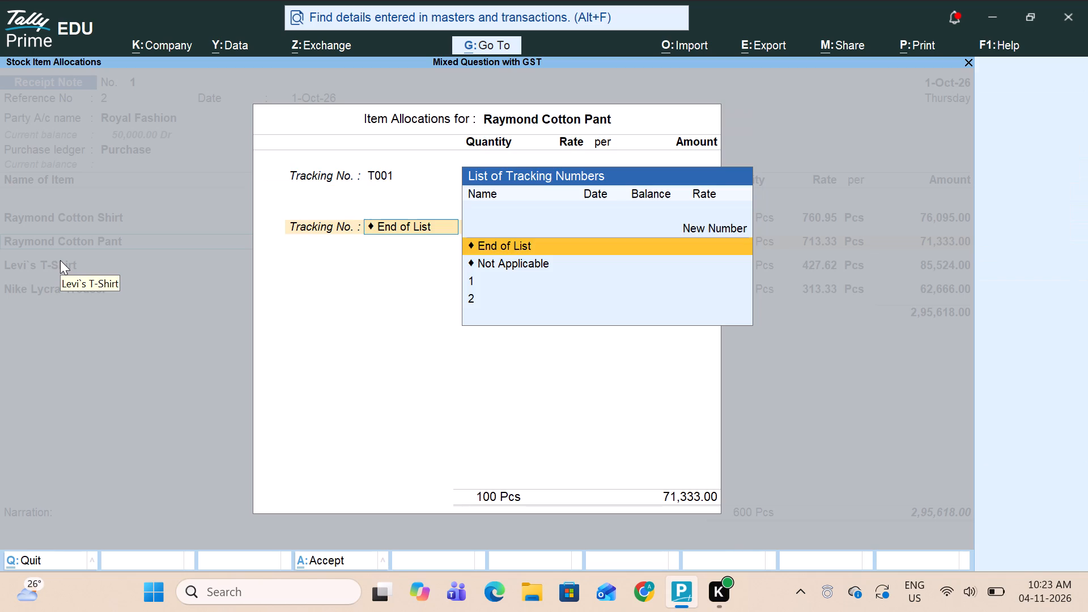
pyautogui.press('Return')
pyautogui.press('Return')
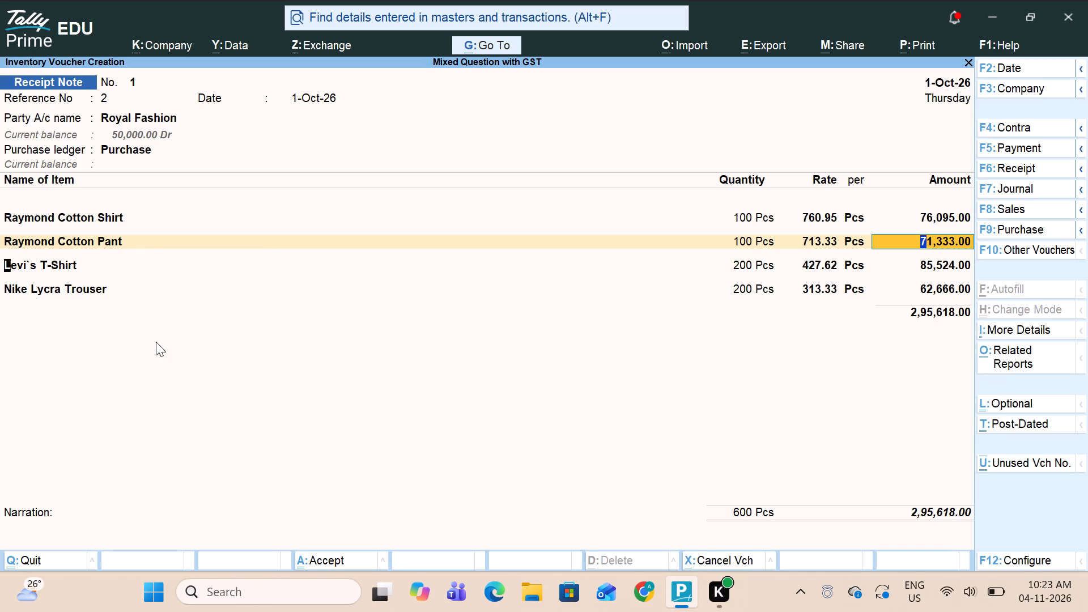
# Allocate the Levi's T-Shirt to tracking number T001 against order 2, keeping its quantity and rate.
pyautogui.press('Return')
pyautogui.write('t001')
pyautogui.press('Return')
pyautogui.press('Return')
pyautogui.press('Return')
pyautogui.press('Return')
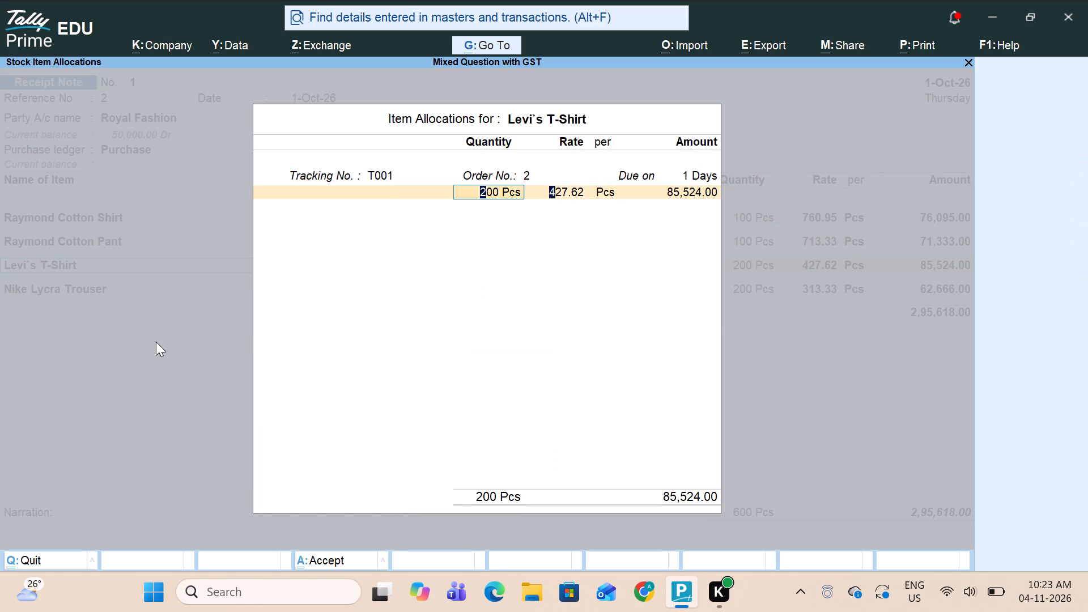
pyautogui.press('Return')
pyautogui.press('Return')
pyautogui.press('Return')
pyautogui.press('Return')
pyautogui.press('Return')
# Allocate the Nike Lycra Trouser to tracking number T001 against order 2, and end the item and ledger lists.
pyautogui.press('Return')
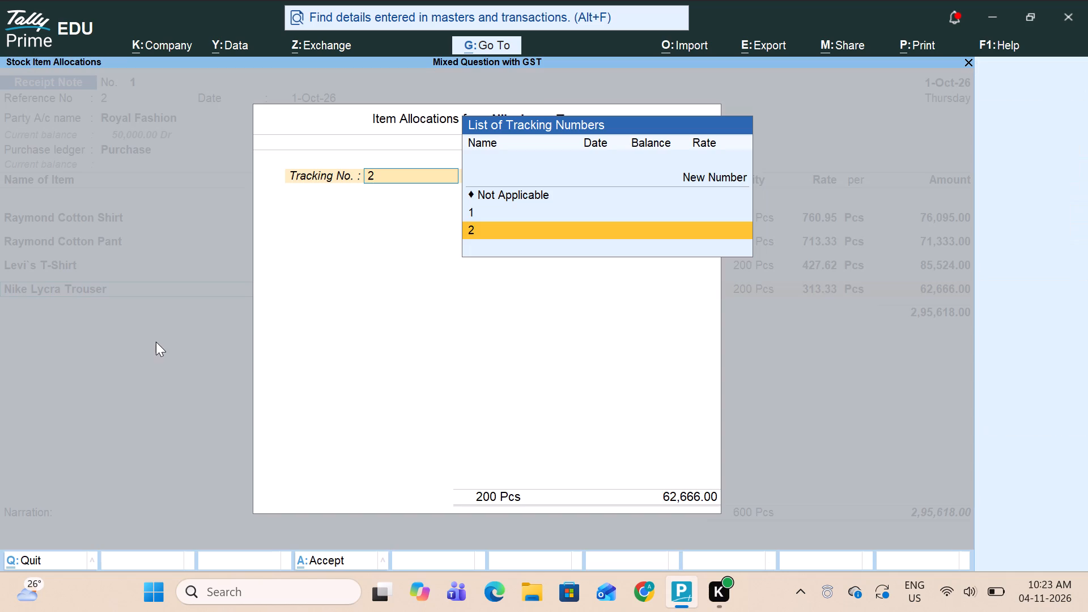
pyautogui.write('t000')
pyautogui.press('BackSpace')
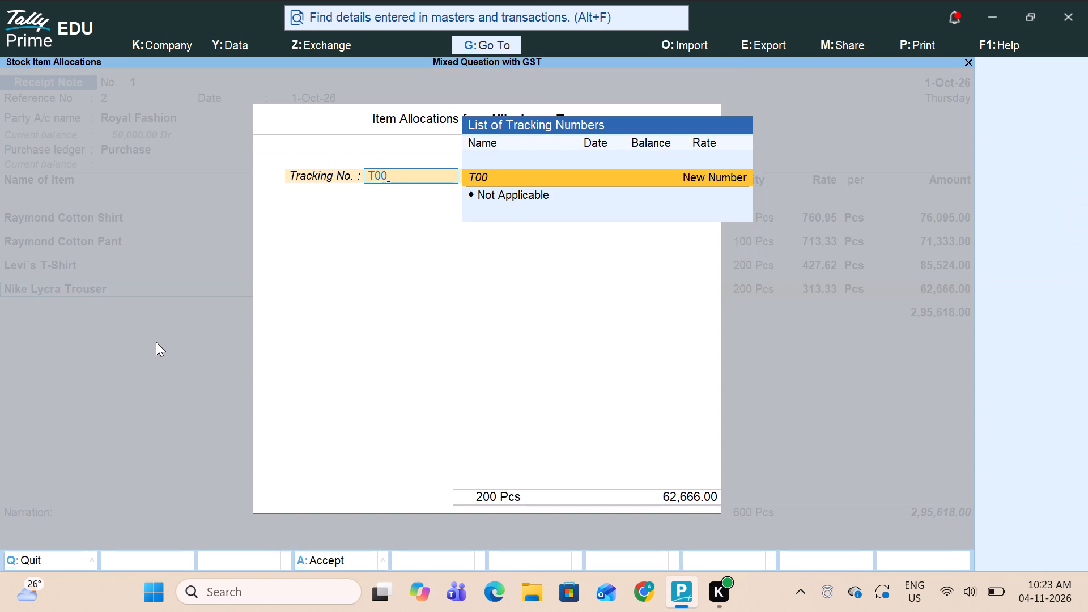
pyautogui.press('1')
pyautogui.press('Return')
pyautogui.press('Return')
pyautogui.press('Return')
pyautogui.press('Return')
pyautogui.press('Return')
pyautogui.press('Return')
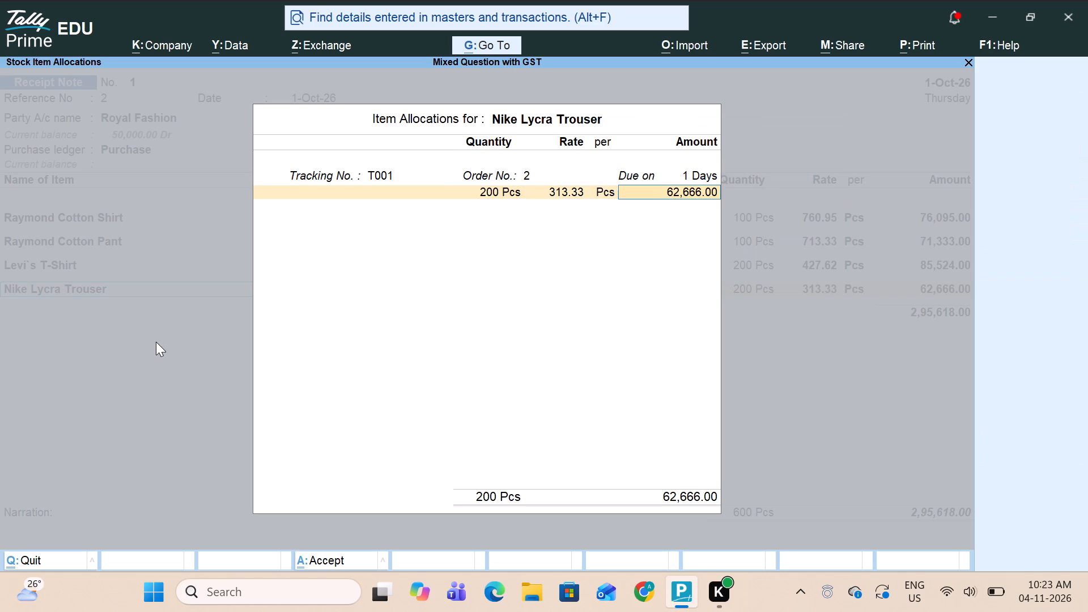
pyautogui.press('Return')
pyautogui.press('Return')
pyautogui.press('Return')
pyautogui.press('Return')
pyautogui.press('Return')
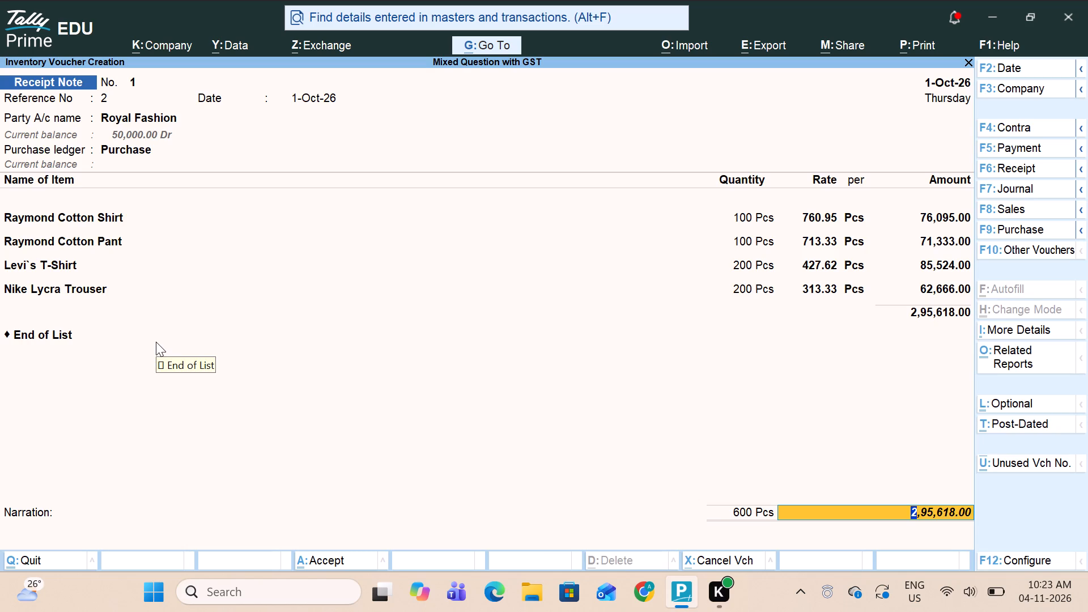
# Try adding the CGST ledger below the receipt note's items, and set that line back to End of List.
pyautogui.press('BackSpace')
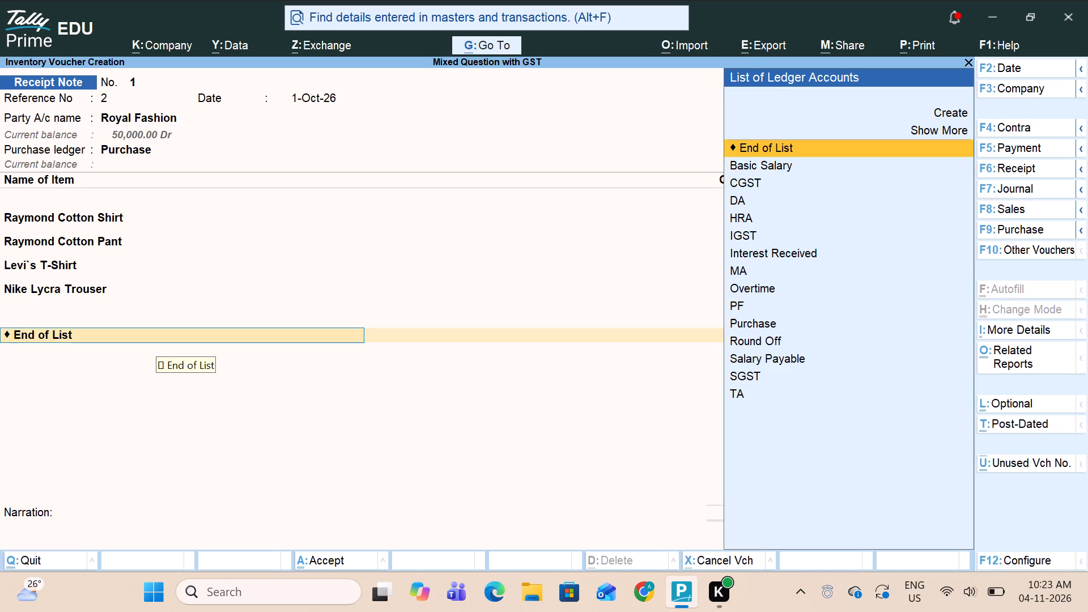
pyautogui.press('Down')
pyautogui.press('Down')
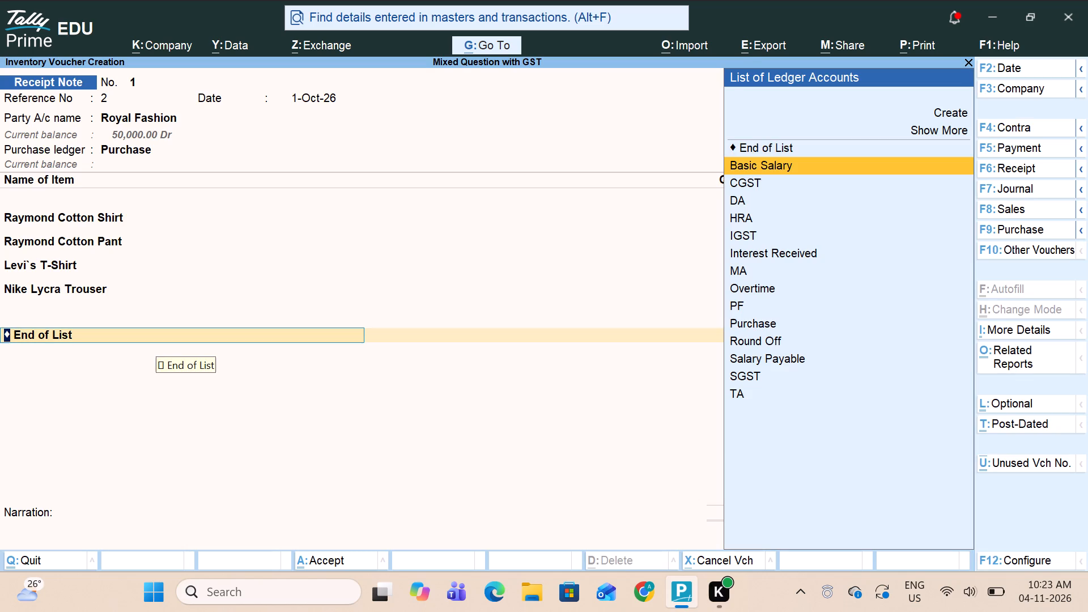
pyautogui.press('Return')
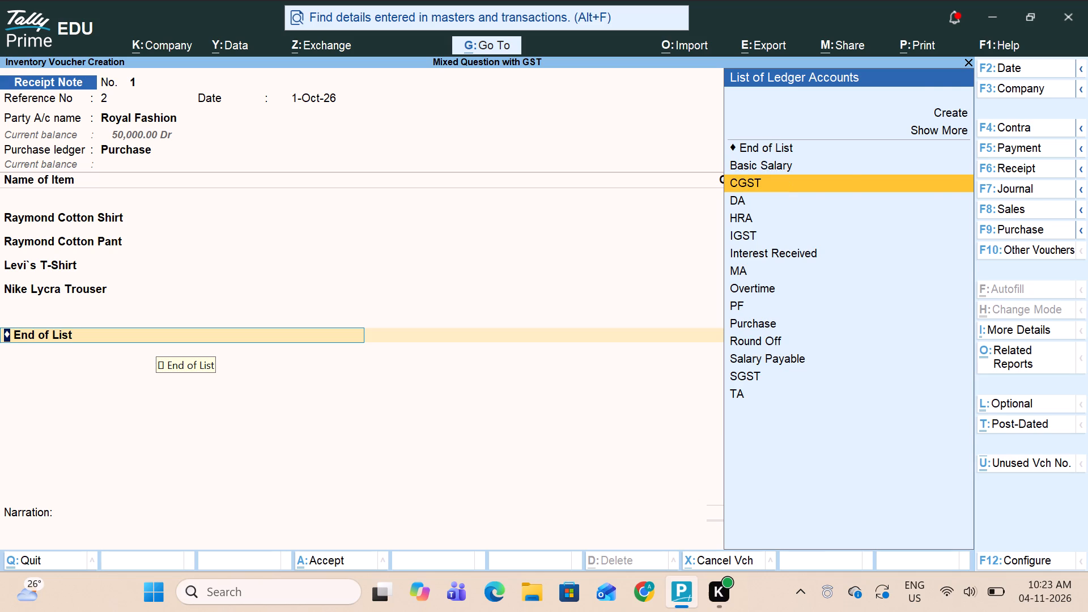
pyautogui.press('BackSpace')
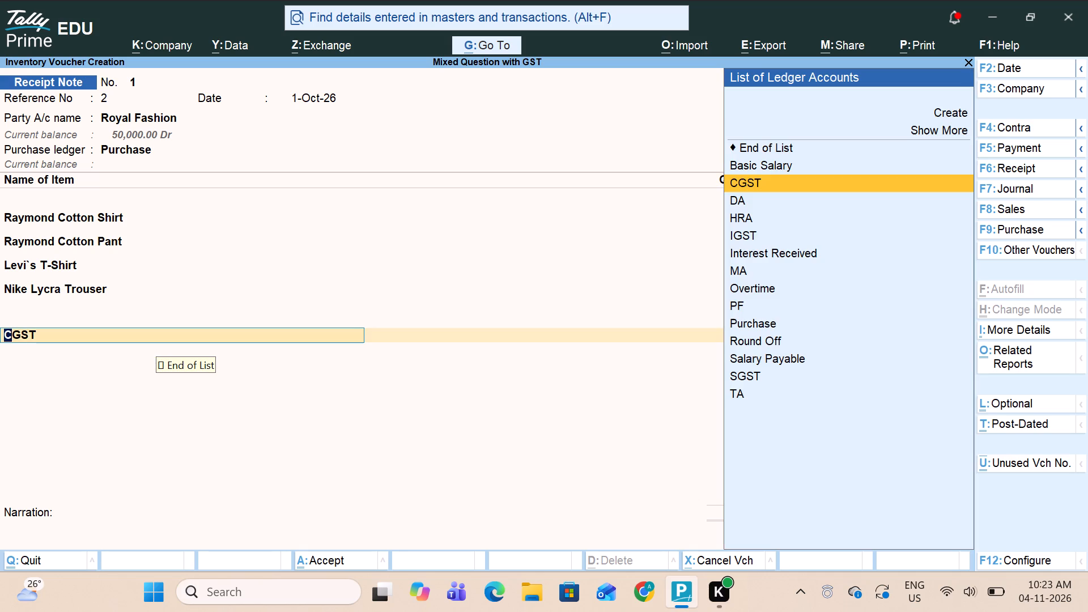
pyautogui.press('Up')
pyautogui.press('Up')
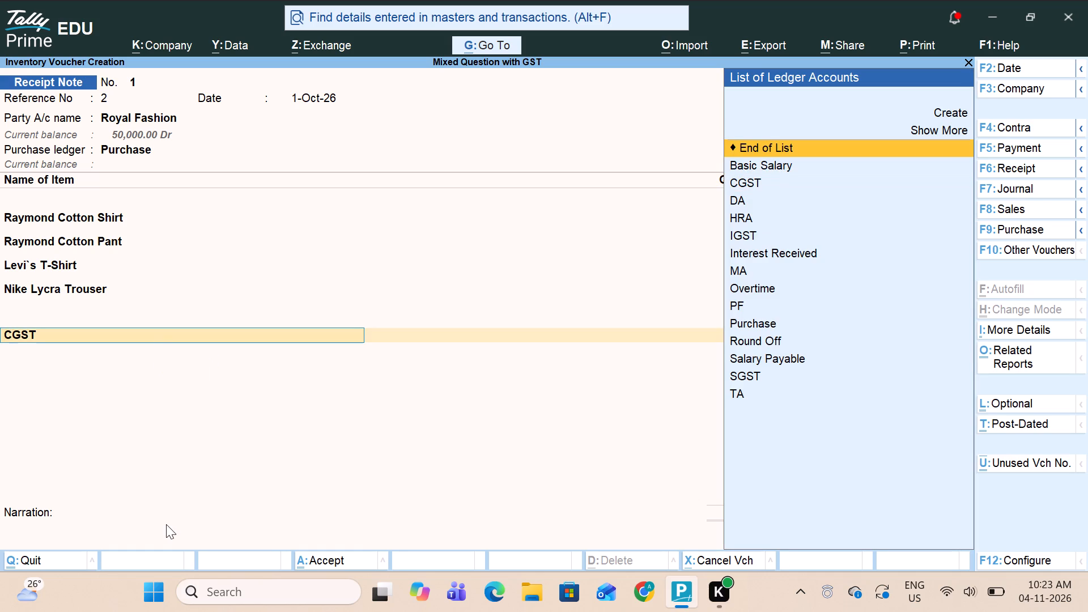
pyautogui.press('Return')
# Set the receipt note's date to 2-Oct-26, leave the narration blank, and save the voucher.
pyautogui.press('Return')
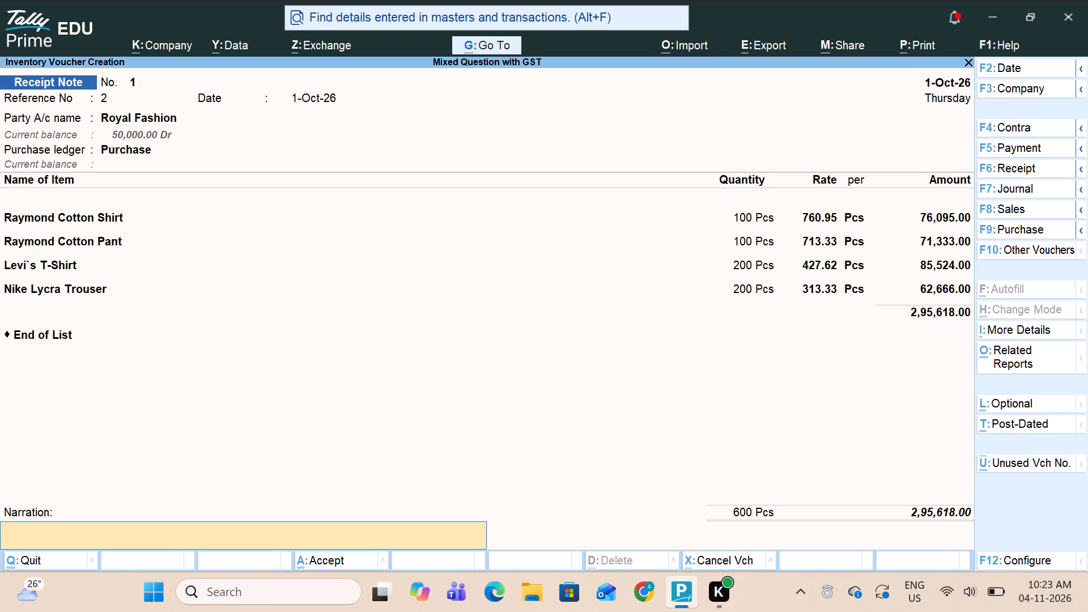
pyautogui.press('F2')
pyautogui.press('2')
pyautogui.press('Return')
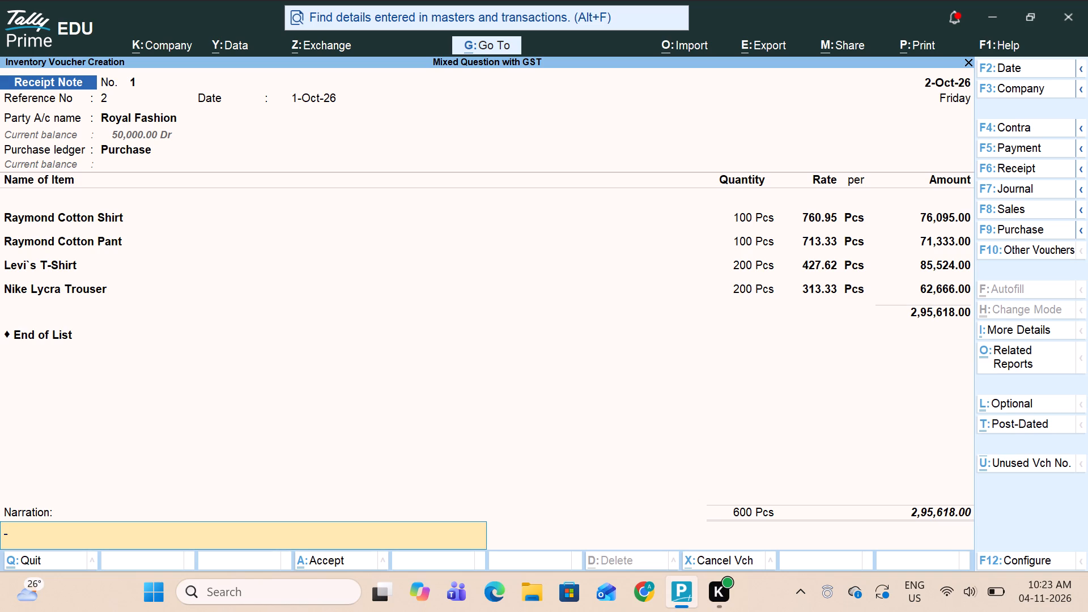
pyautogui.press('Return')
pyautogui.press('Return')
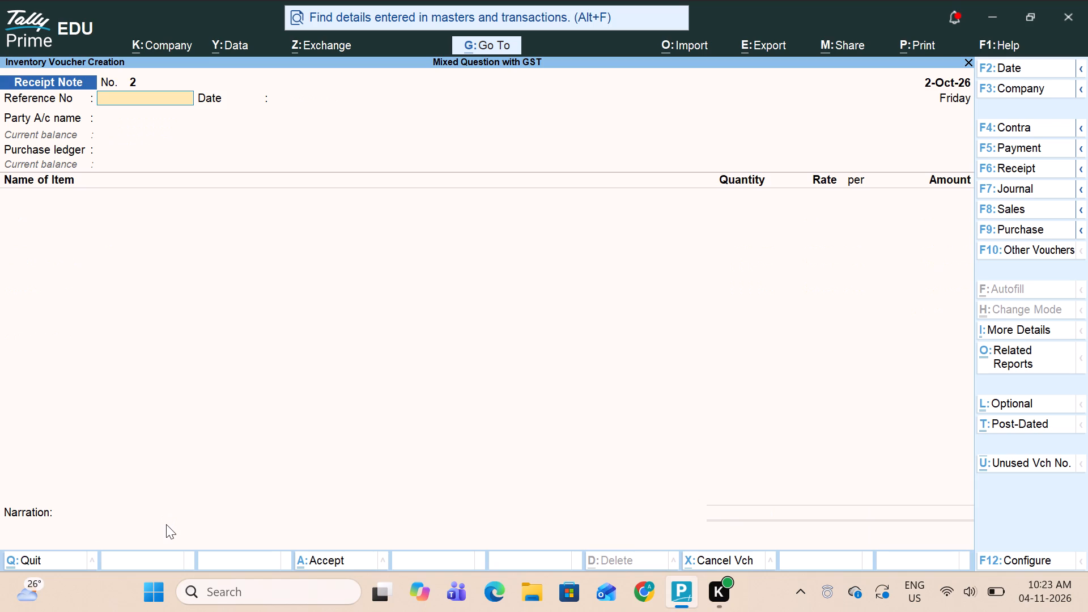
# Change the voucher type to Purchase with the Purchase with GST class.
pyautogui.press('F10')
pyautogui.press('p')
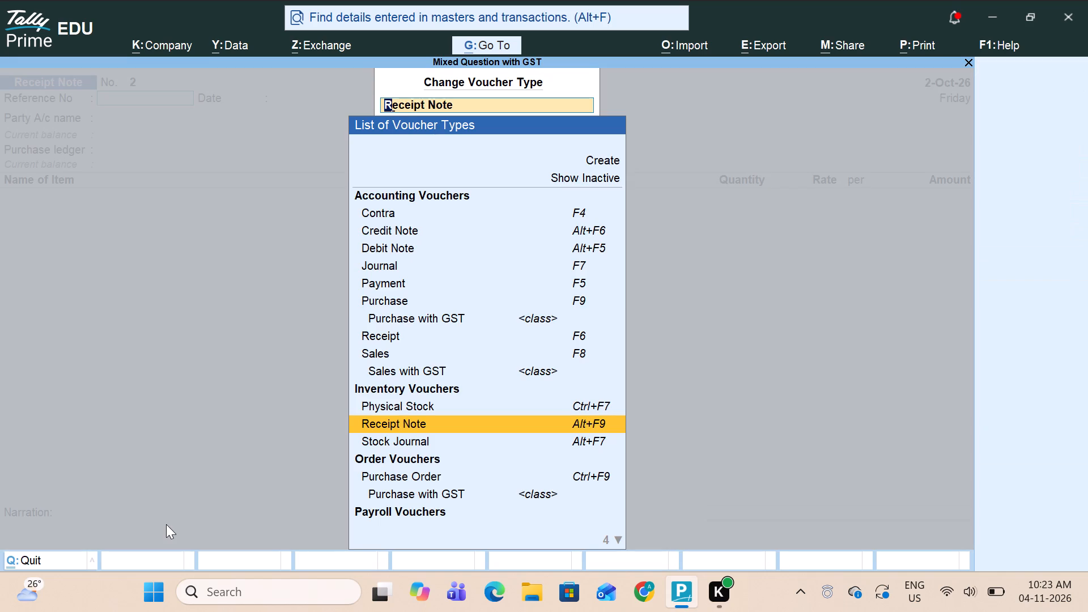
pyautogui.write('ur')
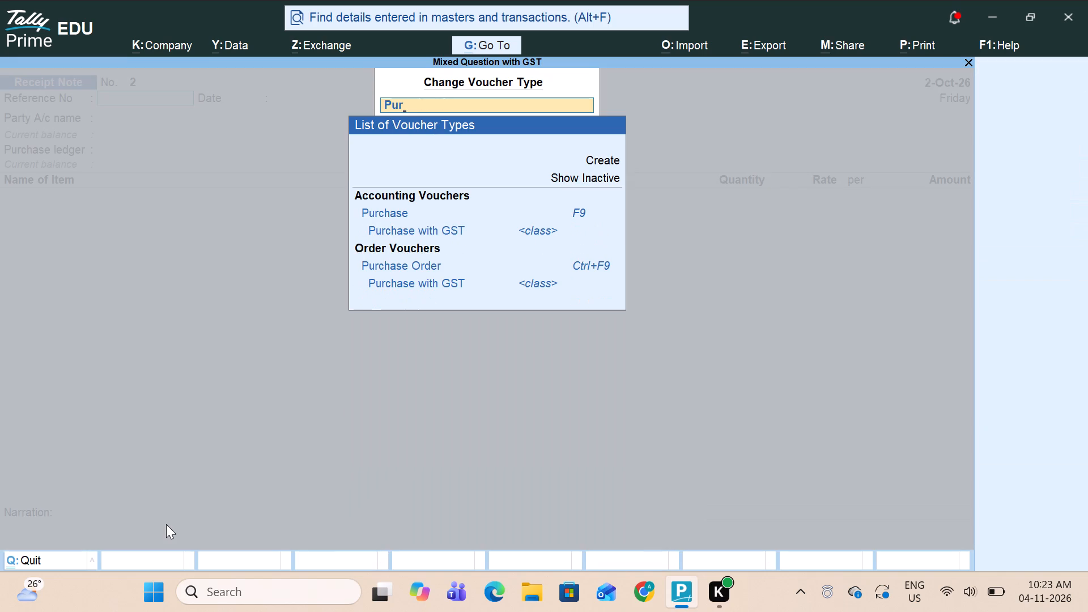
pyautogui.press('Down')
pyautogui.press('Down')
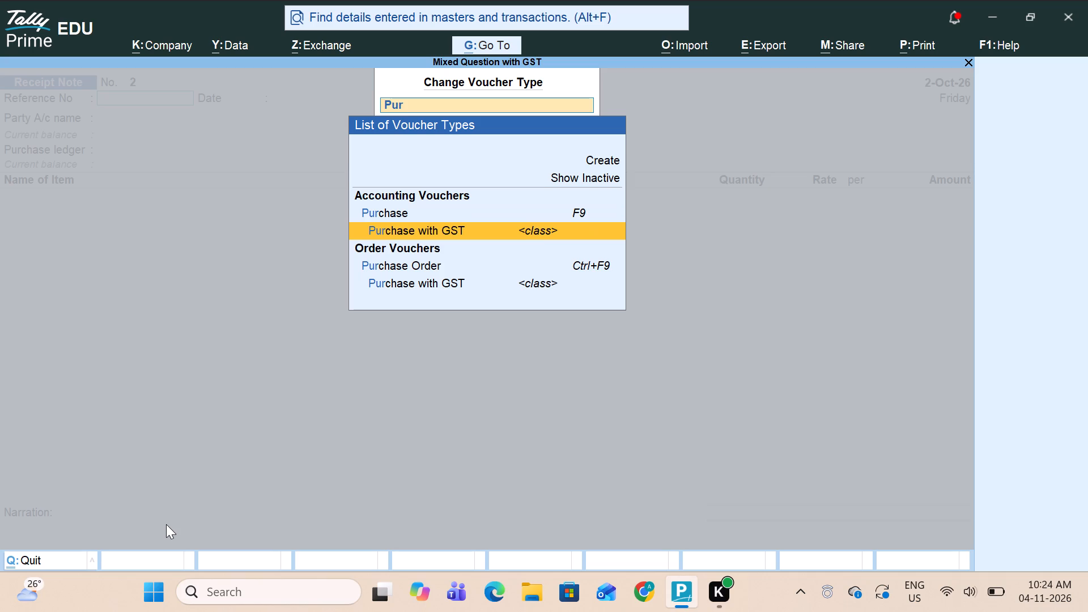
pyautogui.press('Return')
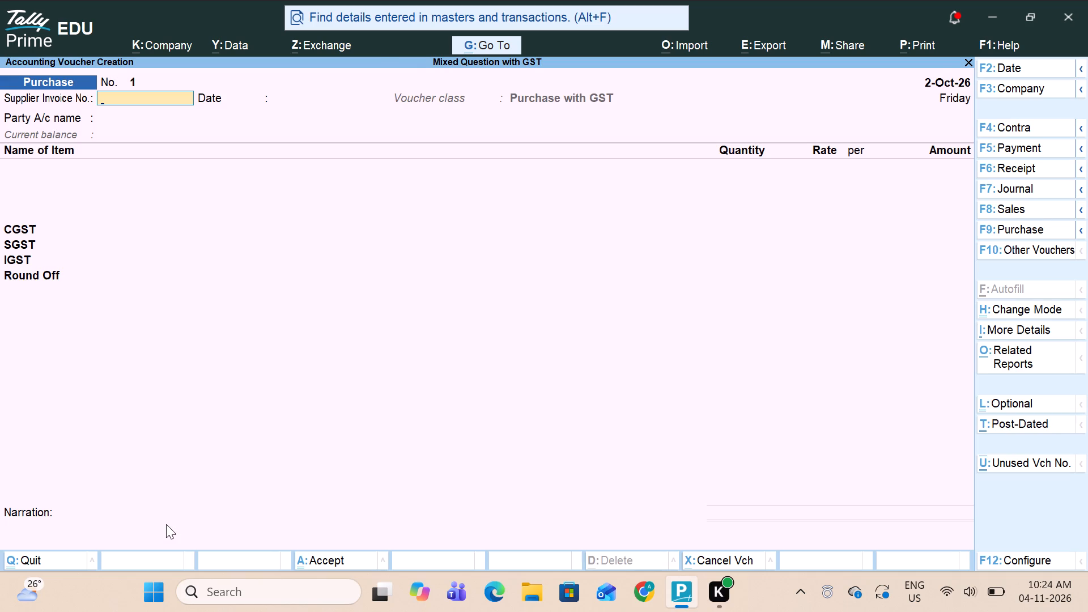
# Leave the supplier invoice number and date blank and set Royal Fashion as the purchase's party.
pyautogui.press('Return')
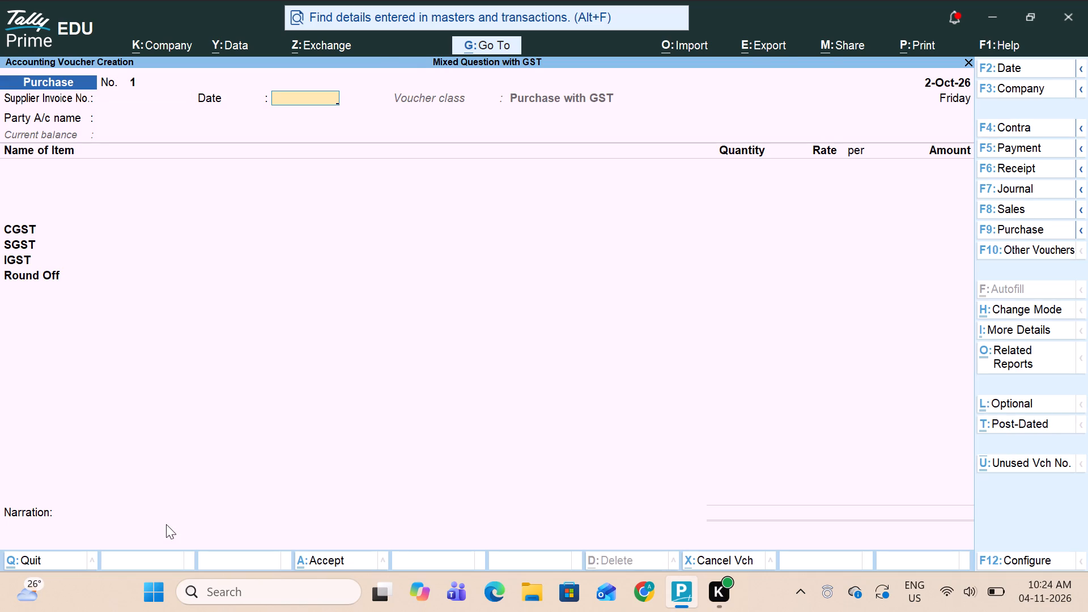
pyautogui.press('Return')
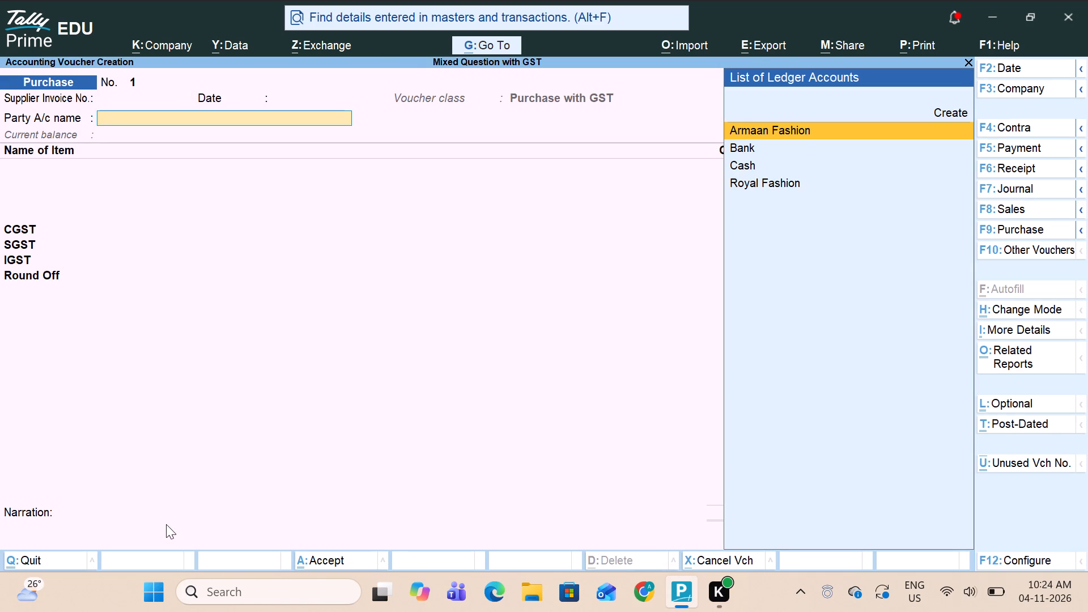
pyautogui.press('Down')
pyautogui.press('Down')
pyautogui.press('Down')
pyautogui.press('Return')
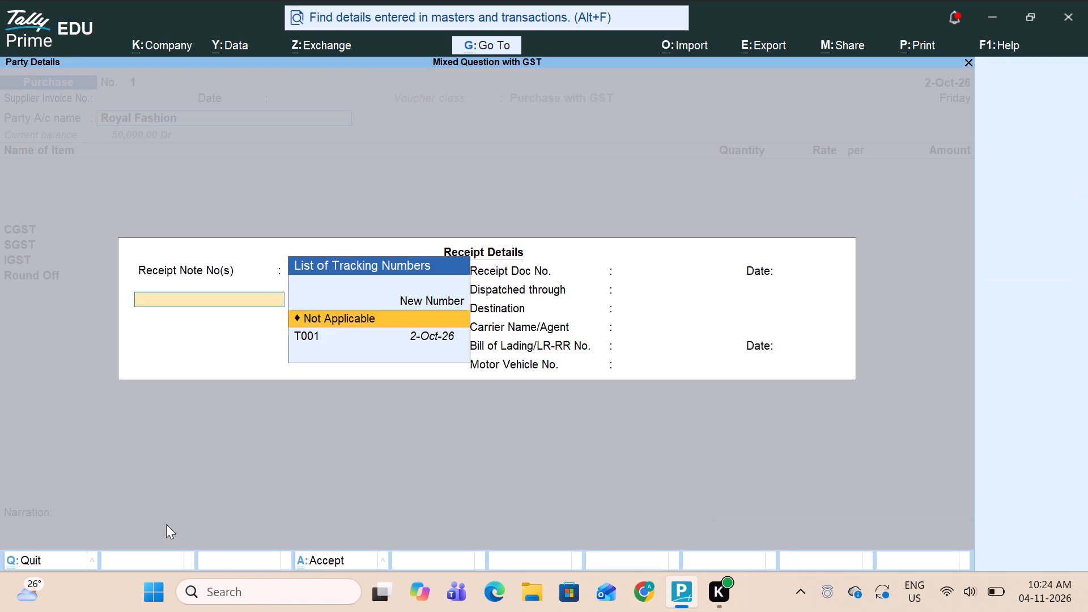
# Link the purchase to receipt note T001, end the tracking list, and leave the receipt and dispatch details blank.
pyautogui.press('Down')
pyautogui.press('Return')
pyautogui.press('Return')
pyautogui.press('Return')
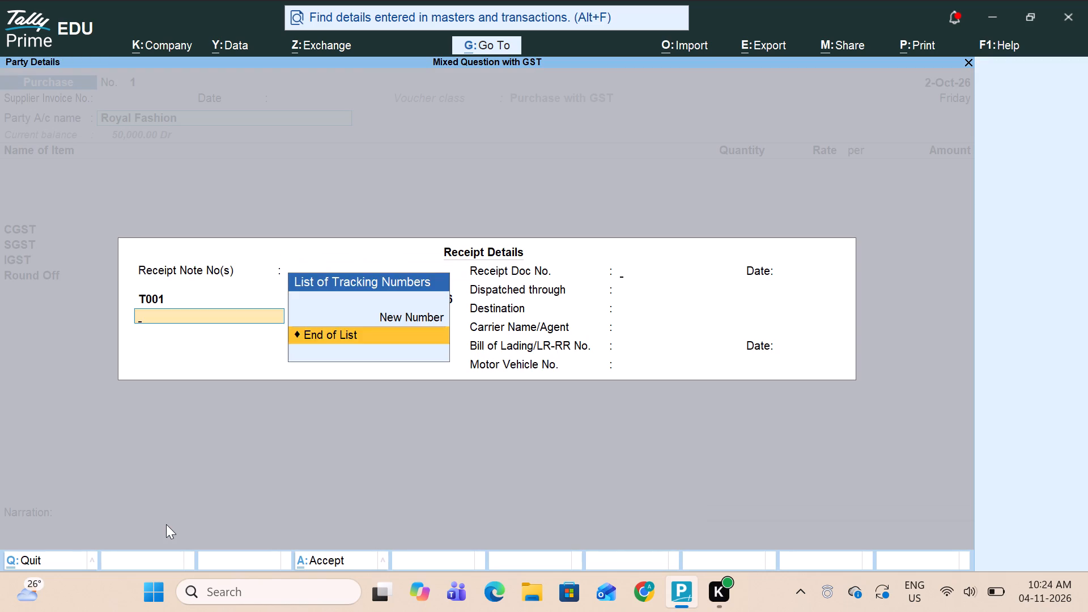
pyautogui.press('Return')
pyautogui.press('Return')
pyautogui.press('Return')
pyautogui.press('Return')
pyautogui.press('Return')
pyautogui.press('Return')
pyautogui.press('Return')
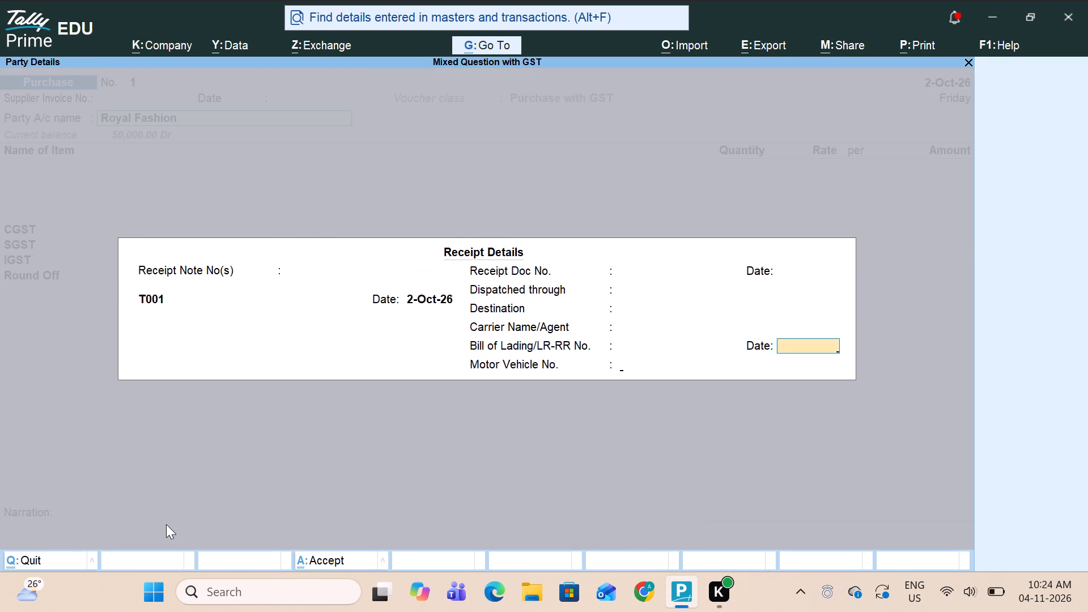
pyautogui.press('Return')
# Accept Royal Fashion's party details with Regular GST registration and West Bengal as the place of supply.
pyautogui.press('Return')
pyautogui.press('Return')
pyautogui.press('Return')
pyautogui.press('Return')
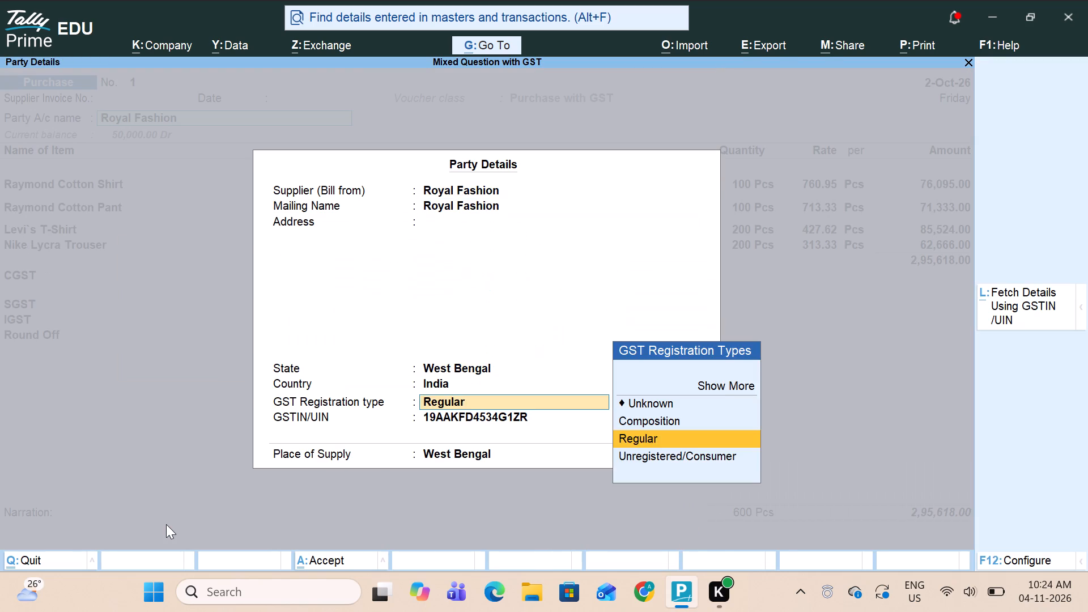
pyautogui.press('Return')
pyautogui.press('Return')
pyautogui.press('Return')
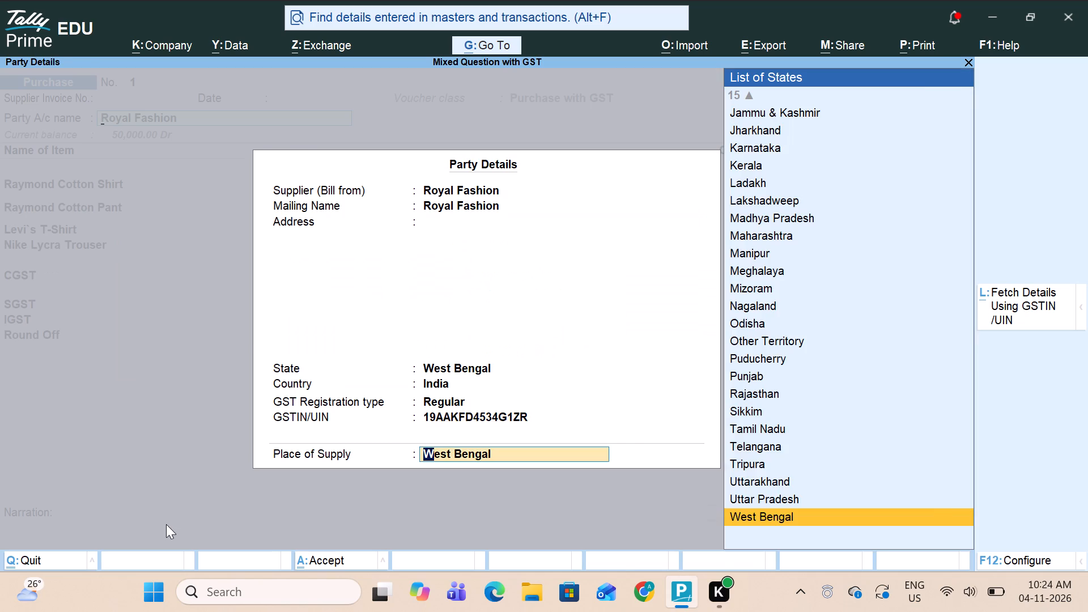
pyautogui.press('Return')
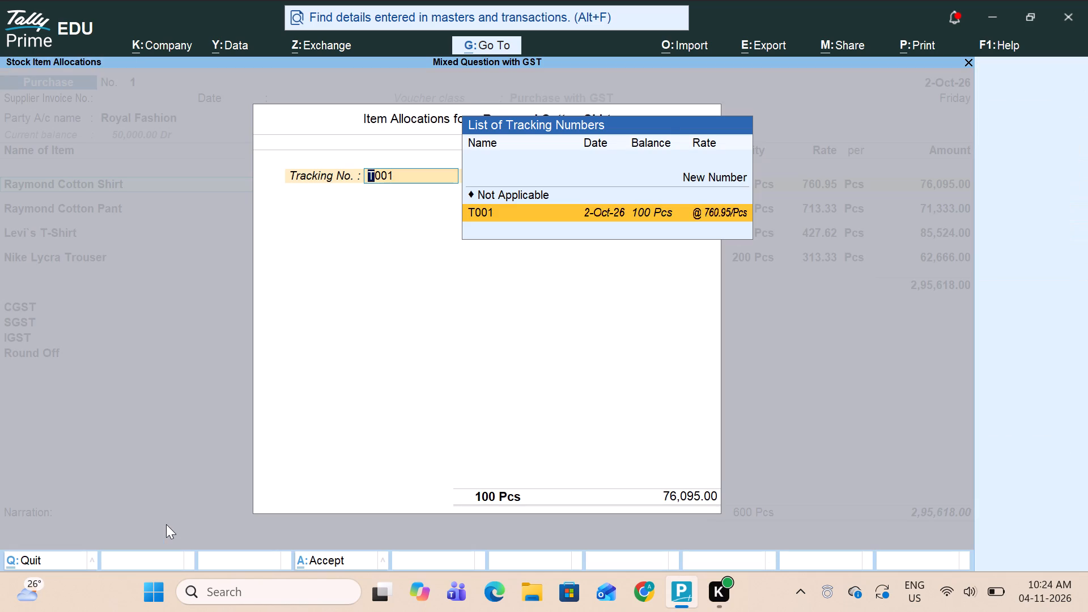
# Allocate Raymond Cotton Shirt to tracking number T001, keeping 100 Pcs at 760.95 per piece.
pyautogui.press('Return')
pyautogui.press('Return')
pyautogui.press('Return')
pyautogui.press('Return')
pyautogui.press('Return')
pyautogui.press('Return')
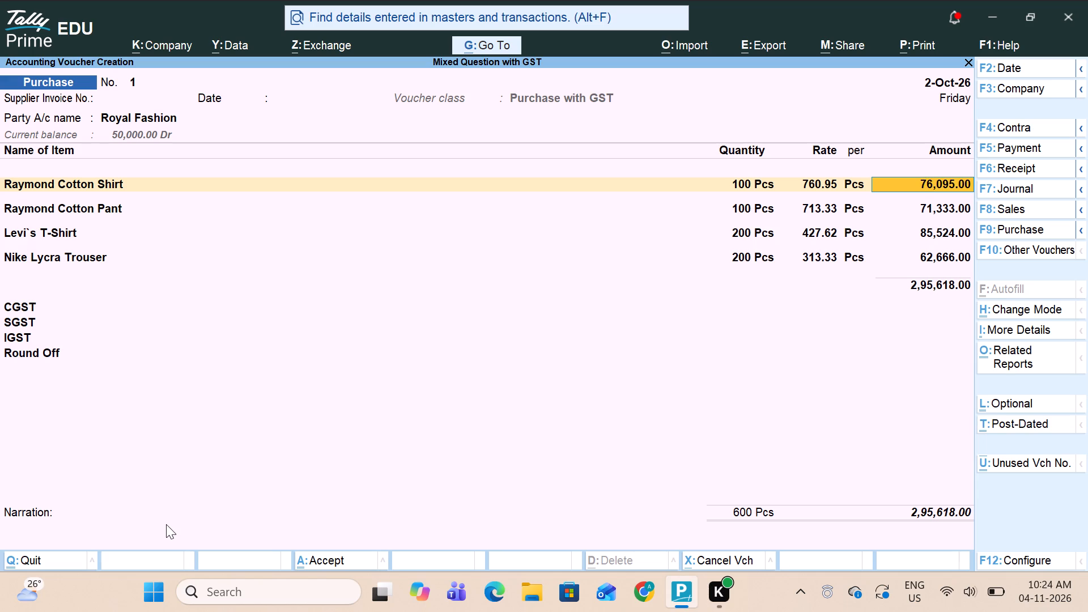
pyautogui.press('Return')
# Allocate Raymond Cotton Pant to tracking number T001, keeping 100 Pcs at 713.33 per piece.
pyautogui.press('Return')
pyautogui.press('Return')
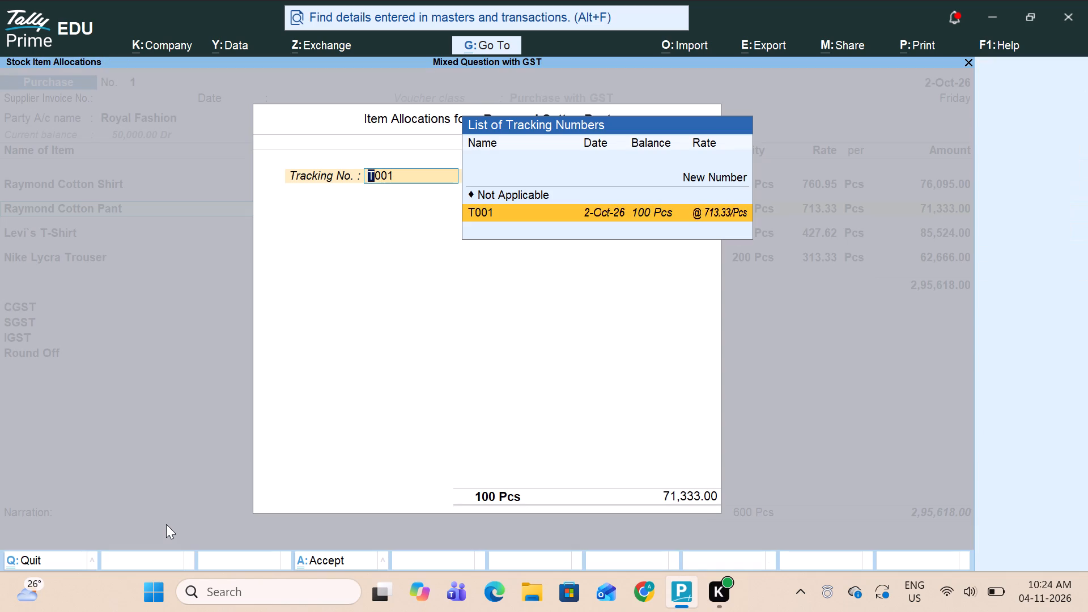
pyautogui.press('Return')
pyautogui.press('Return')
pyautogui.press('Return')
pyautogui.press('Return')
pyautogui.press('Return')
pyautogui.press('Return')
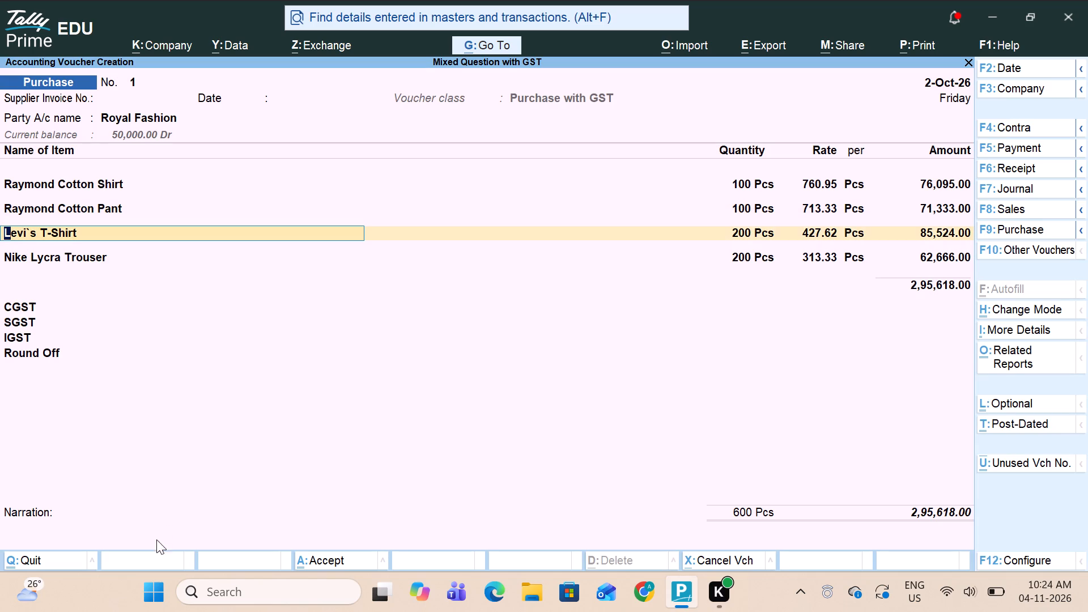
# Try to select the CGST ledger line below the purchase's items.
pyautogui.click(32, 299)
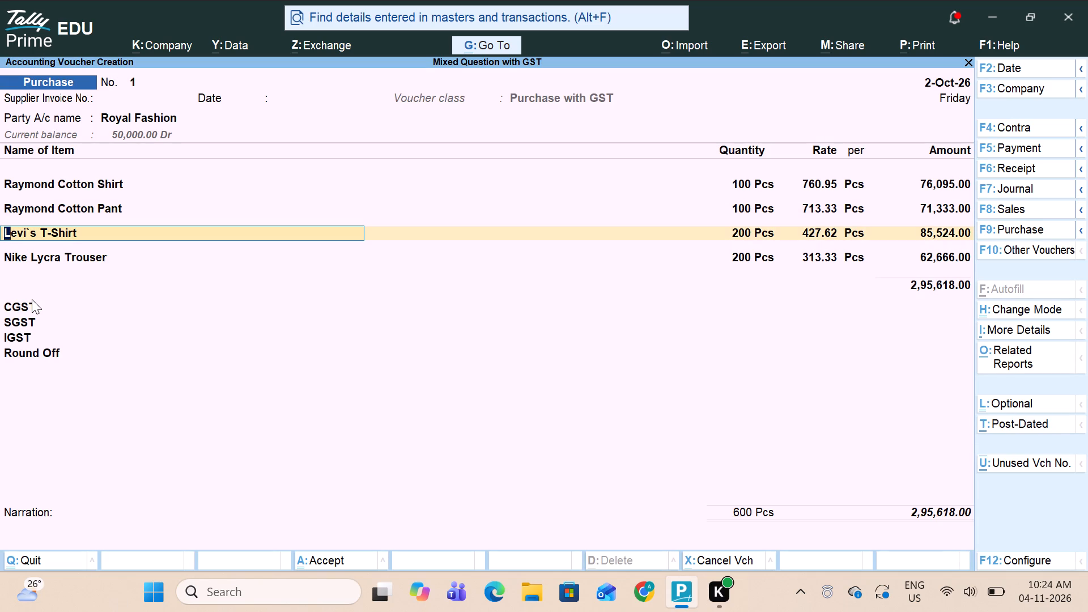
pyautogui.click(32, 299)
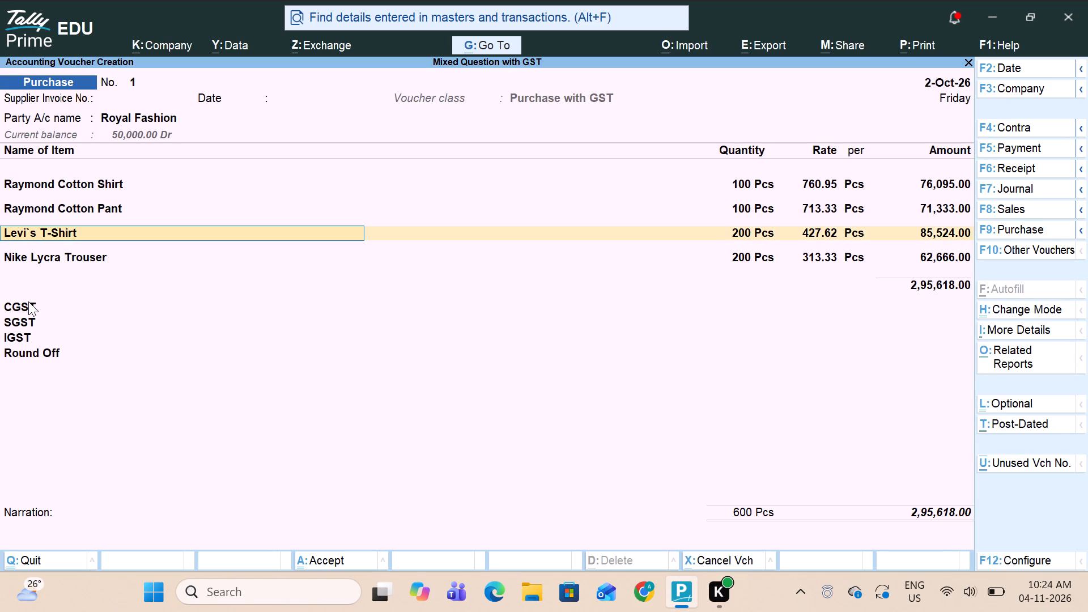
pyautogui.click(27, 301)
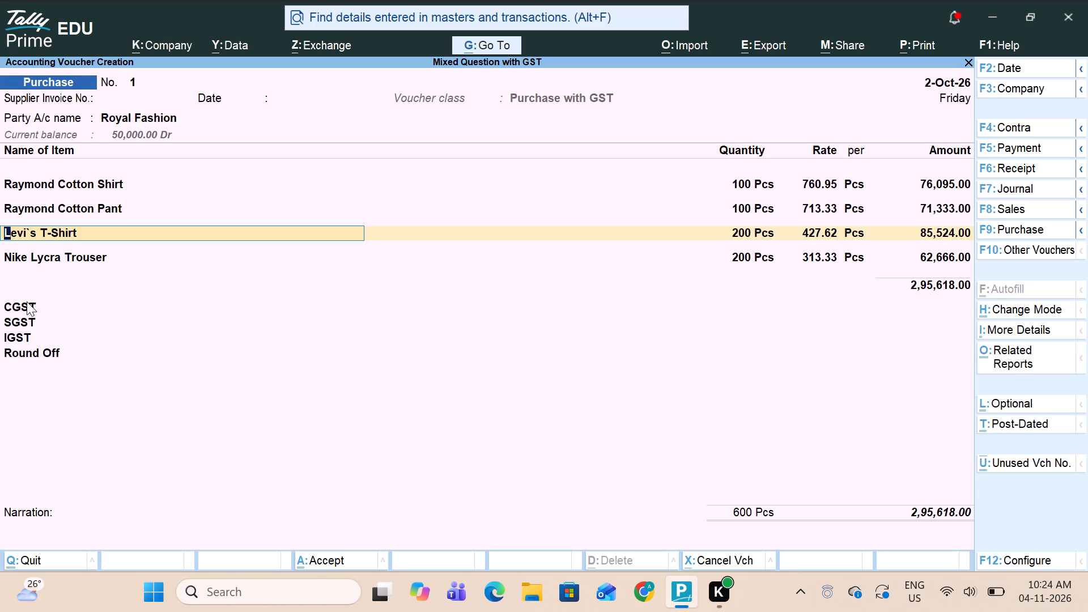